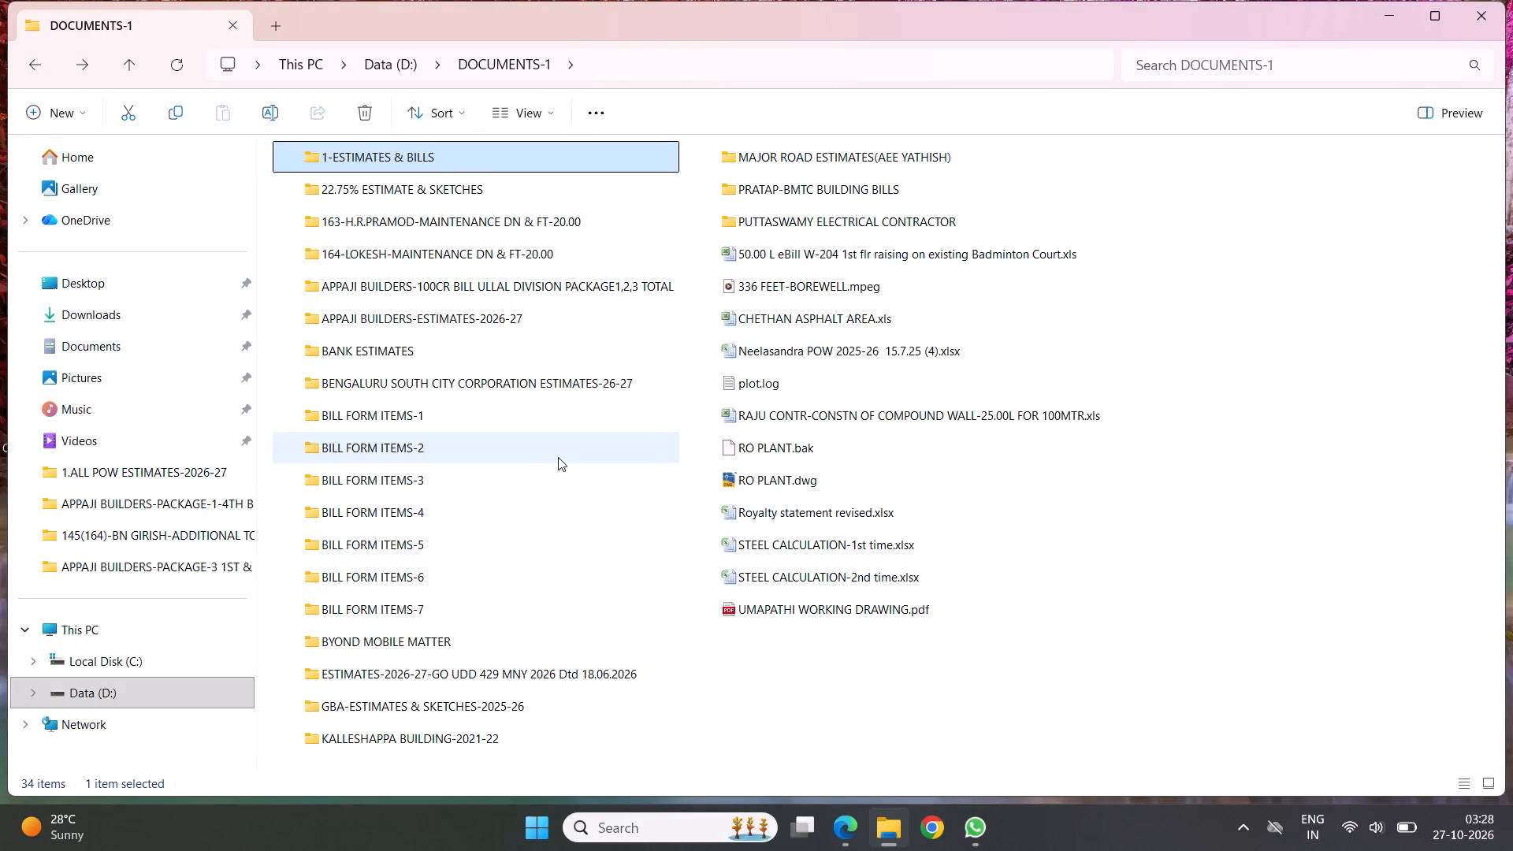
Search the DOCUMENTS-1 folder on the Data (D:) drive for "cc camera".
{"action": "left_click", "coordinate": [32, 65]}
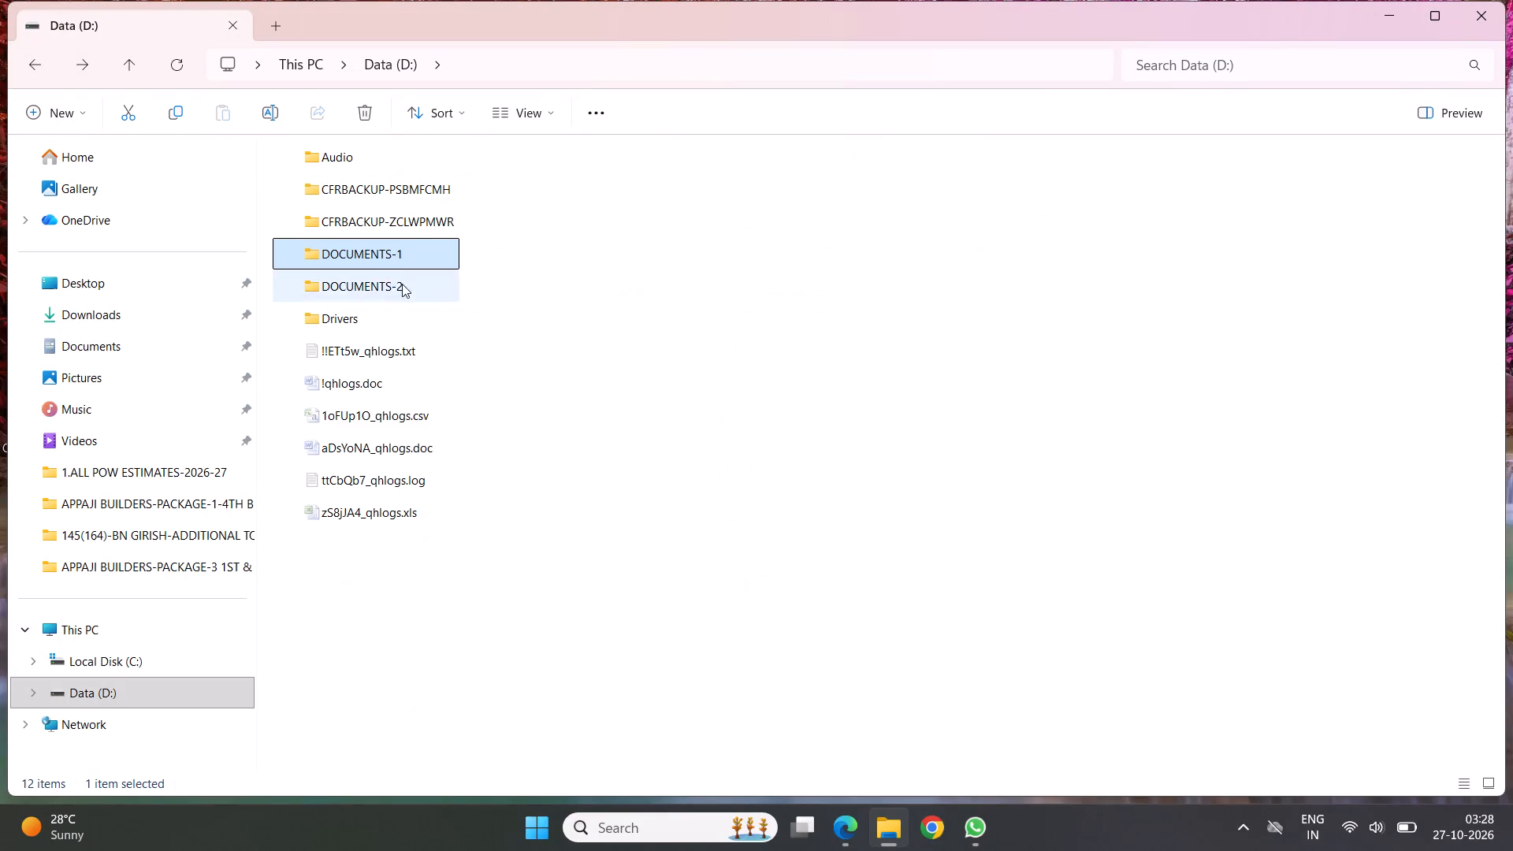
{"action": "double_click", "coordinate": [386, 251]}
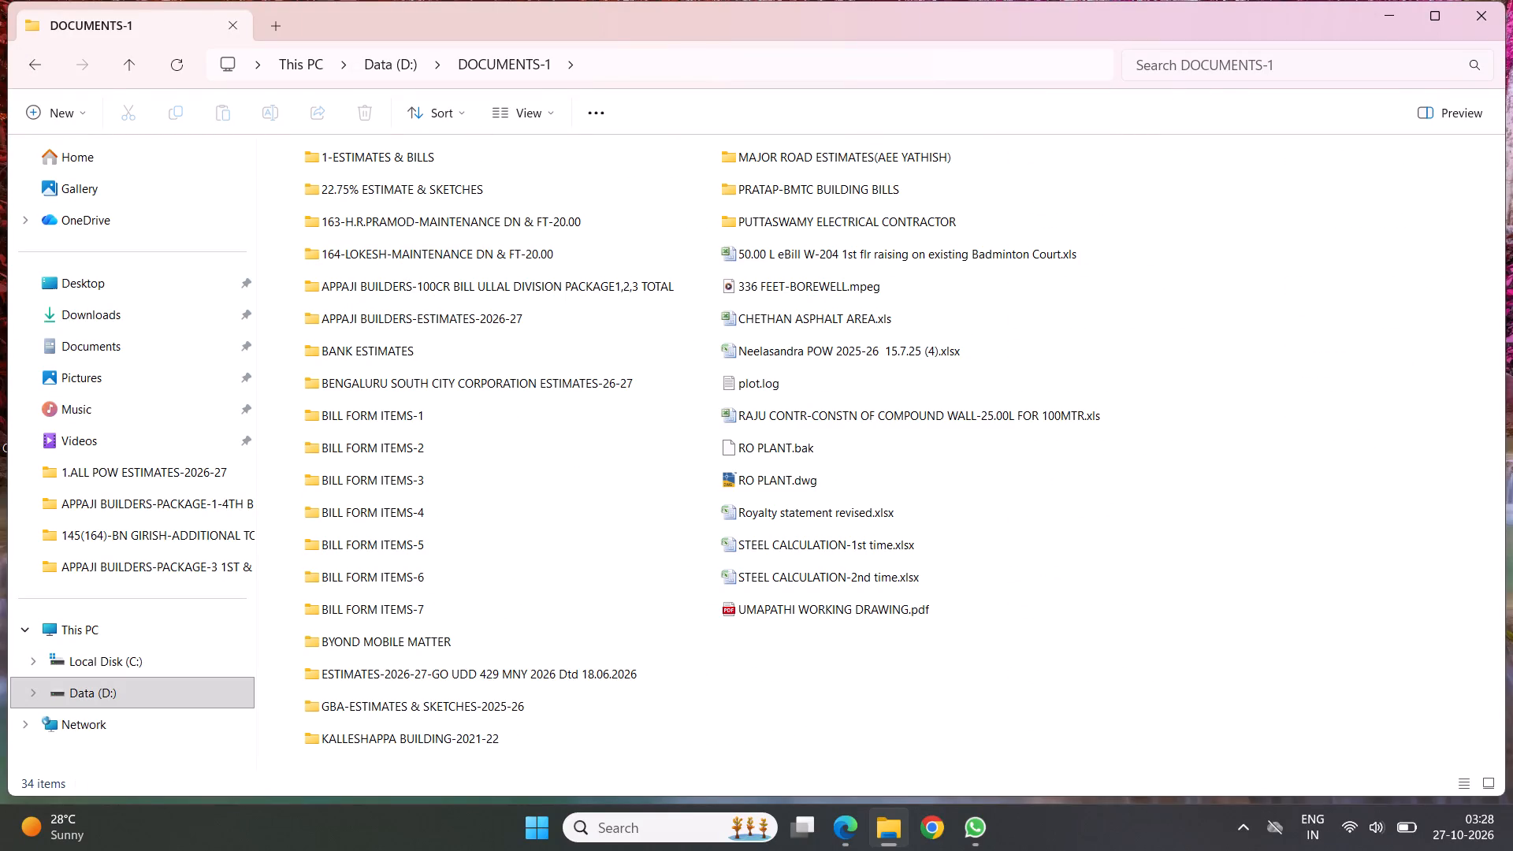
{"action": "left_click", "coordinate": [1159, 68]}
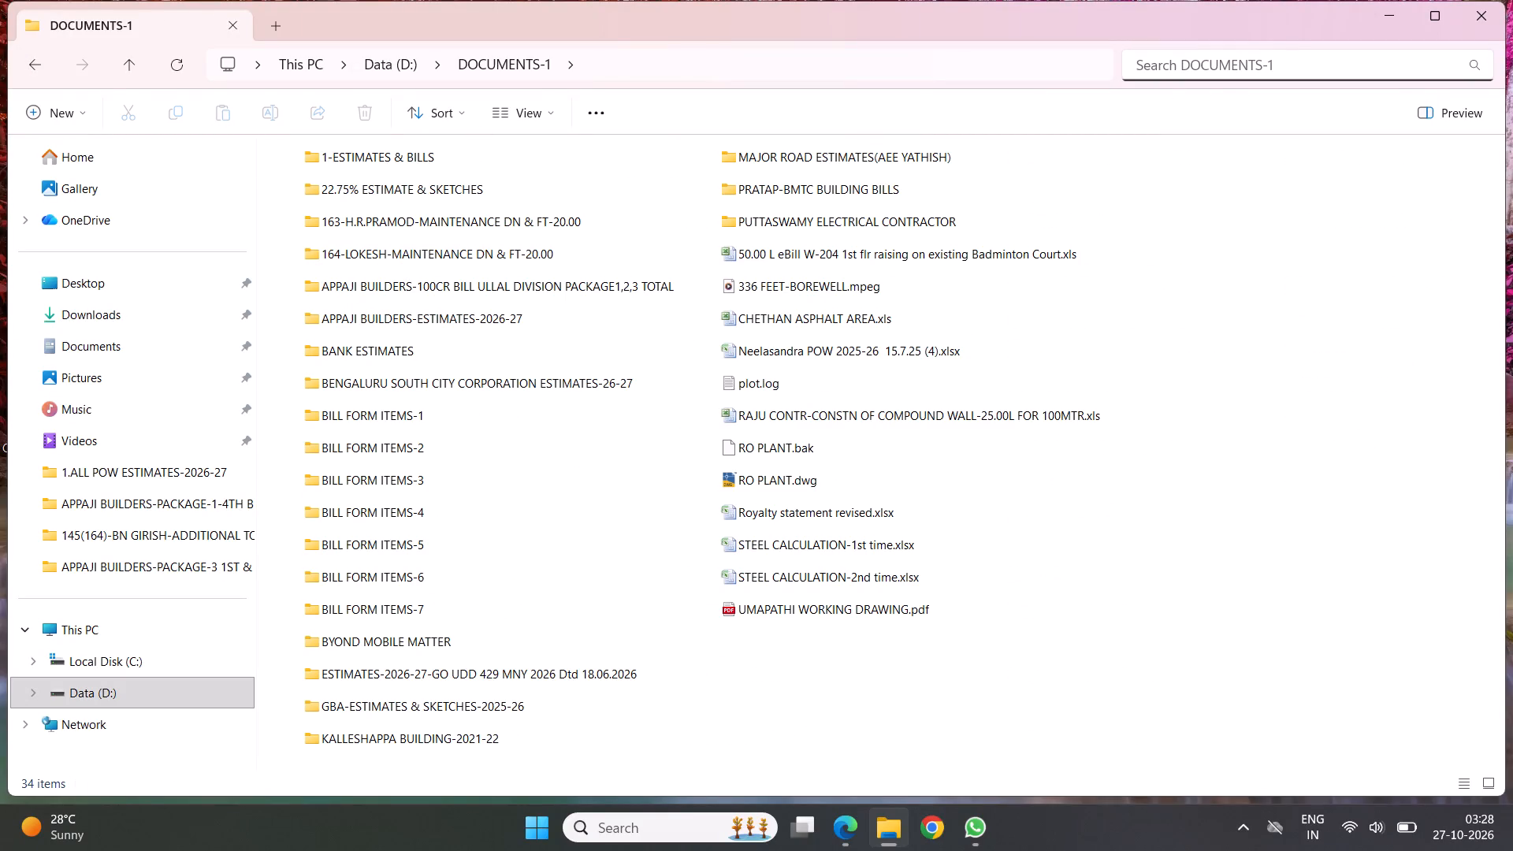
{"action": "type", "text": "cc ca"}
{"action": "type", "text": "mera"}
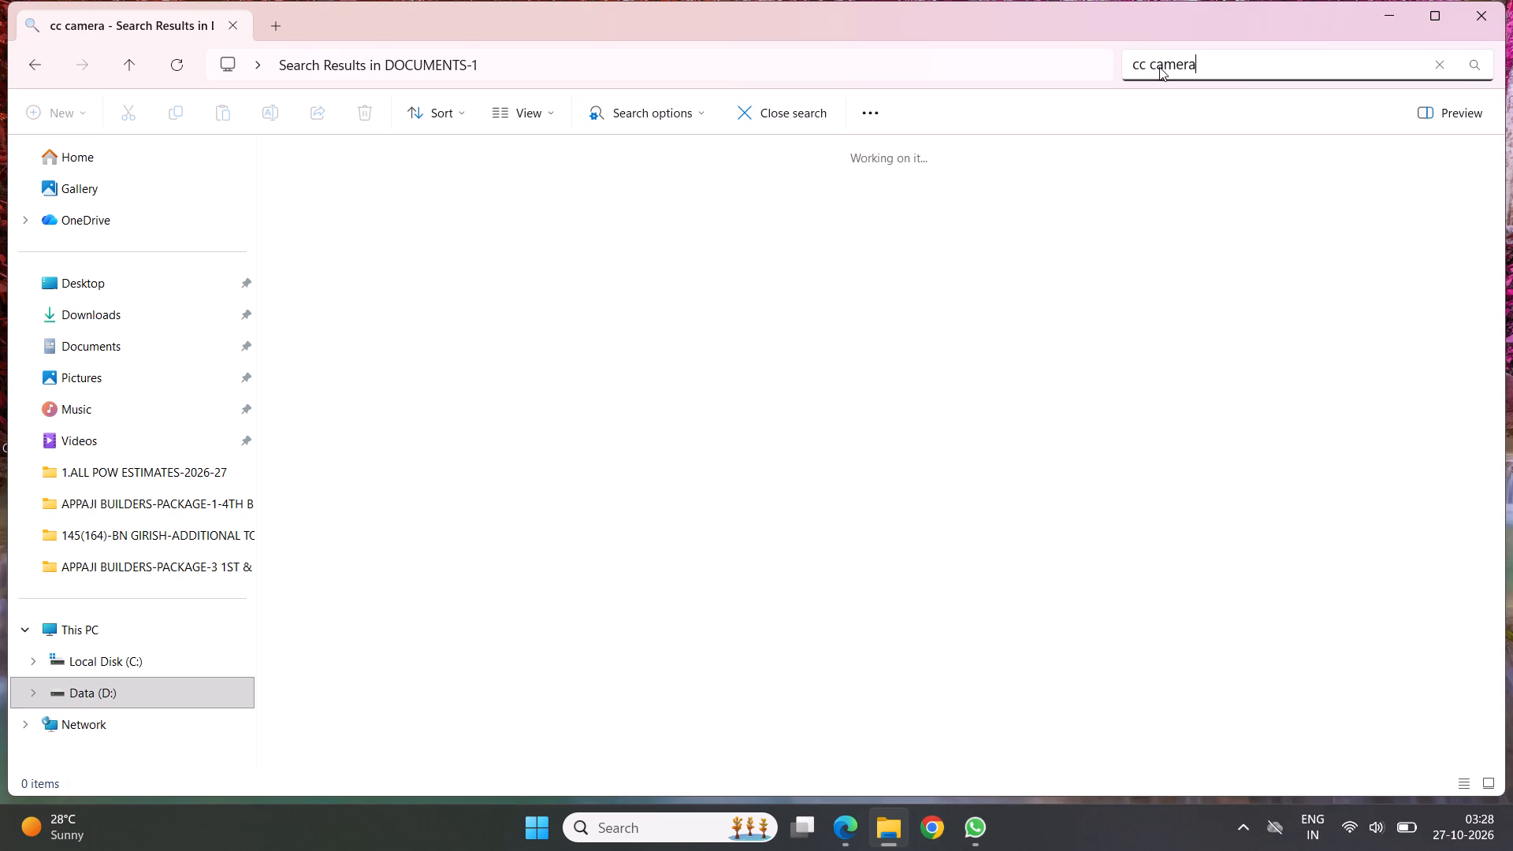
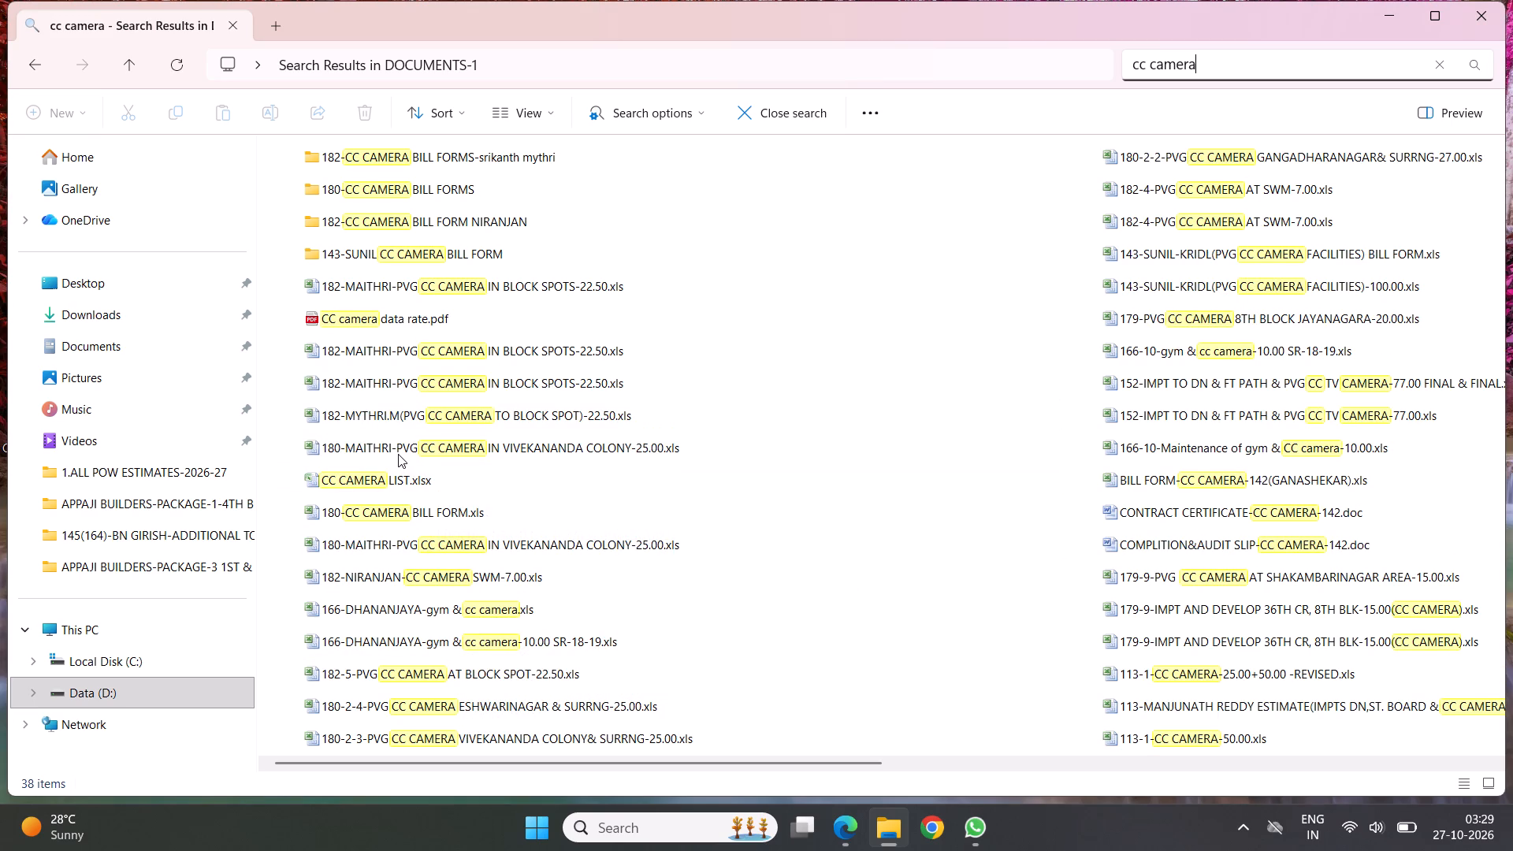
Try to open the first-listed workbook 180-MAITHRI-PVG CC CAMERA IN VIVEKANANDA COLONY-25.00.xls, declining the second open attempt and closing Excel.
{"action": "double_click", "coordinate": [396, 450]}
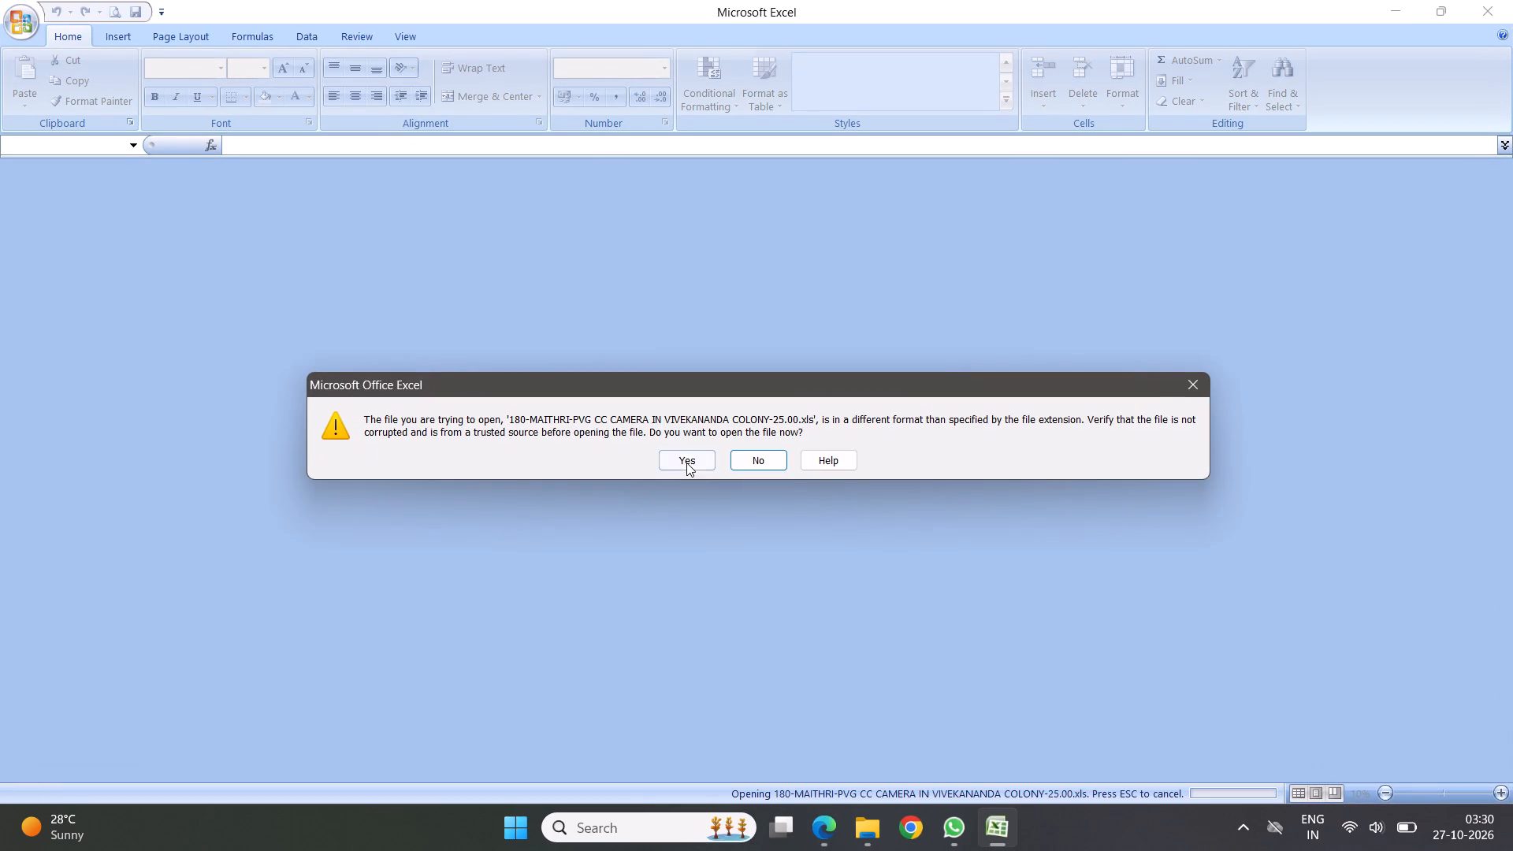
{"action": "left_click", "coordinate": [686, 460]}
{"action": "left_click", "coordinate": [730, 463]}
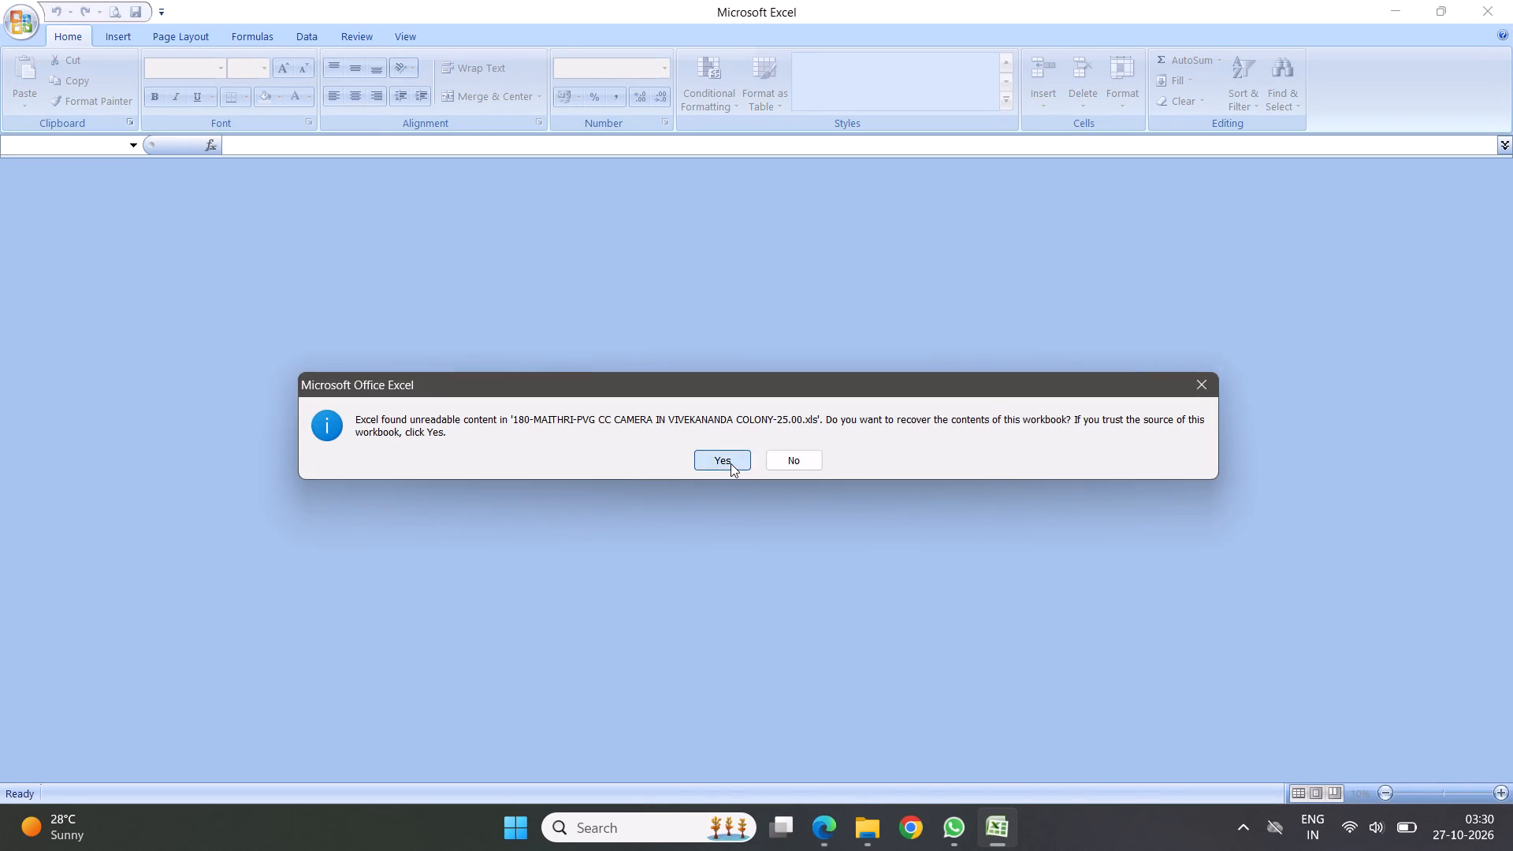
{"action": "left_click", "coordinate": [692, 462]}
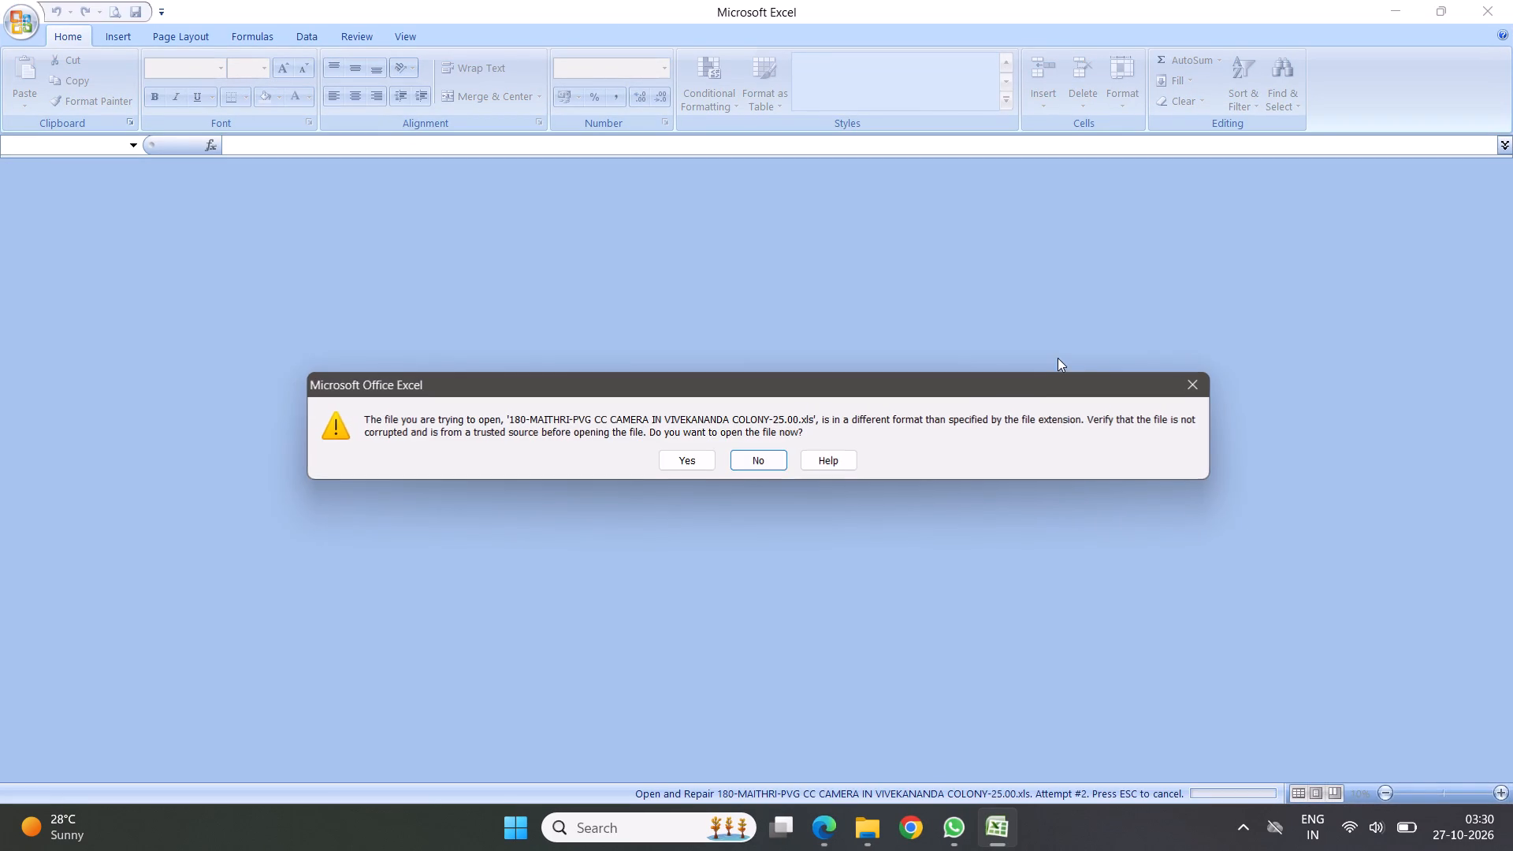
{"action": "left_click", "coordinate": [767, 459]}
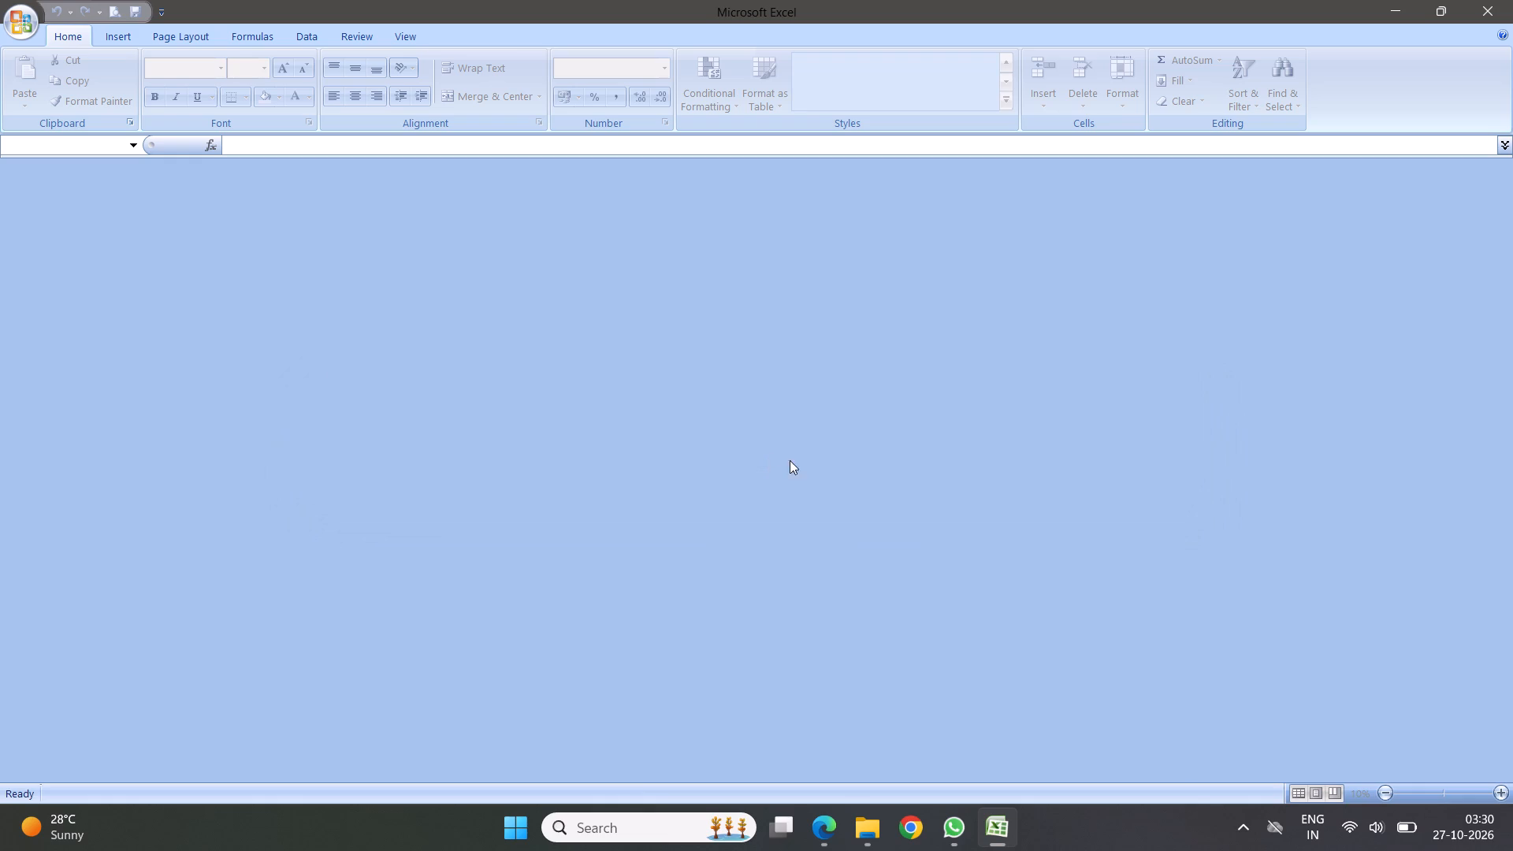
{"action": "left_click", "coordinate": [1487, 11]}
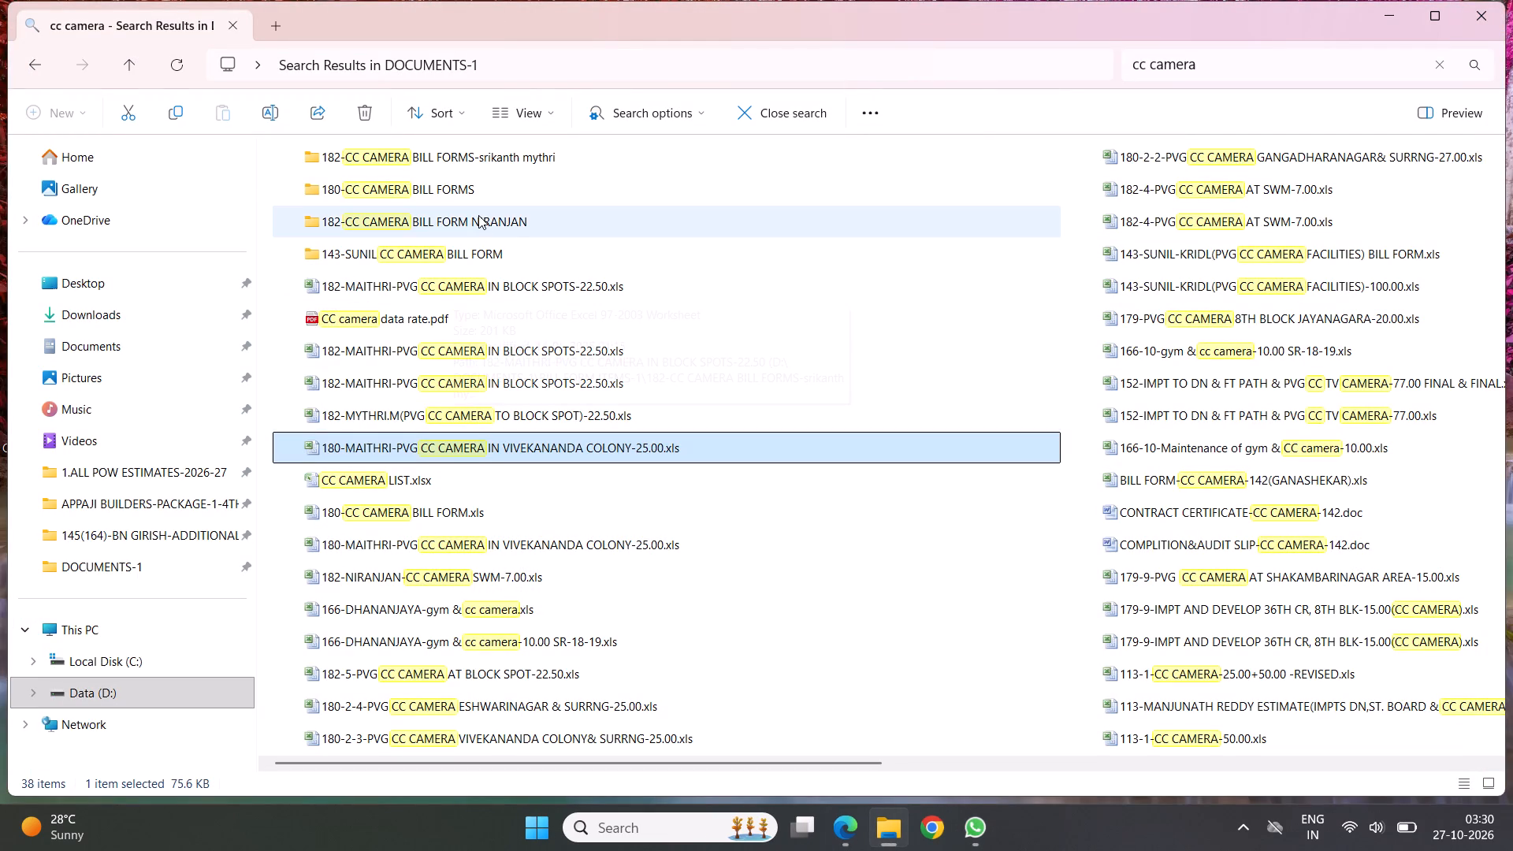
Open the 182-CC CAMERA BILL FORMS folder at the top of the search results and show its files in List view.
{"action": "left_click", "coordinate": [411, 257]}
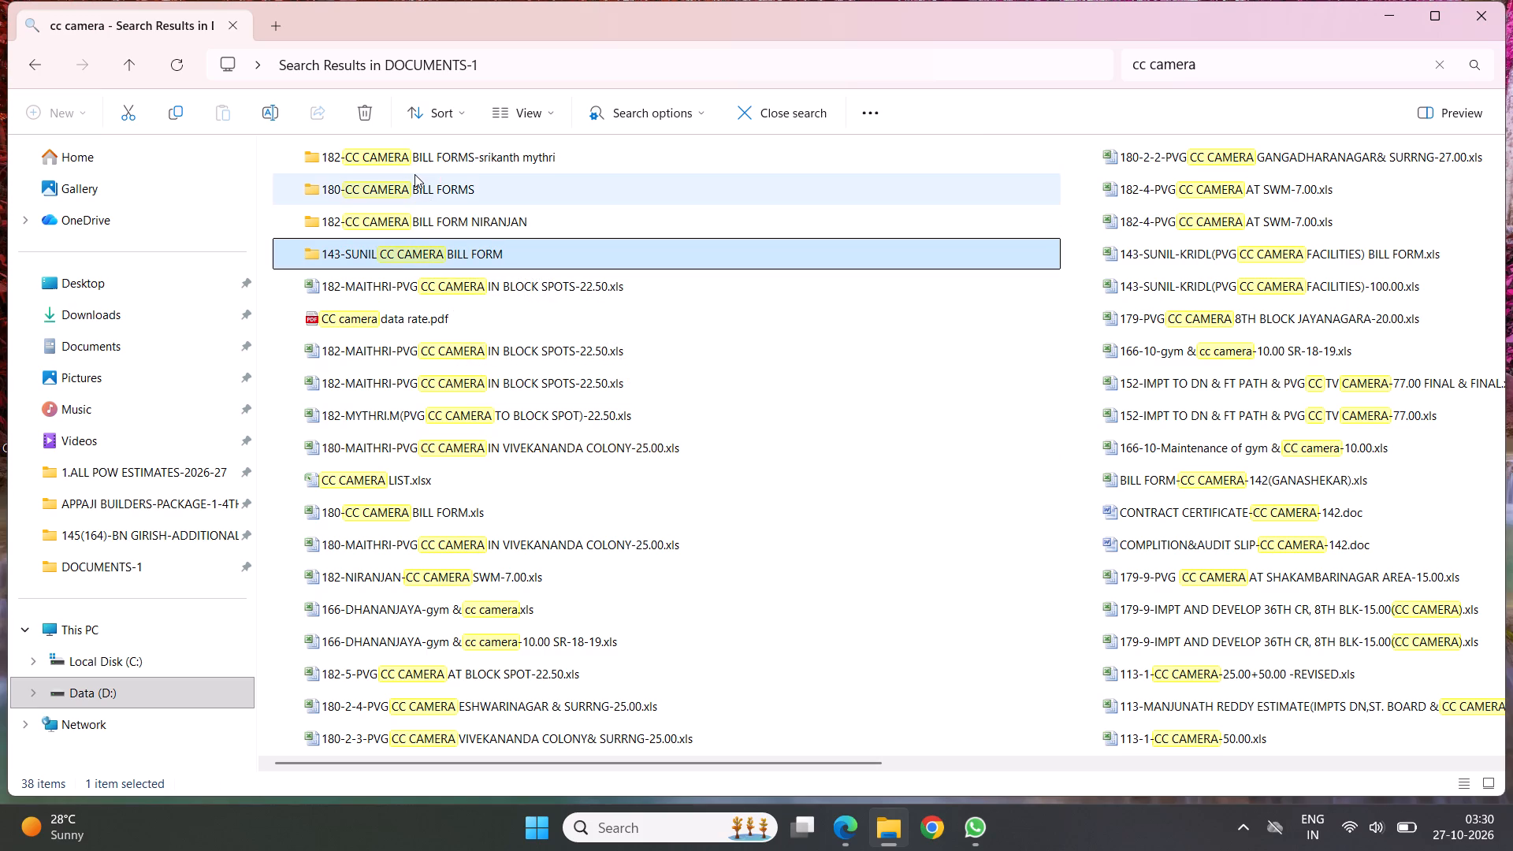
{"action": "double_click", "coordinate": [387, 156]}
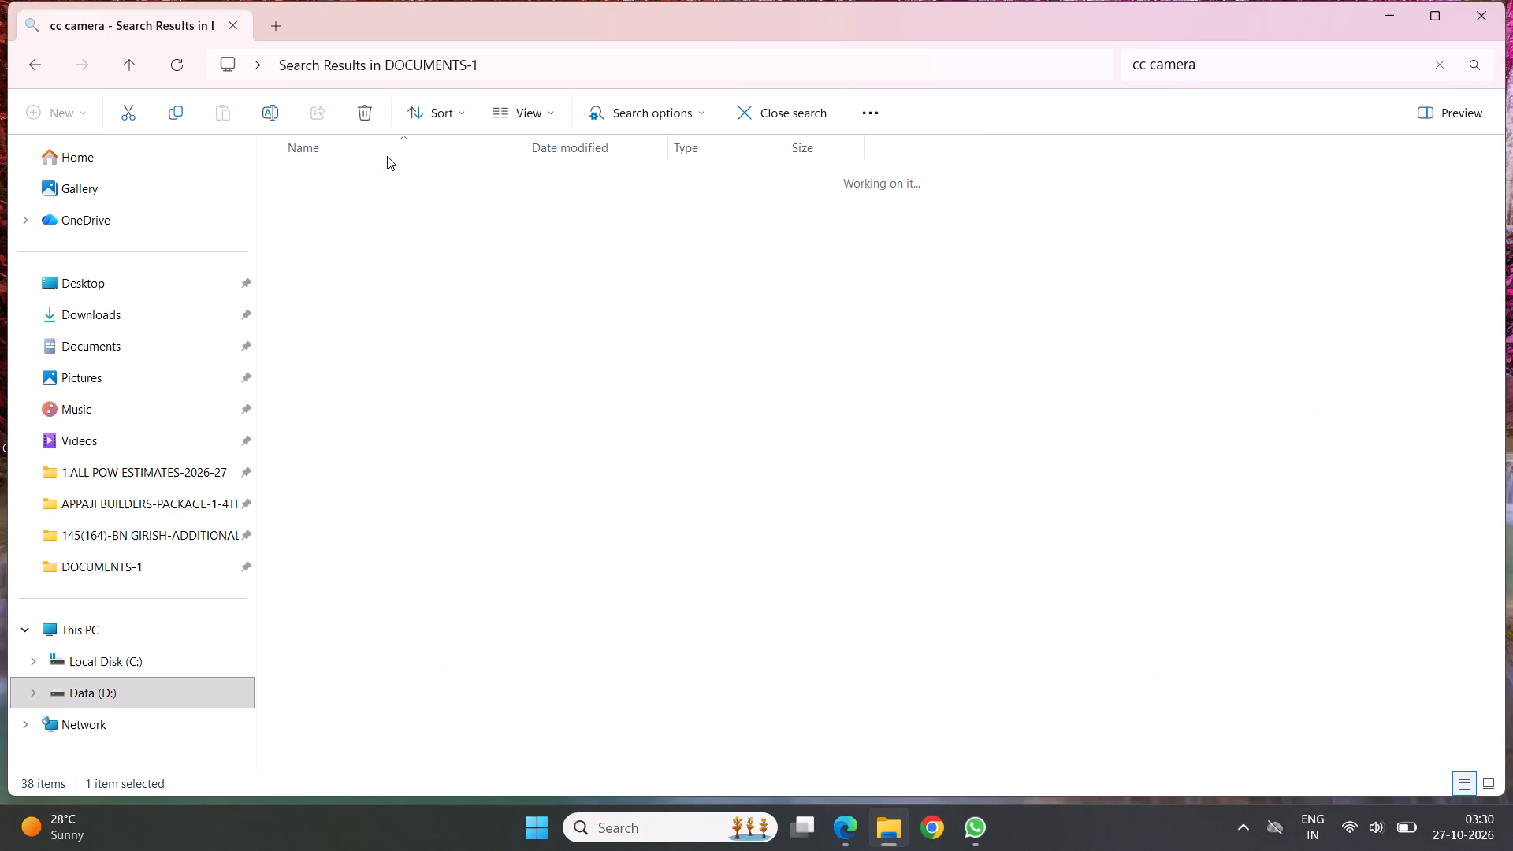
{"action": "left_click", "coordinate": [547, 111]}
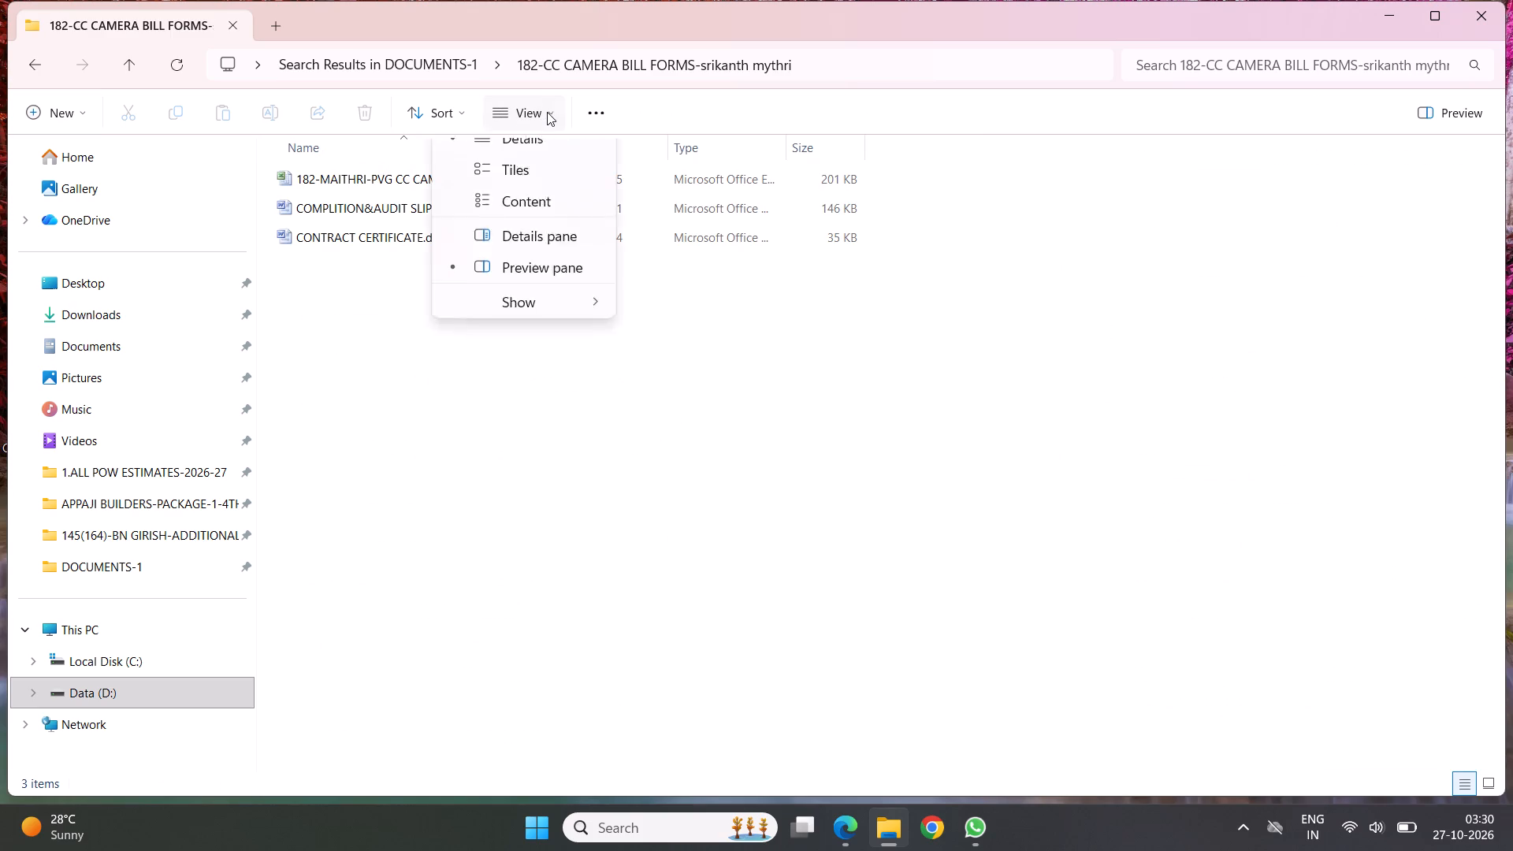
{"action": "left_click", "coordinate": [508, 292]}
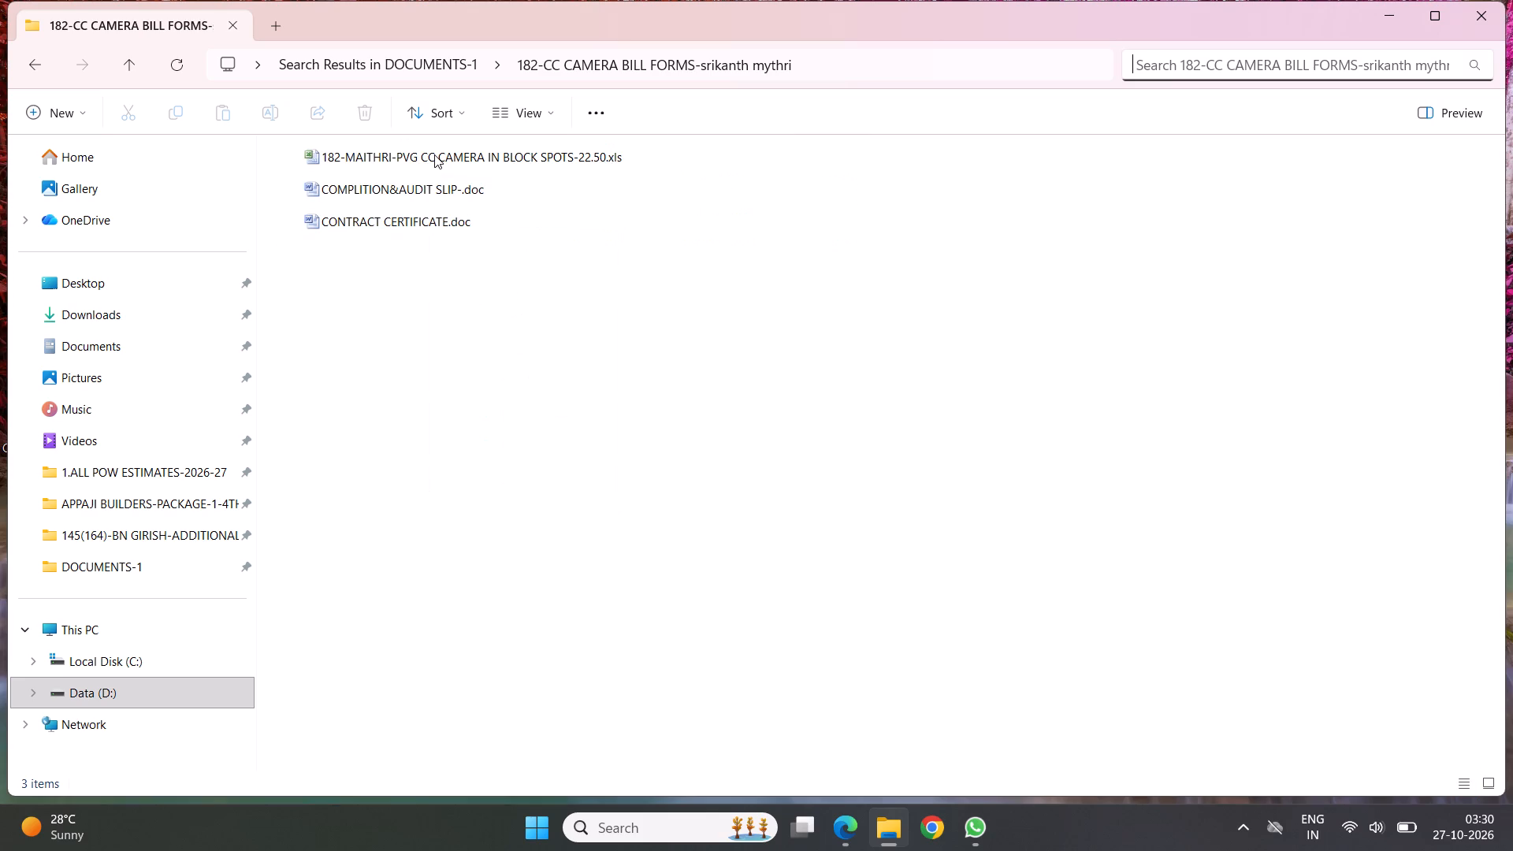
Open the workbook 182-MAITHRI-PVG CC CAMERA IN BLOCK SPOTS-22.50.xls from the bill forms folder.
{"action": "double_click", "coordinate": [434, 154]}
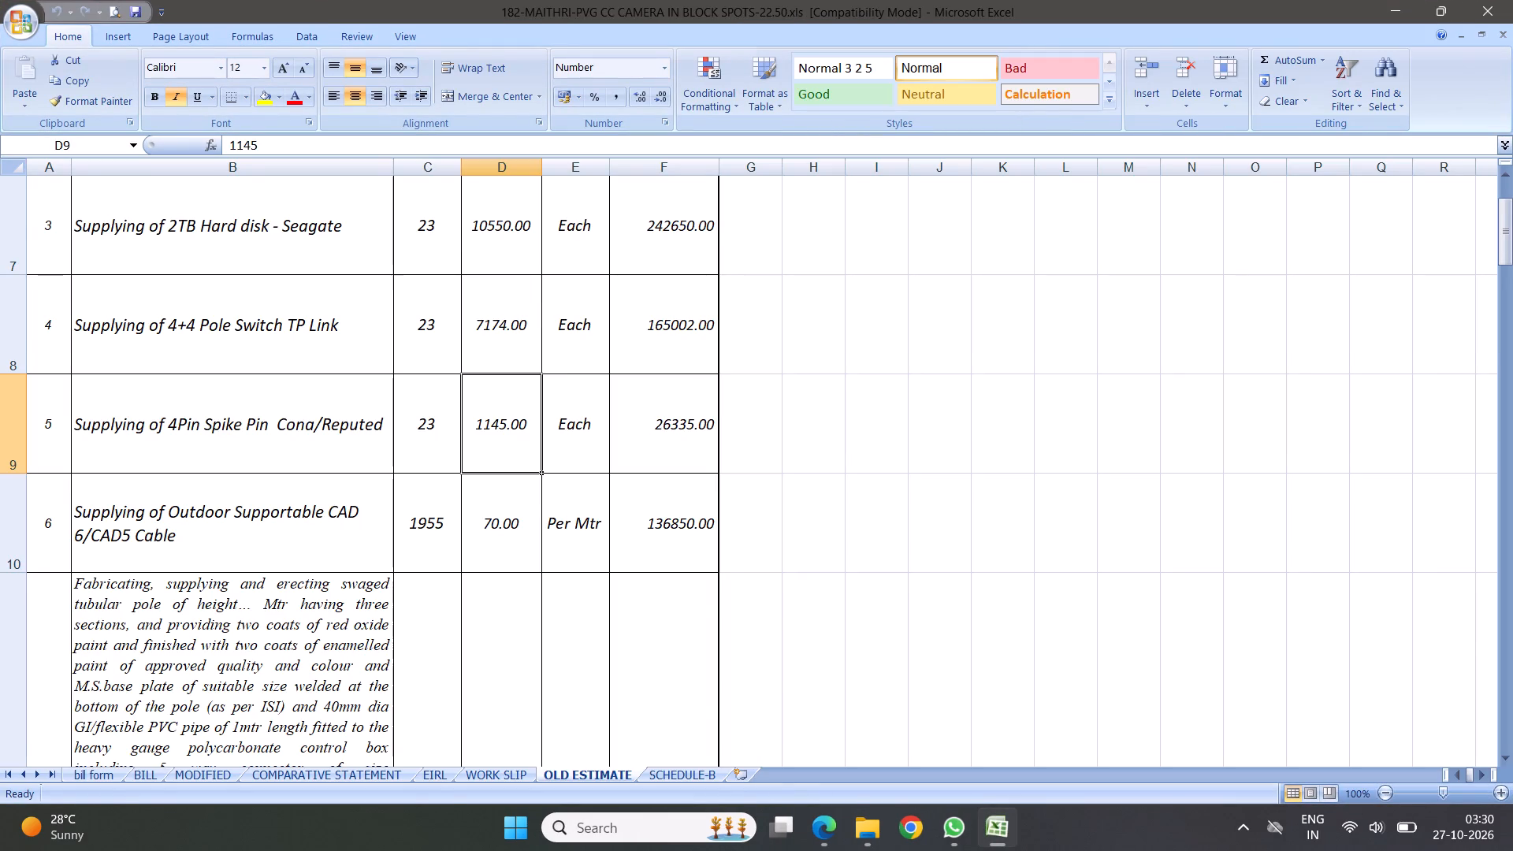
Examine the work descriptions, quantities, rates and amounts in the CC camera estimate on the OLD ESTIMATE sheet.
{"action": "scroll", "coordinate": [475, 414], "scroll_direction": "up", "scroll_amount": 6}
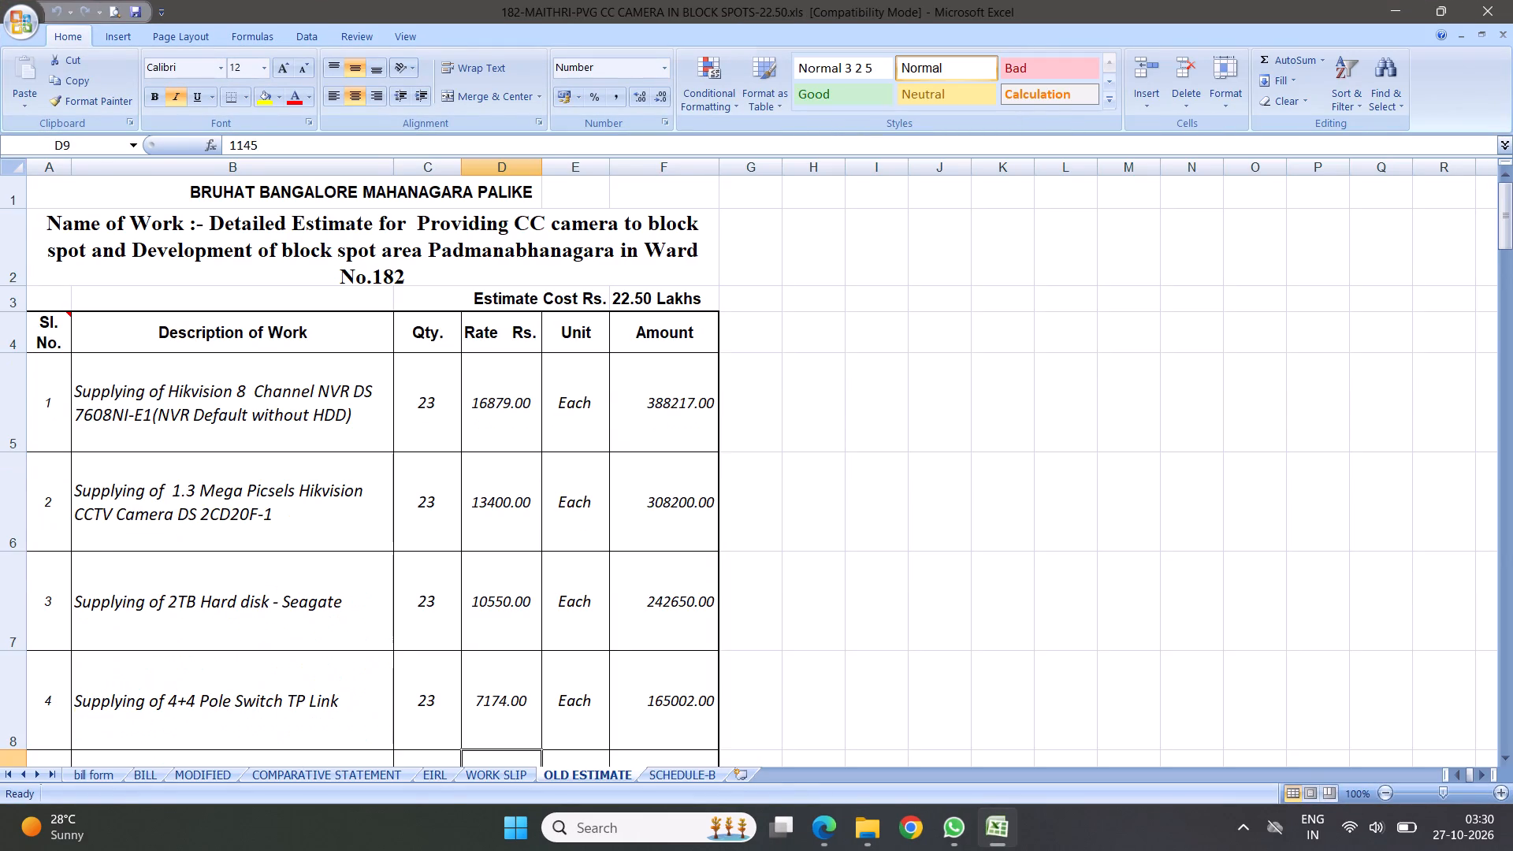
{"action": "scroll", "coordinate": [467, 424], "scroll_direction": "down", "scroll_amount": 4}
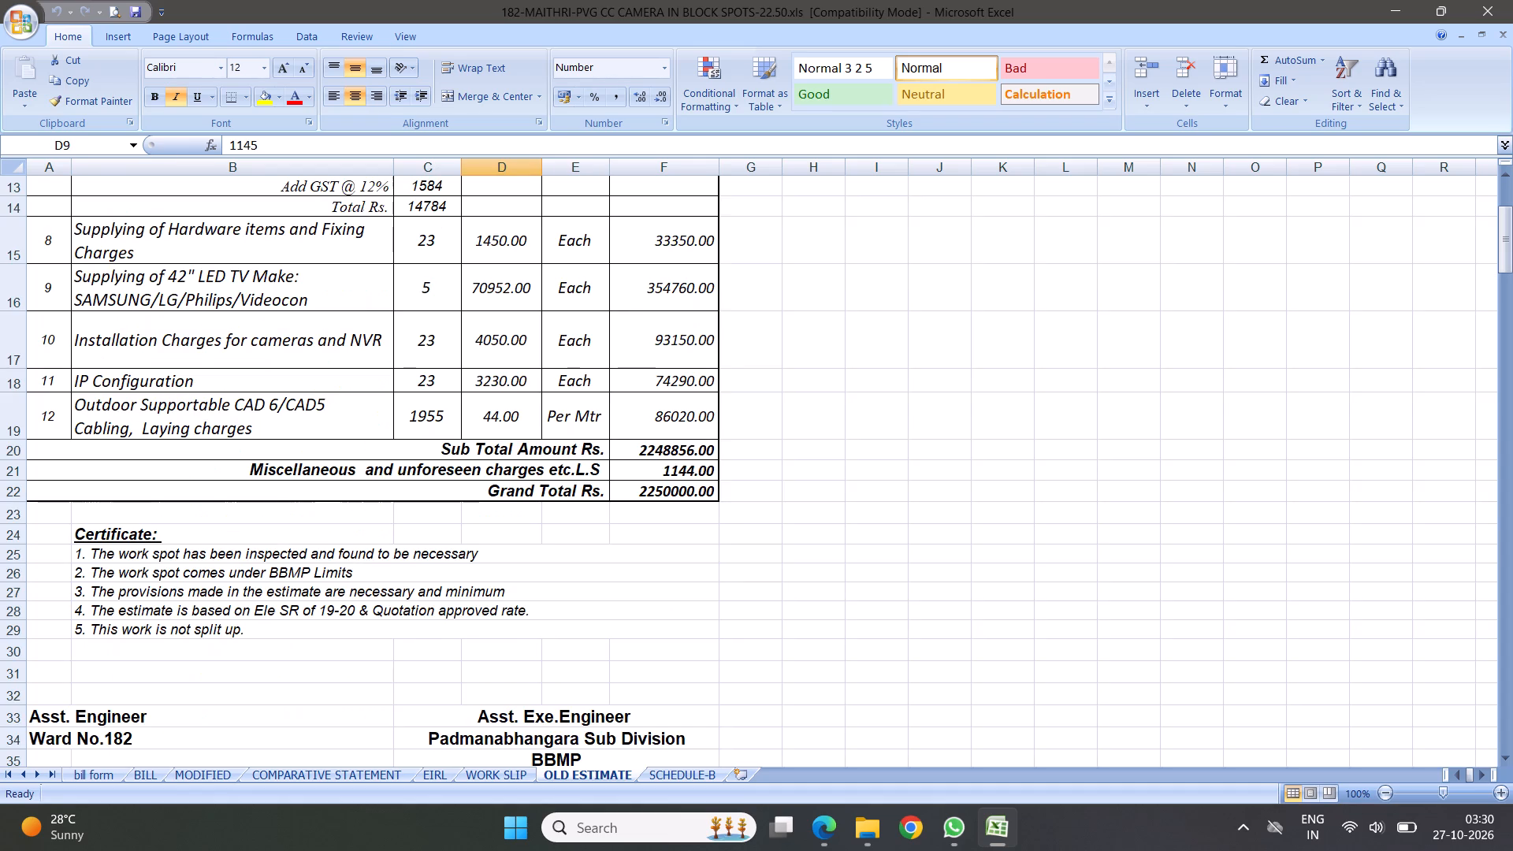
{"action": "scroll", "coordinate": [414, 365], "scroll_direction": "up", "scroll_amount": 2}
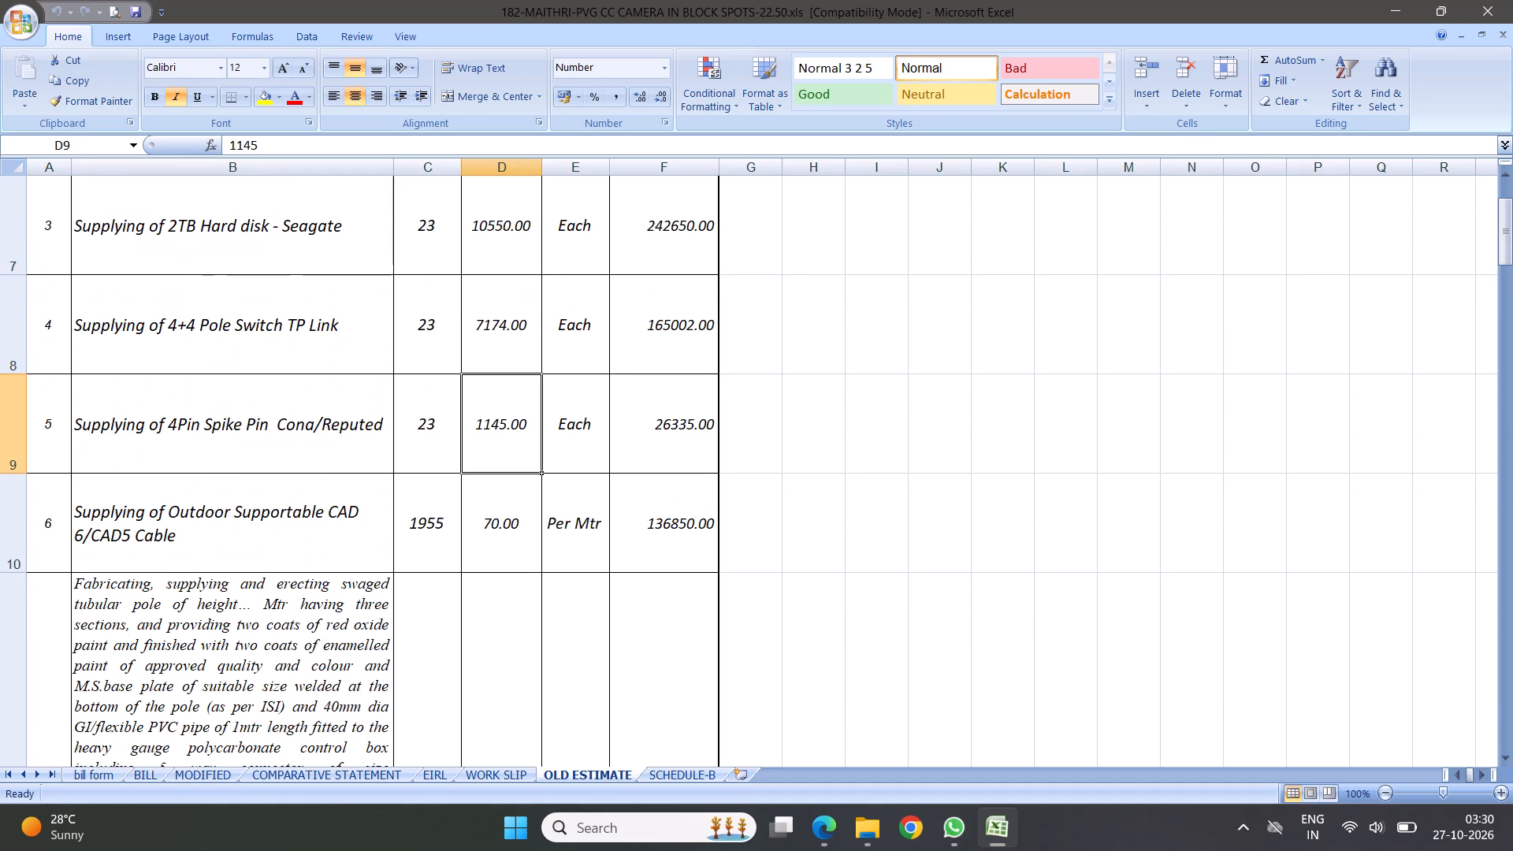
{"action": "scroll", "coordinate": [370, 417], "scroll_direction": "down", "scroll_amount": 2}
{"action": "scroll", "coordinate": [291, 314], "scroll_direction": "up", "scroll_amount": 2}
{"action": "scroll", "coordinate": [337, 403], "scroll_direction": "down", "scroll_amount": 1}
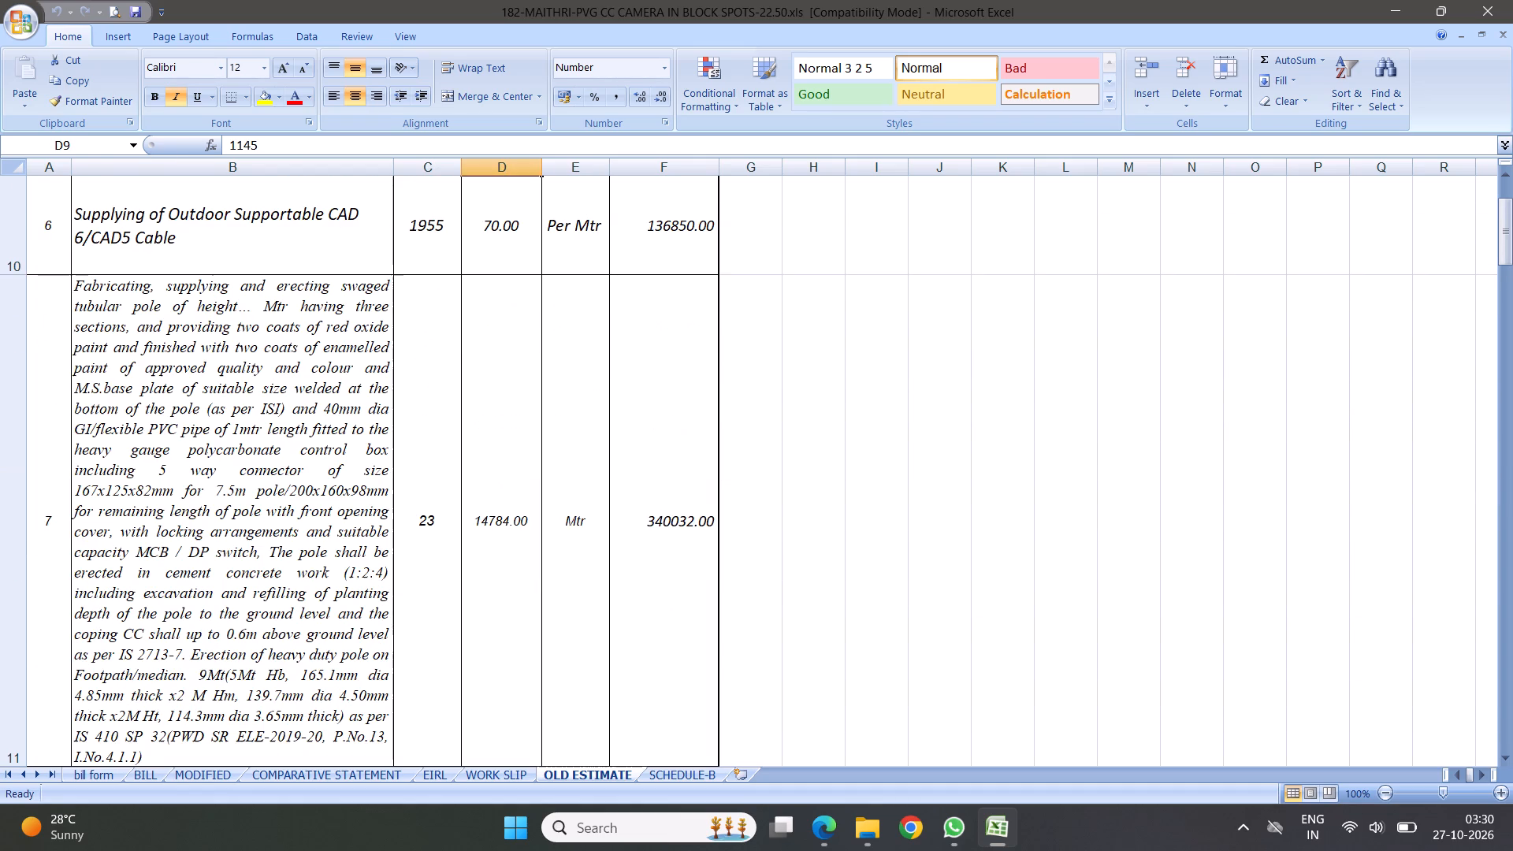
{"action": "left_click", "coordinate": [294, 378]}
{"action": "scroll", "coordinate": [424, 513], "scroll_direction": "down", "scroll_amount": 1}
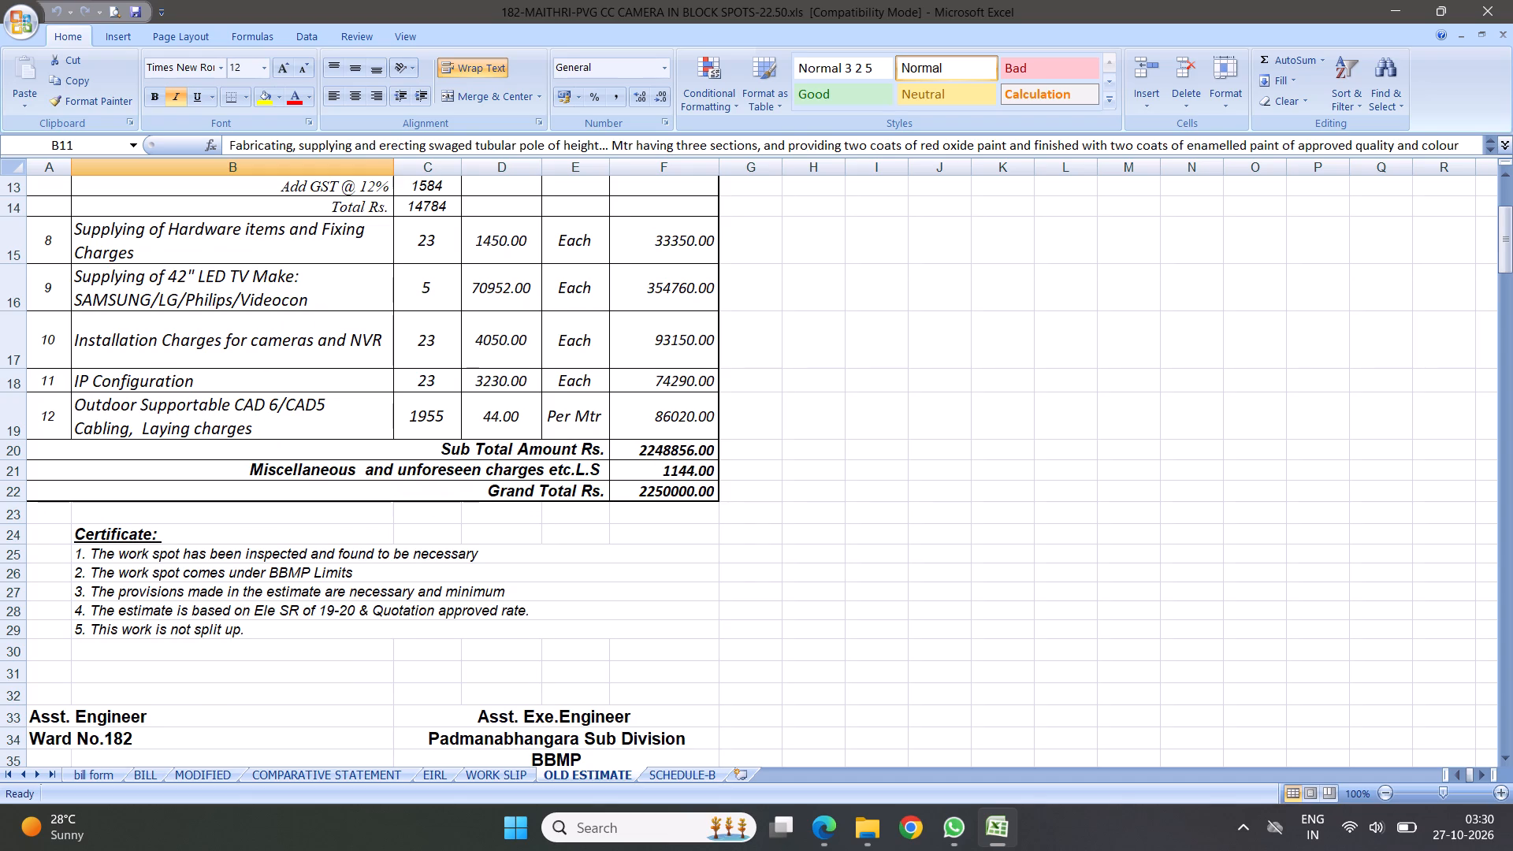
{"action": "scroll", "coordinate": [469, 439], "scroll_direction": "up", "scroll_amount": 6}
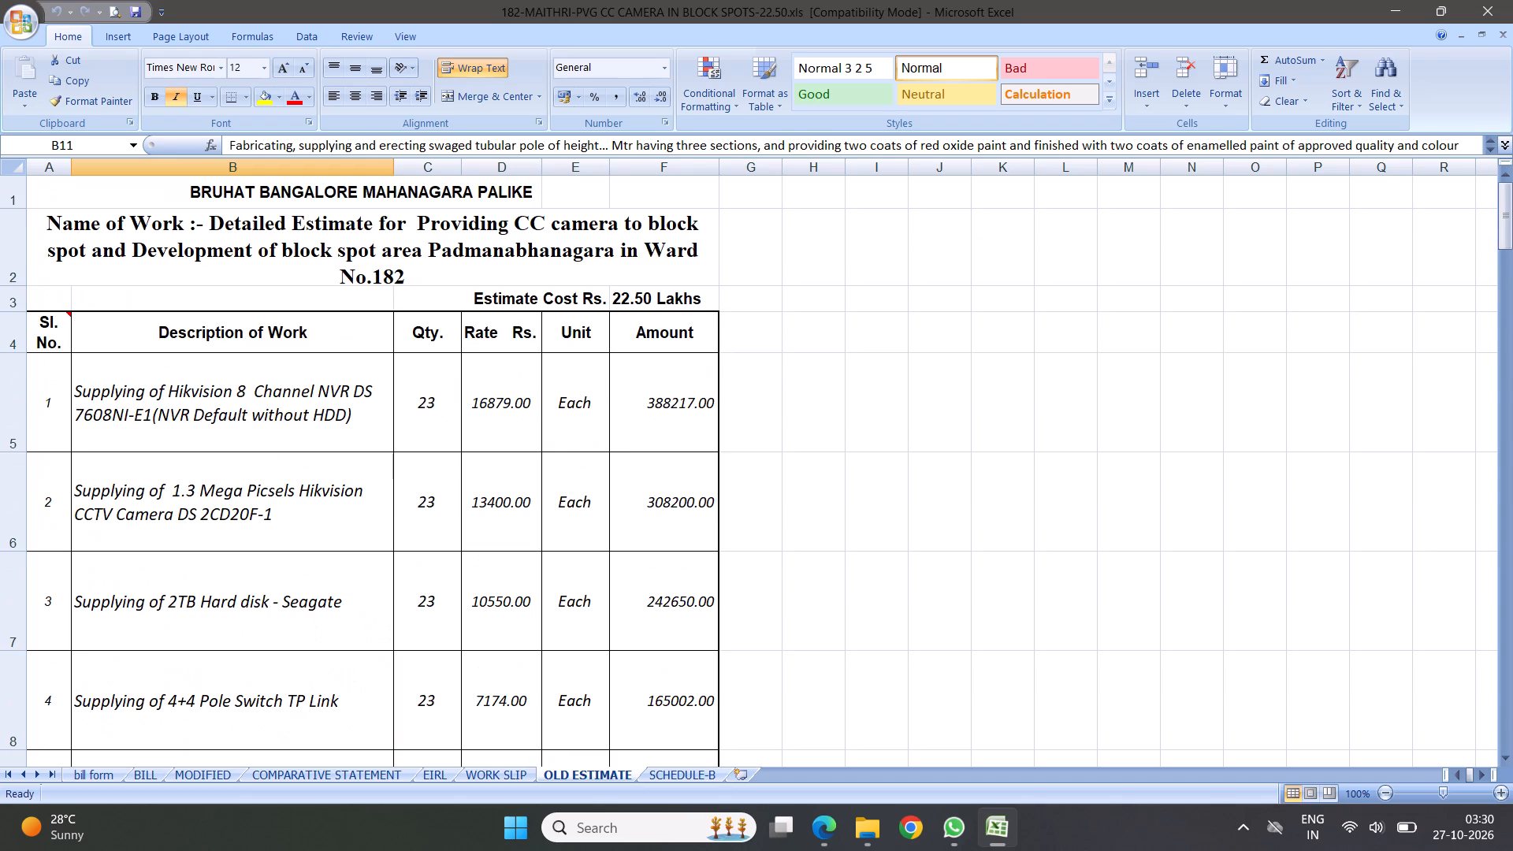
{"action": "left_click", "coordinate": [251, 424]}
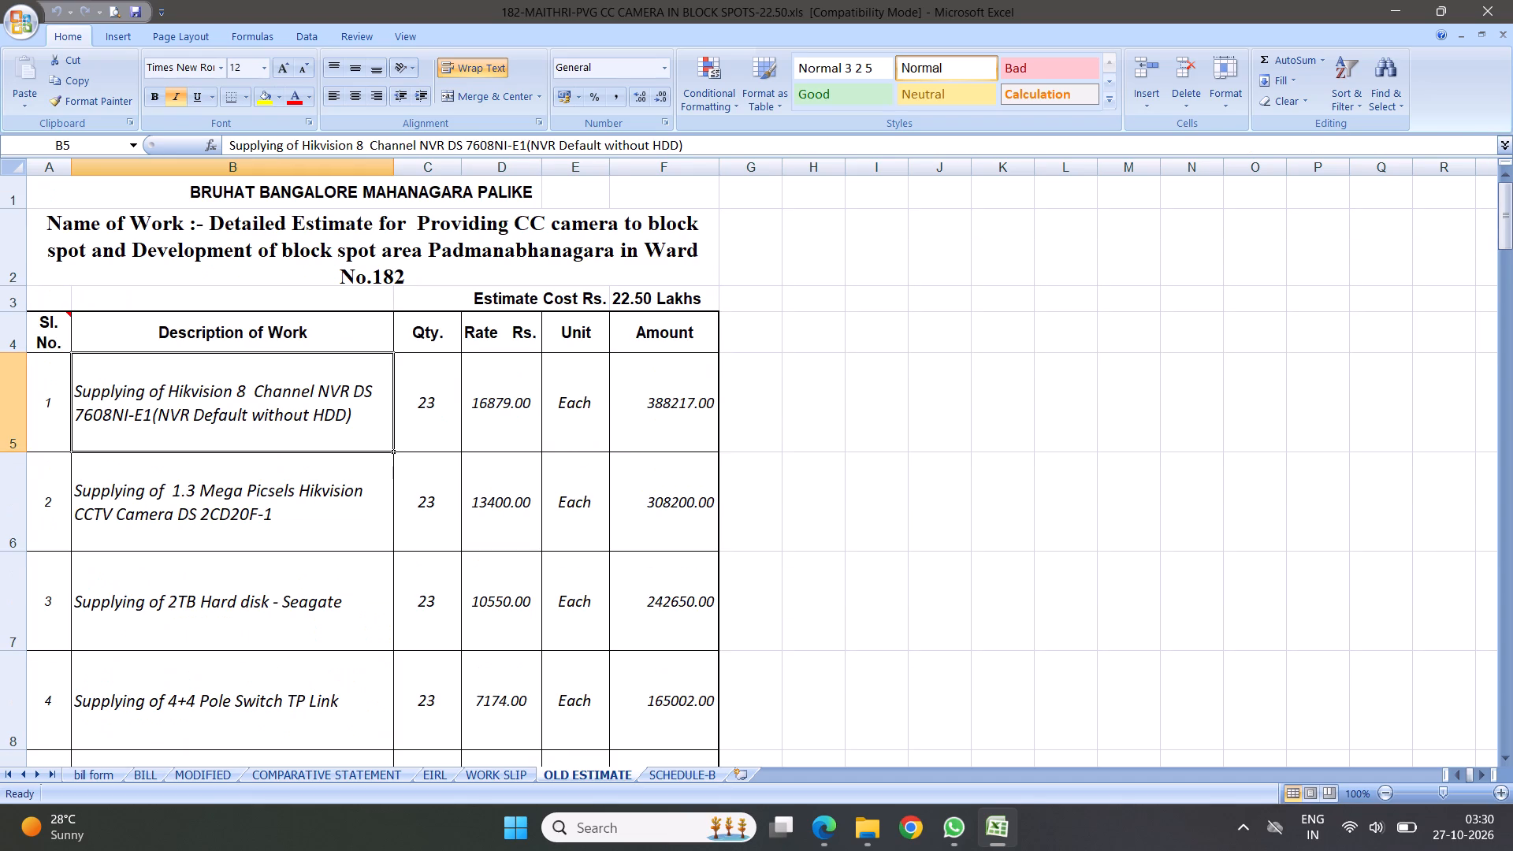
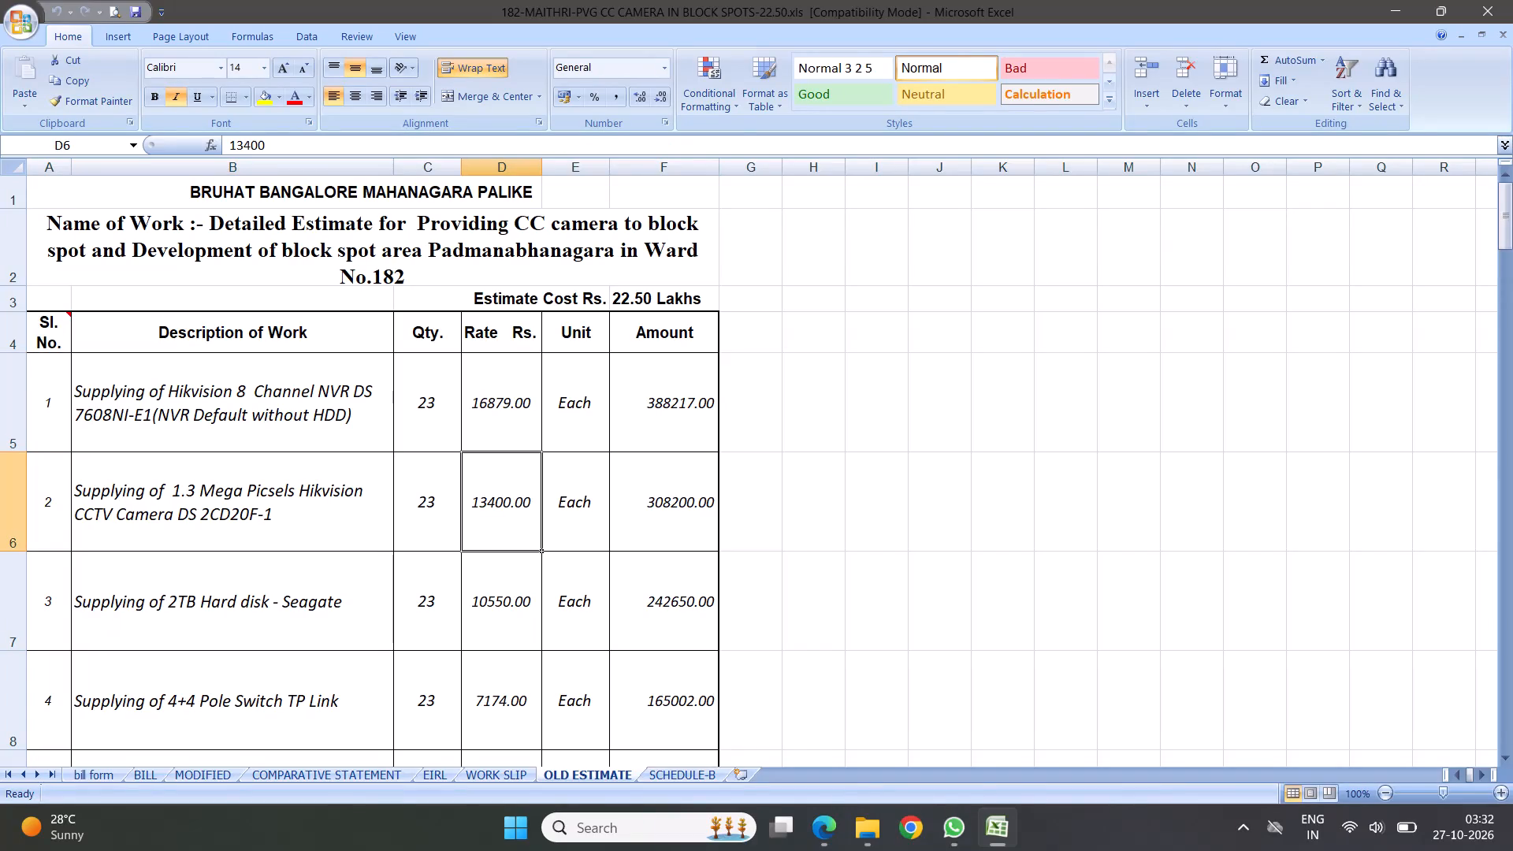
Close the 182-MAITHRI-PVG CC CAMERA IN BLOCK SPOTS-22.50.xls workbook and exit Excel.
{"action": "left_click", "coordinate": [325, 403]}
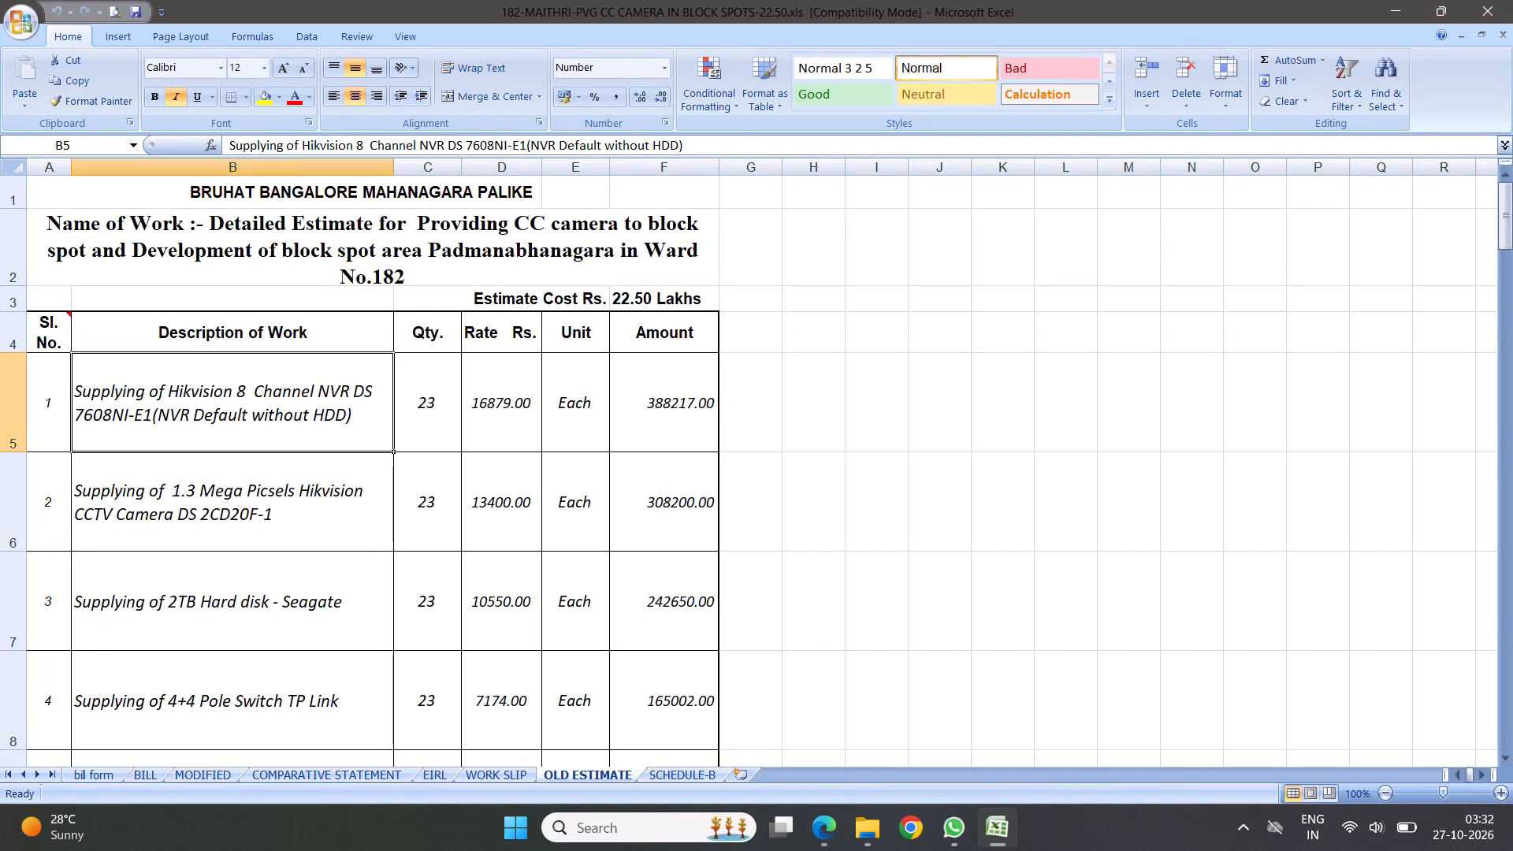
{"action": "left_click", "coordinate": [779, 388]}
{"action": "left_click", "coordinate": [604, 248]}
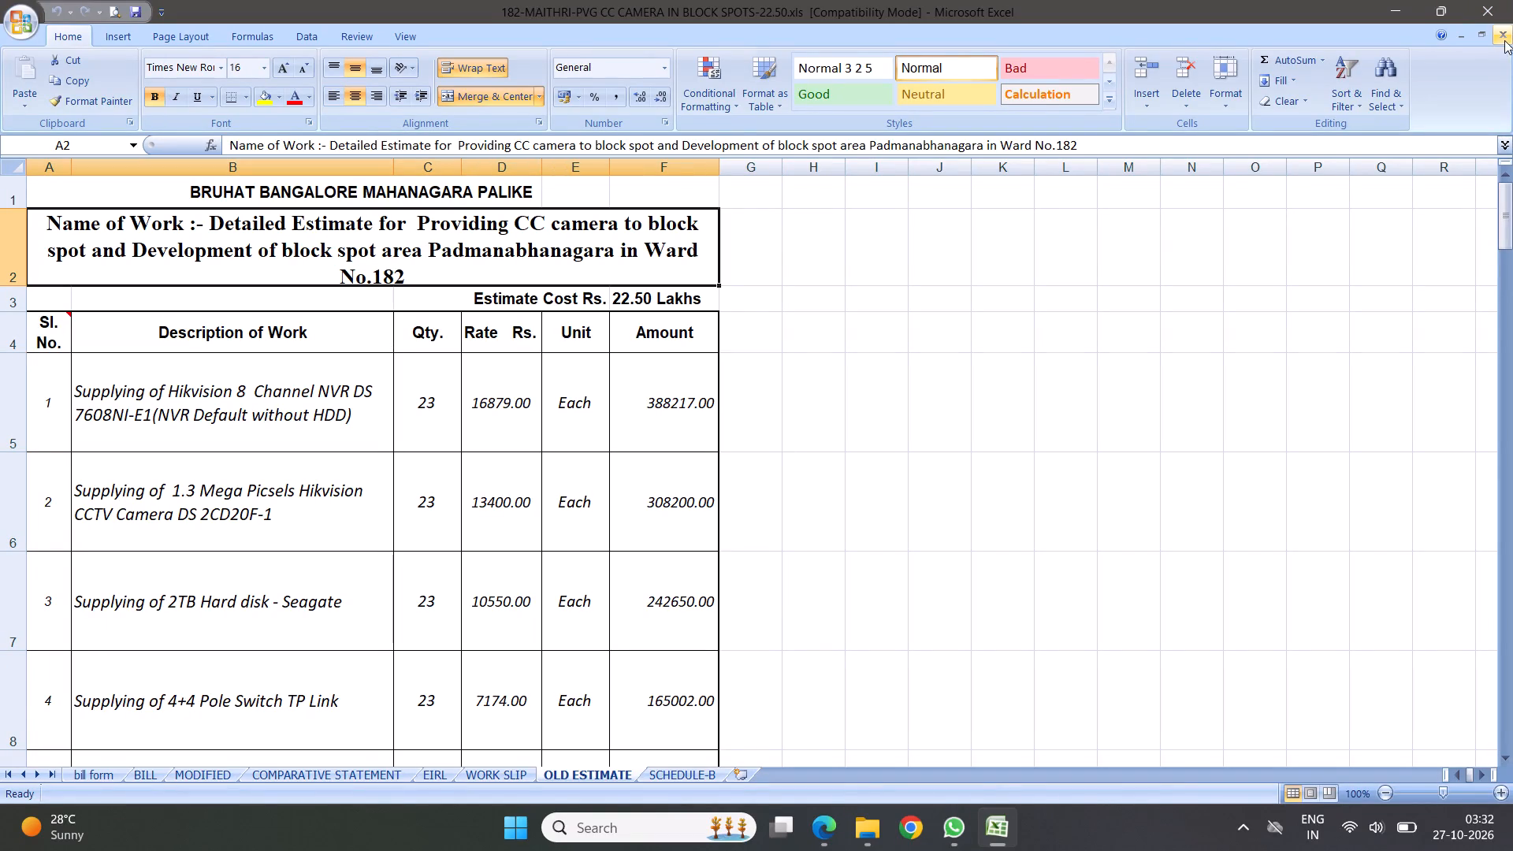
{"action": "left_click", "coordinate": [1507, 33]}
{"action": "left_click", "coordinate": [1494, 6]}
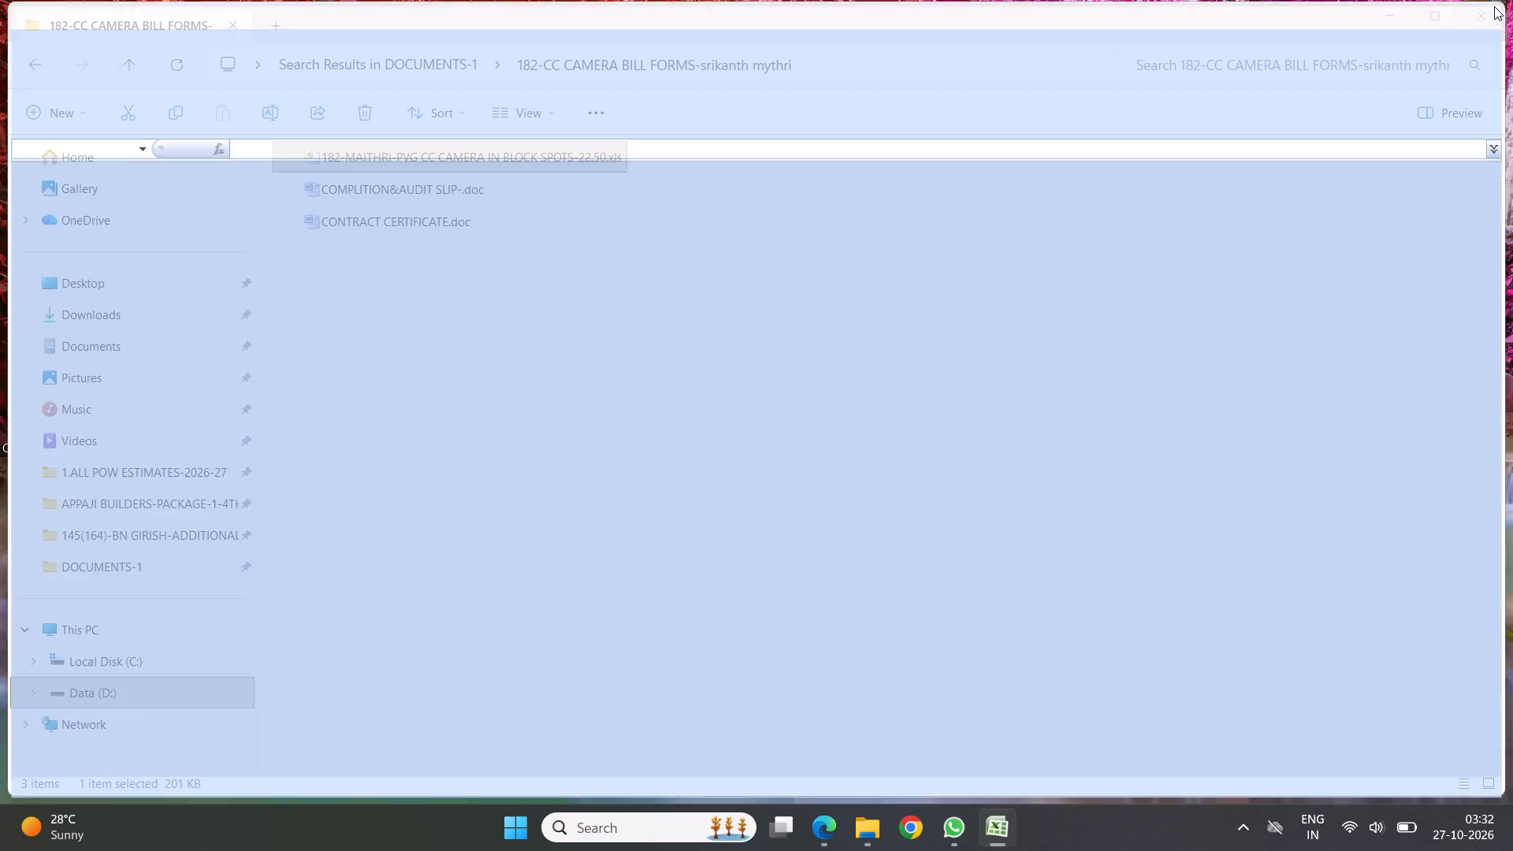
Copy 182-MAITHRI-PVG CC CAMERA IN BLOCK SPOTS-22.50.xls into the 1.ALL POW ESTIMATES-2026-27 folder under DOCUMENTS-1's 1-ESTIMATES & BILLS.
{"action": "right_click", "coordinate": [463, 162]}
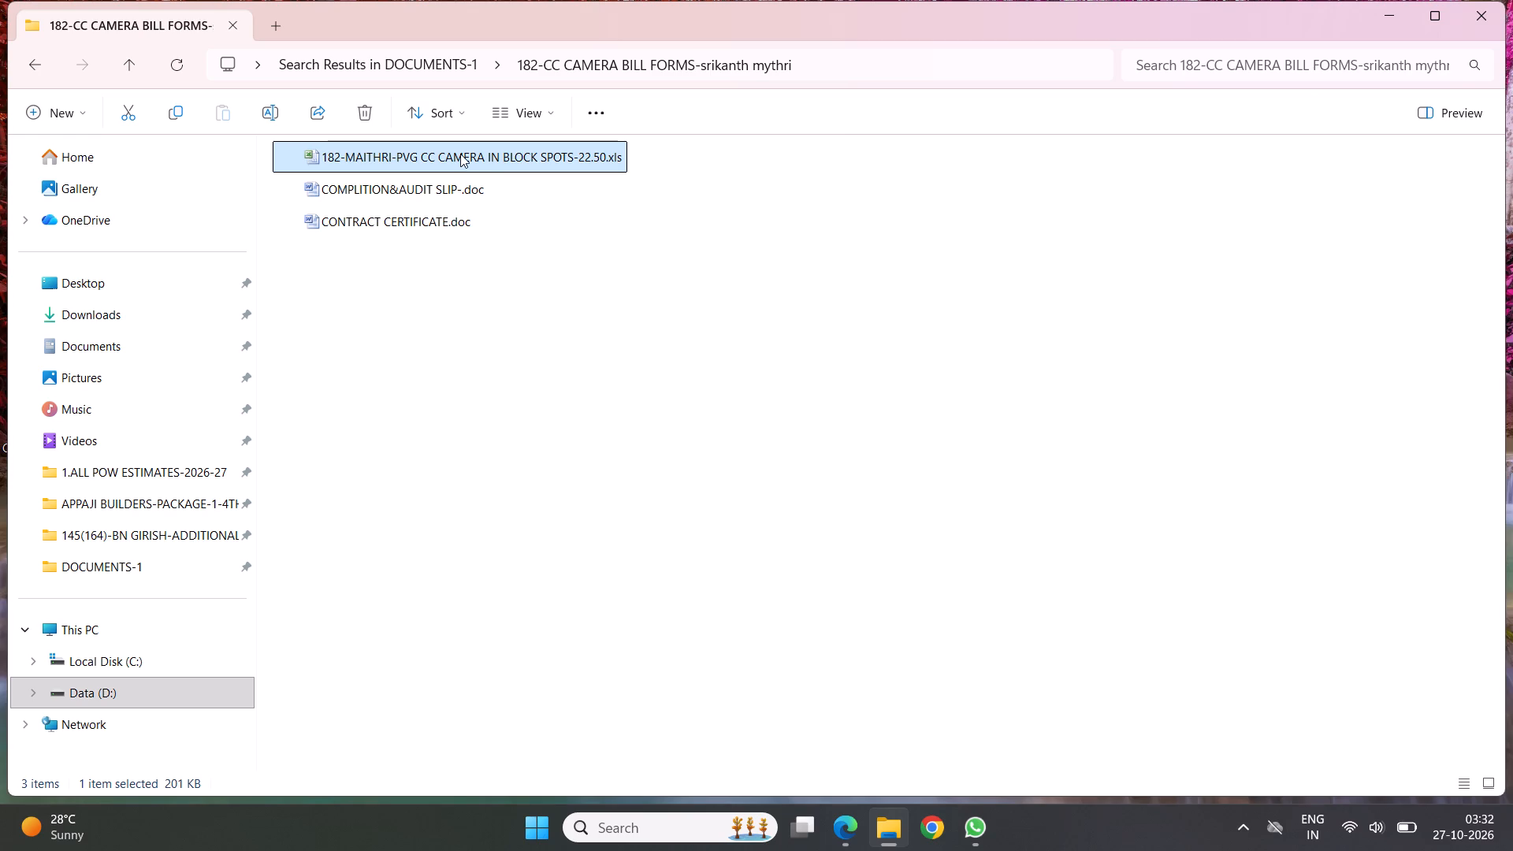
{"action": "left_click", "coordinate": [562, 195]}
{"action": "left_click", "coordinate": [39, 61]}
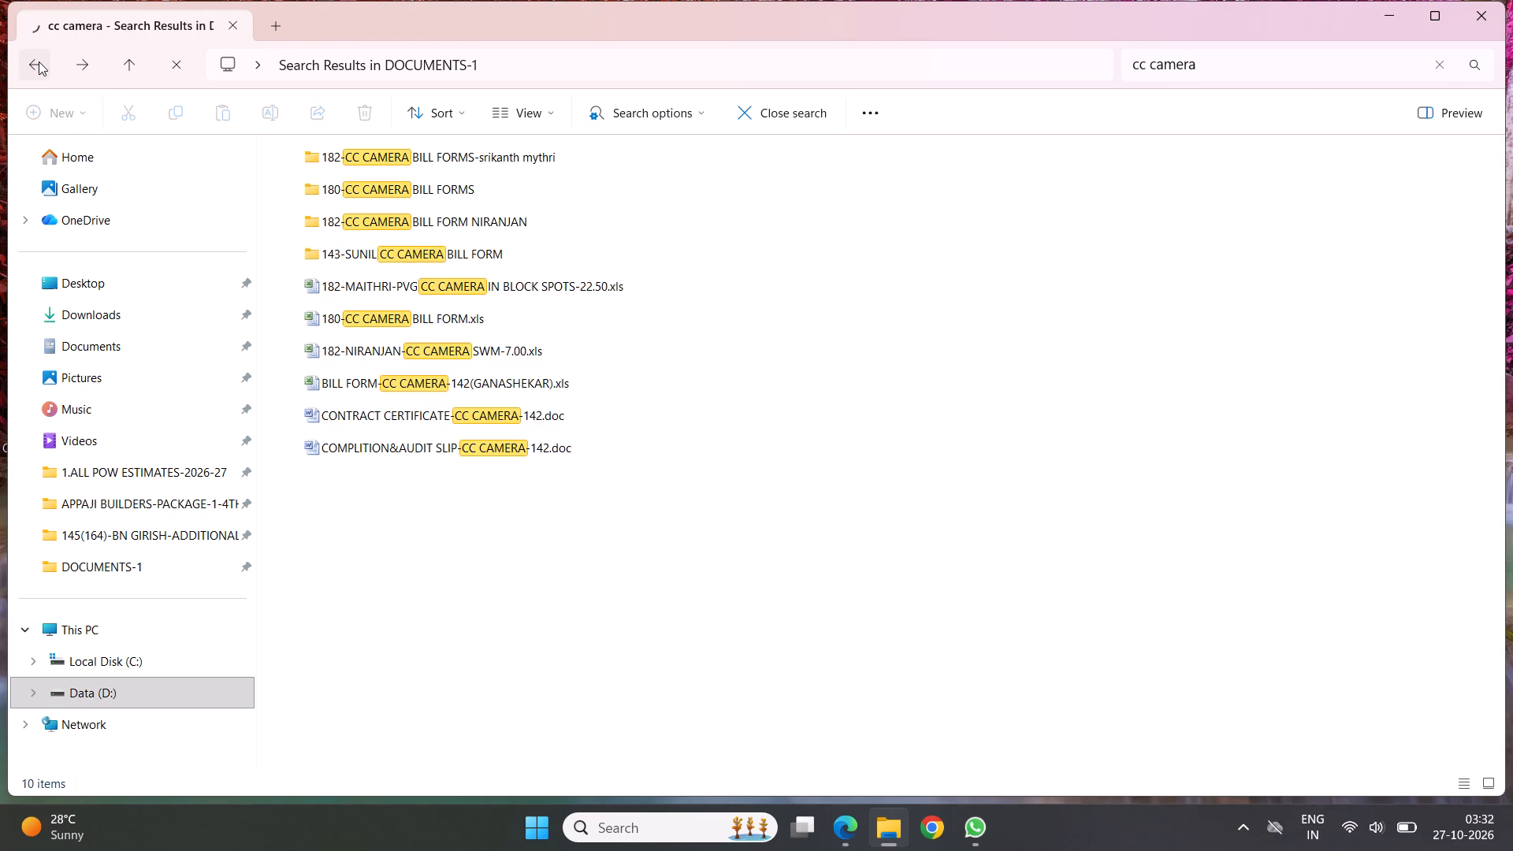
{"action": "left_click", "coordinate": [39, 61]}
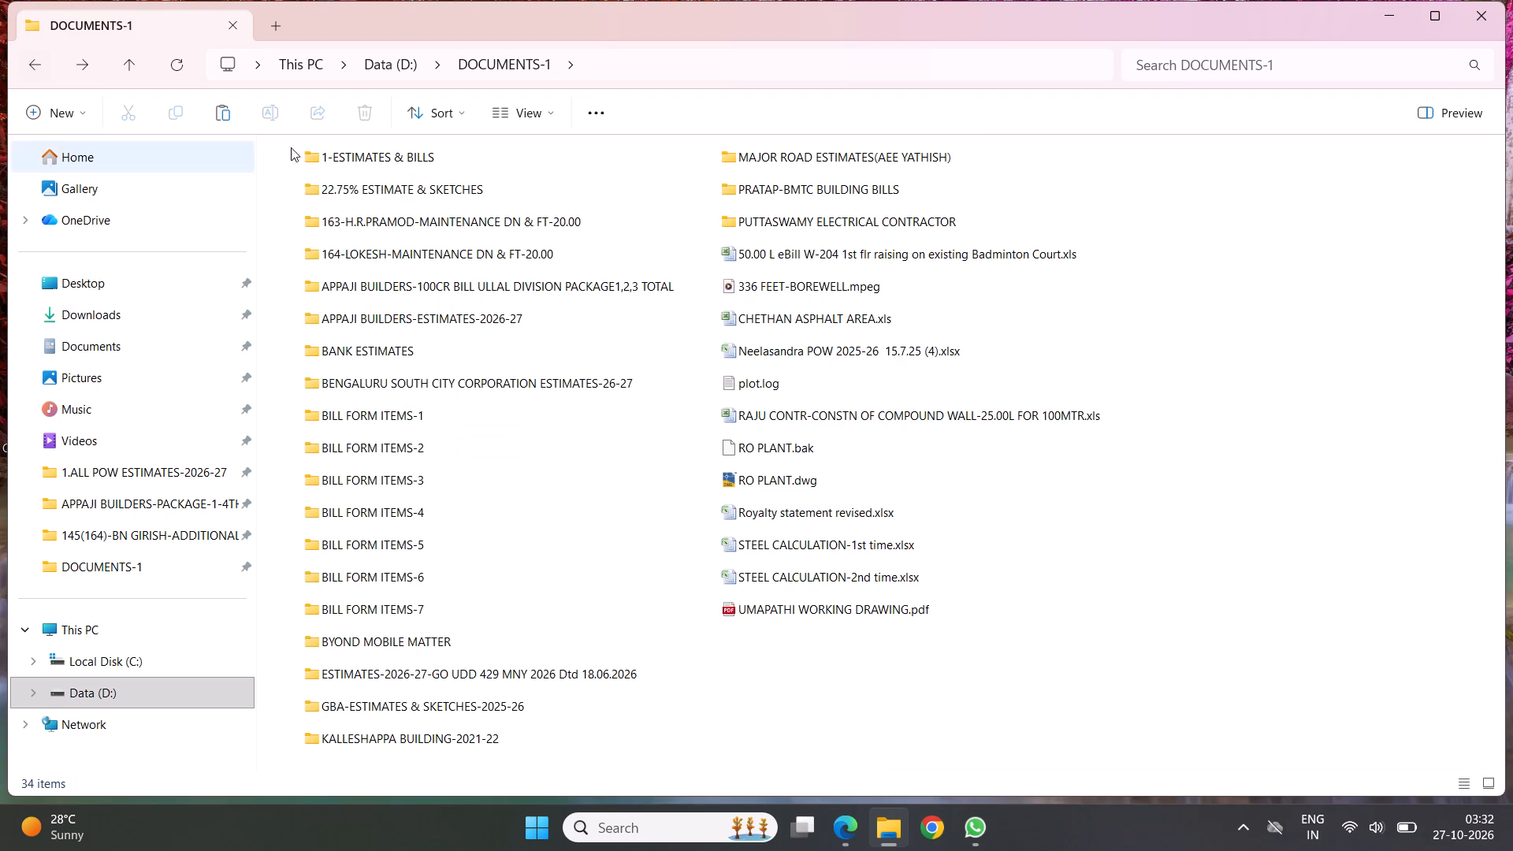
{"action": "double_click", "coordinate": [380, 157]}
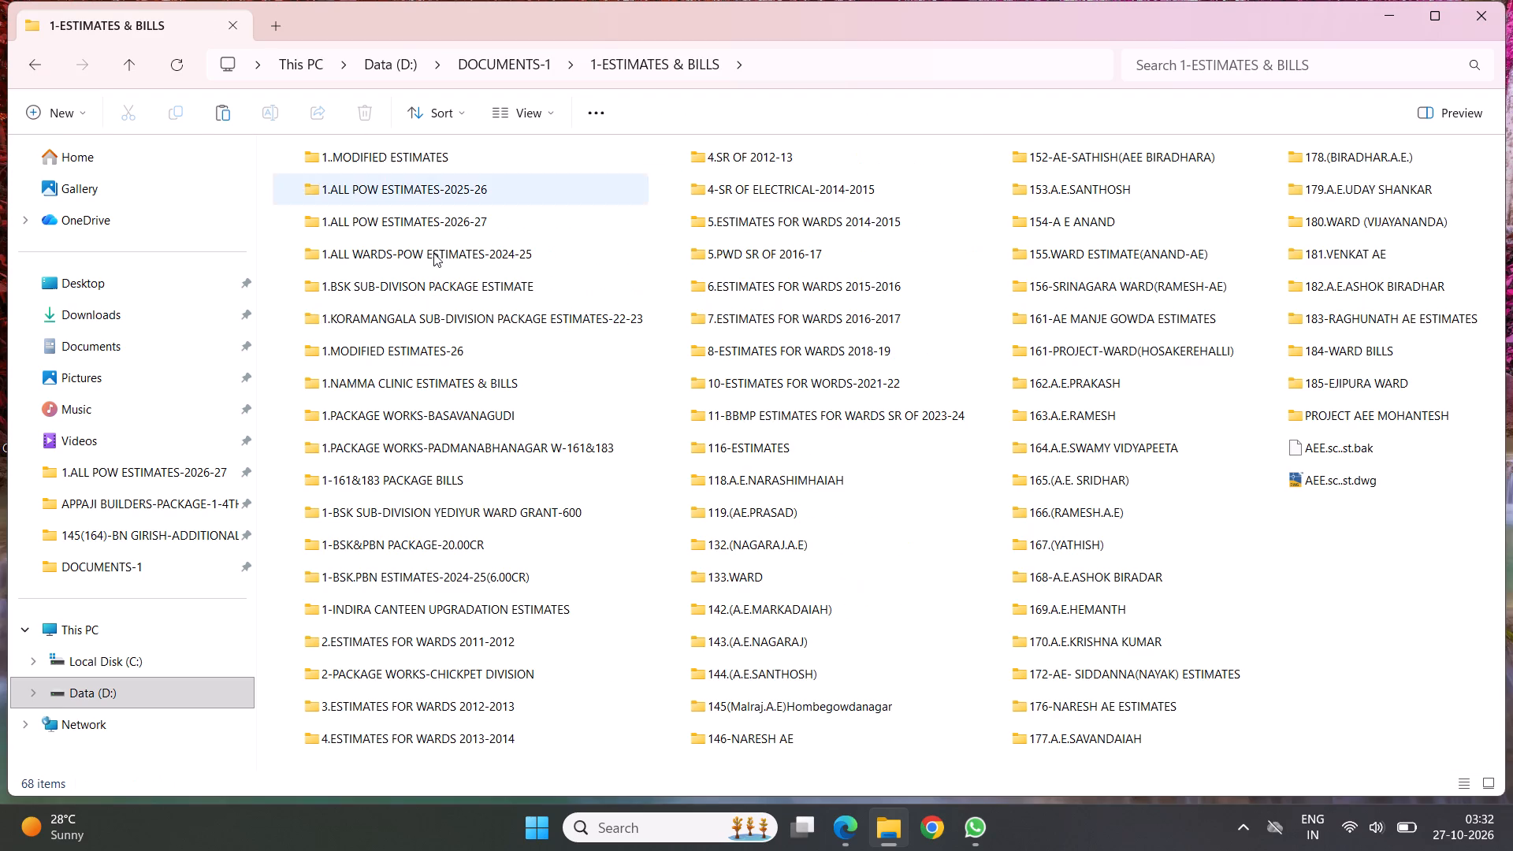
{"action": "double_click", "coordinate": [437, 211]}
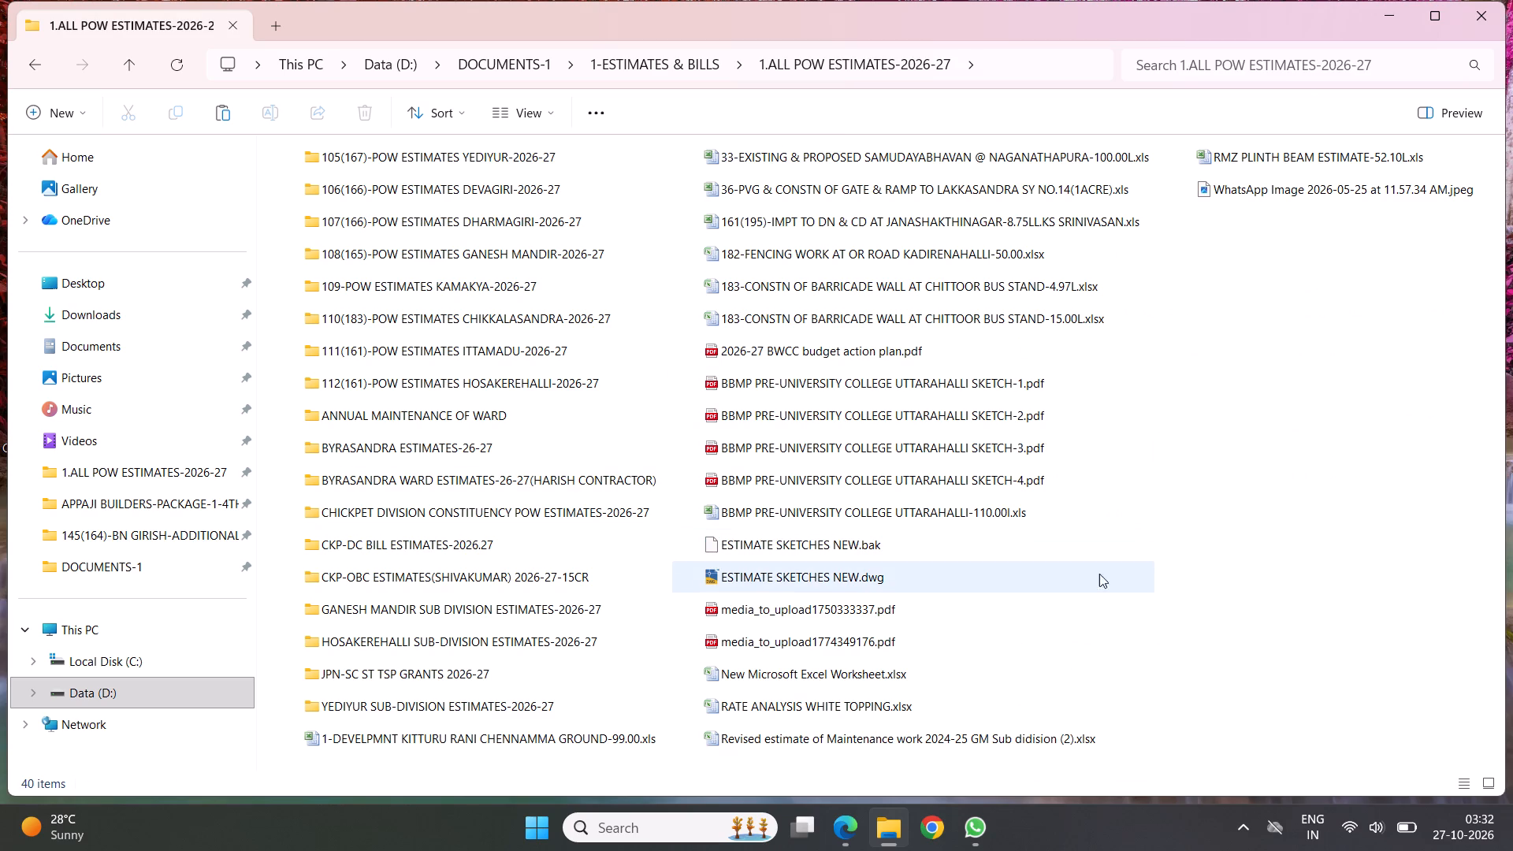
{"action": "right_click", "coordinate": [1231, 485]}
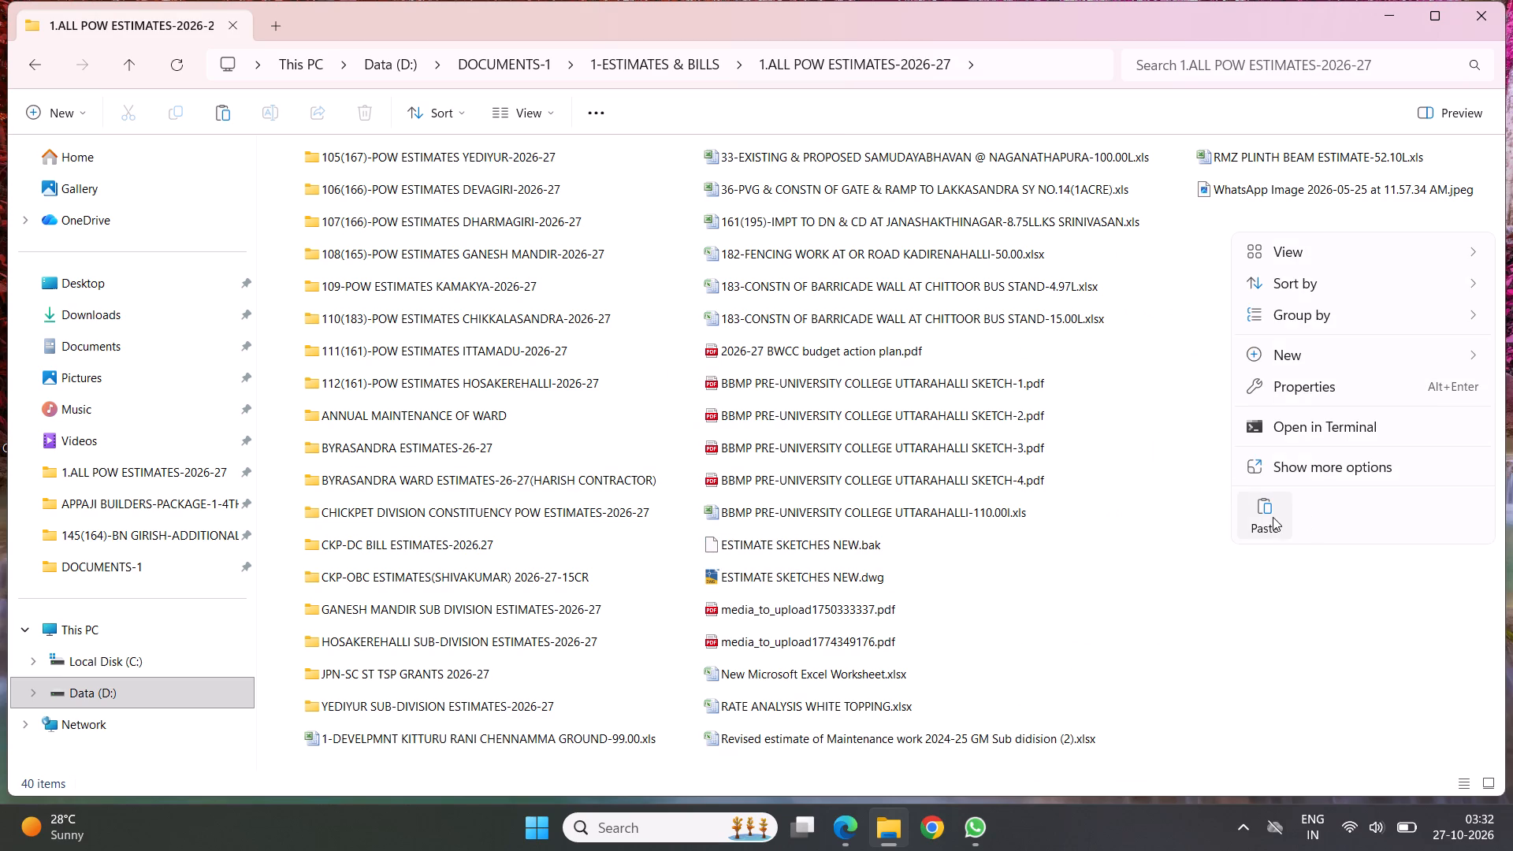
{"action": "left_click", "coordinate": [1266, 507]}
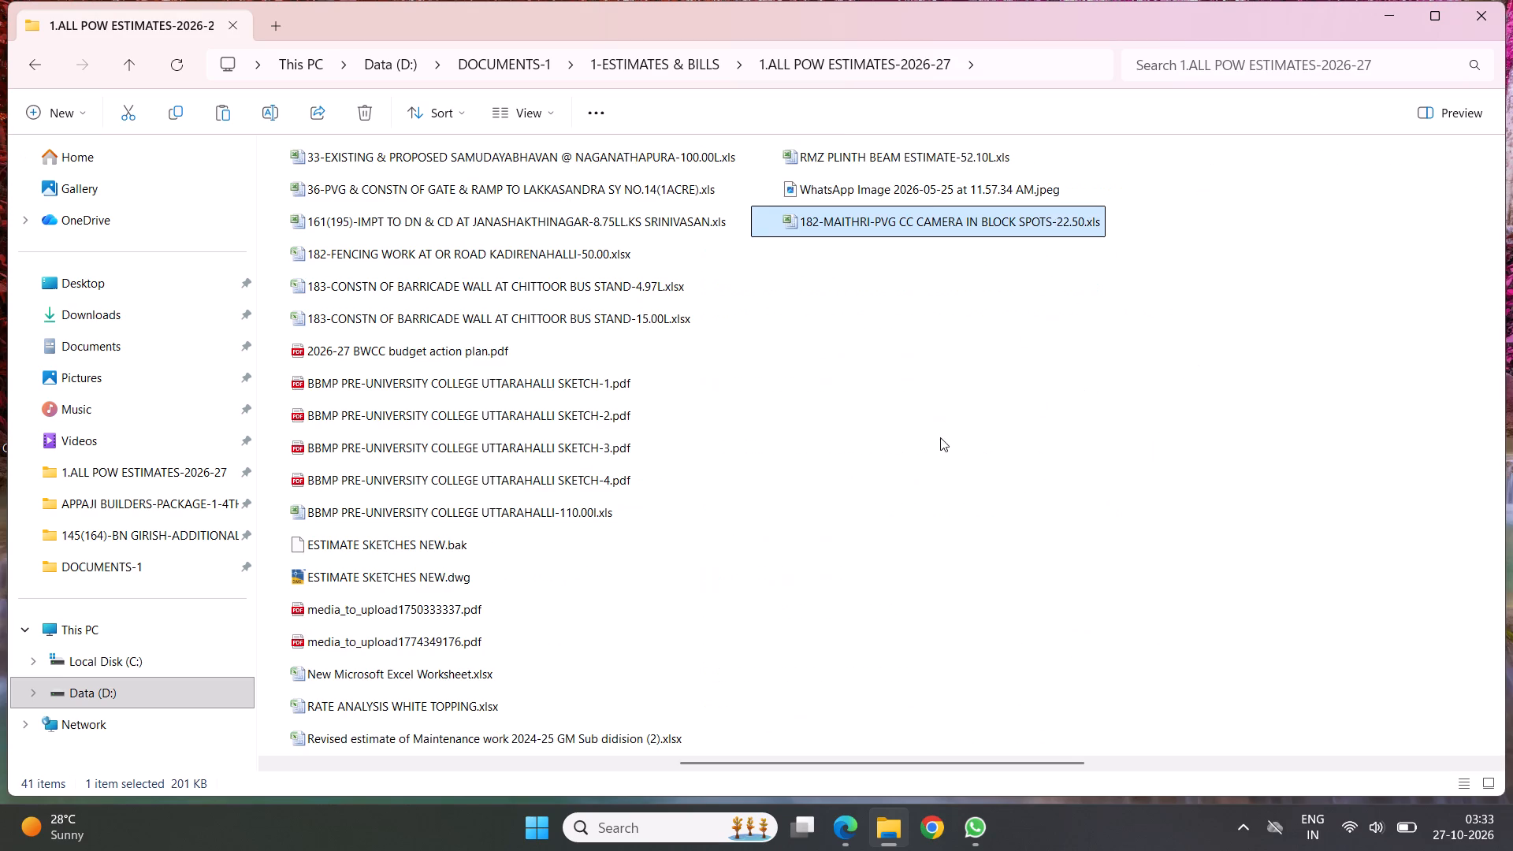
Rename the copied workbook as CC CAMERA DC BILL-110, keeping its .xls extension.
{"action": "right_click", "coordinate": [851, 220]}
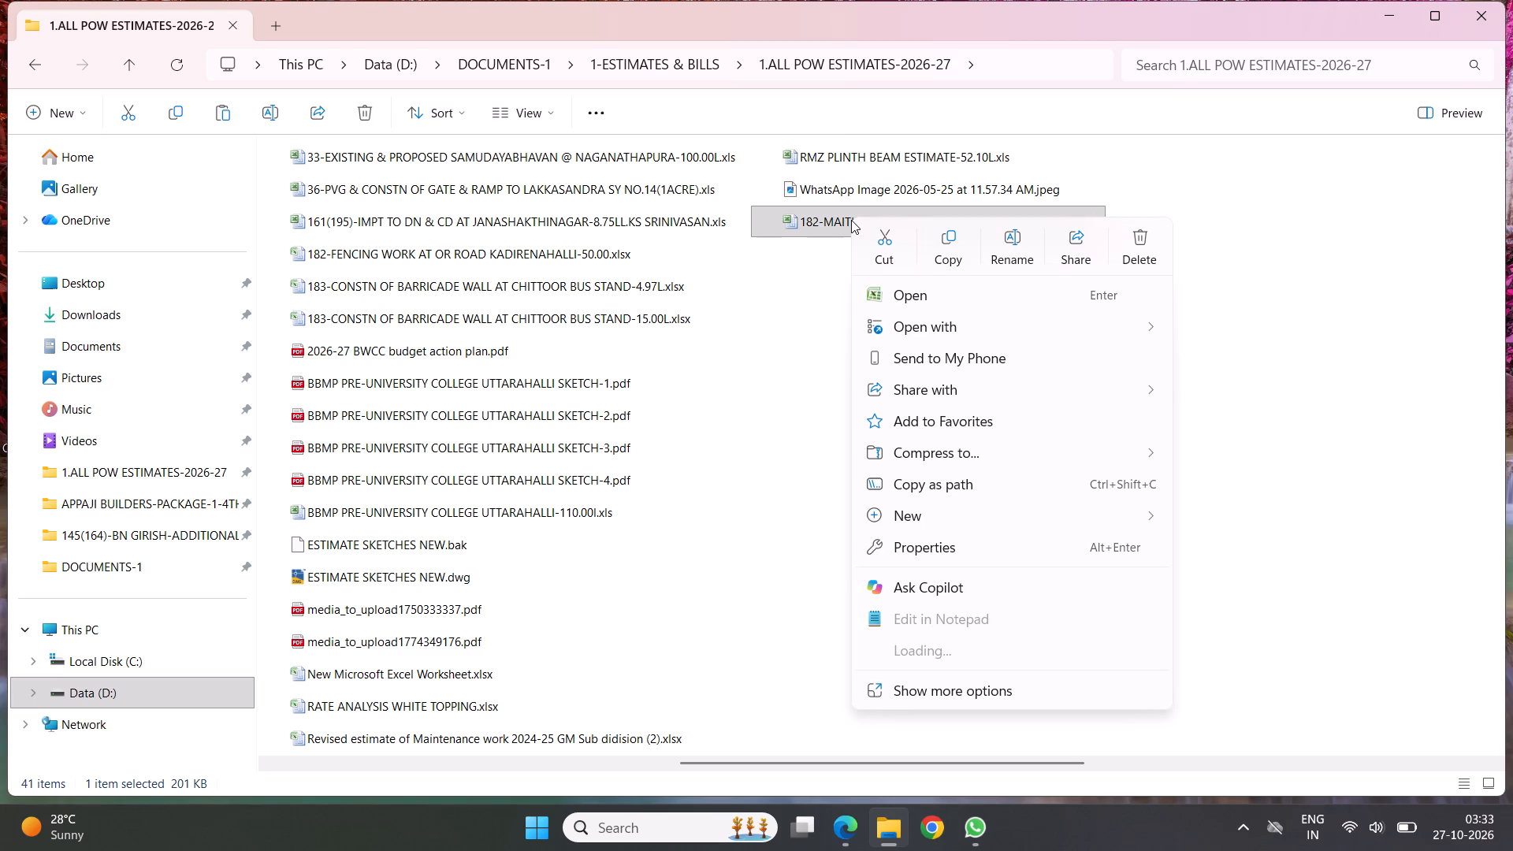
{"action": "left_click", "coordinate": [1006, 253]}
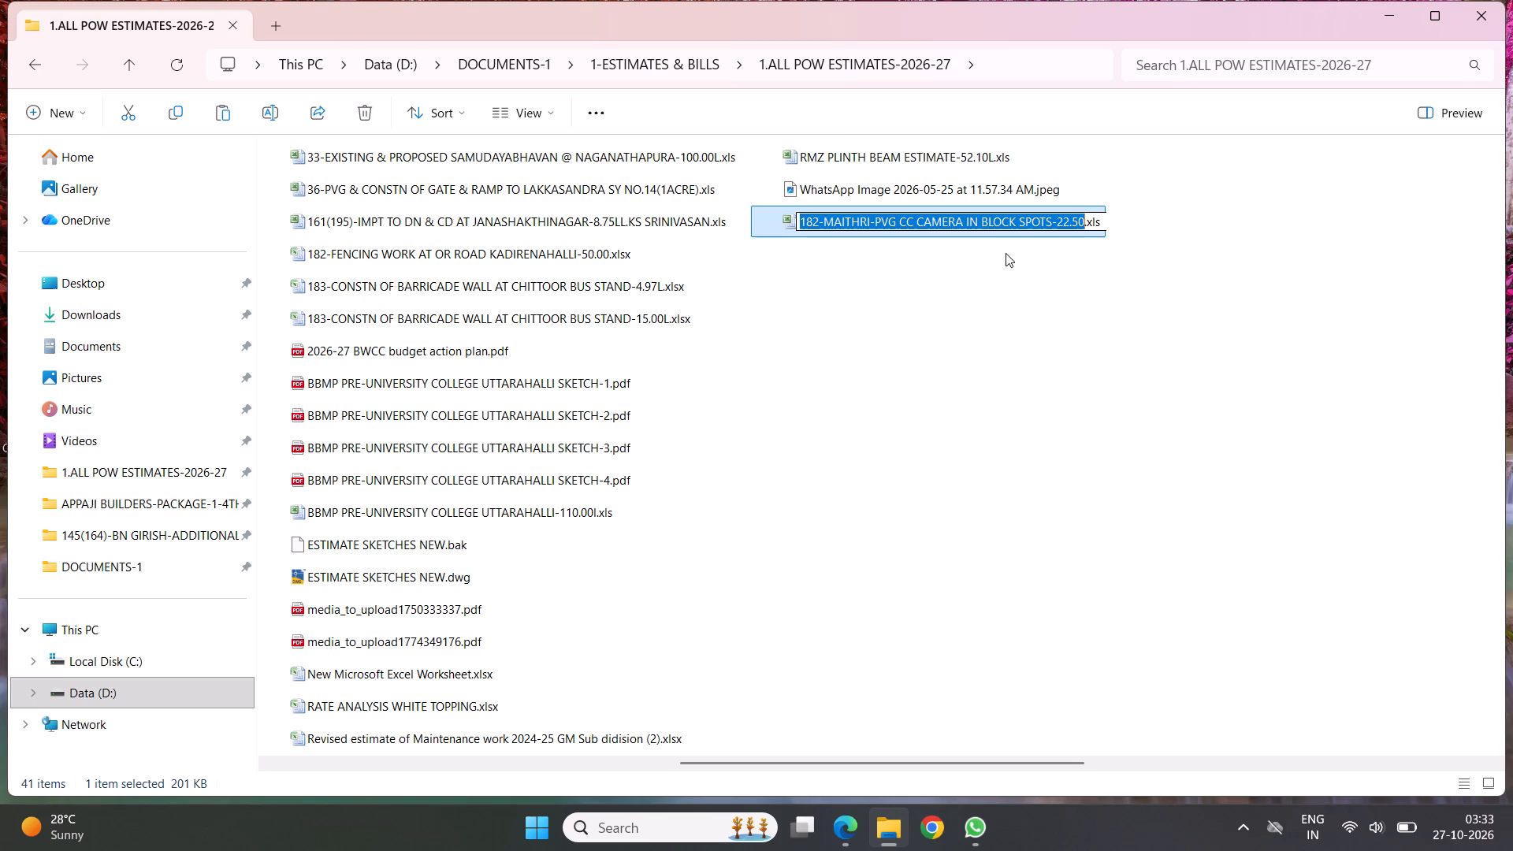
{"action": "type", "text": "cc"}
{"action": "key", "text": "BackSpace"}
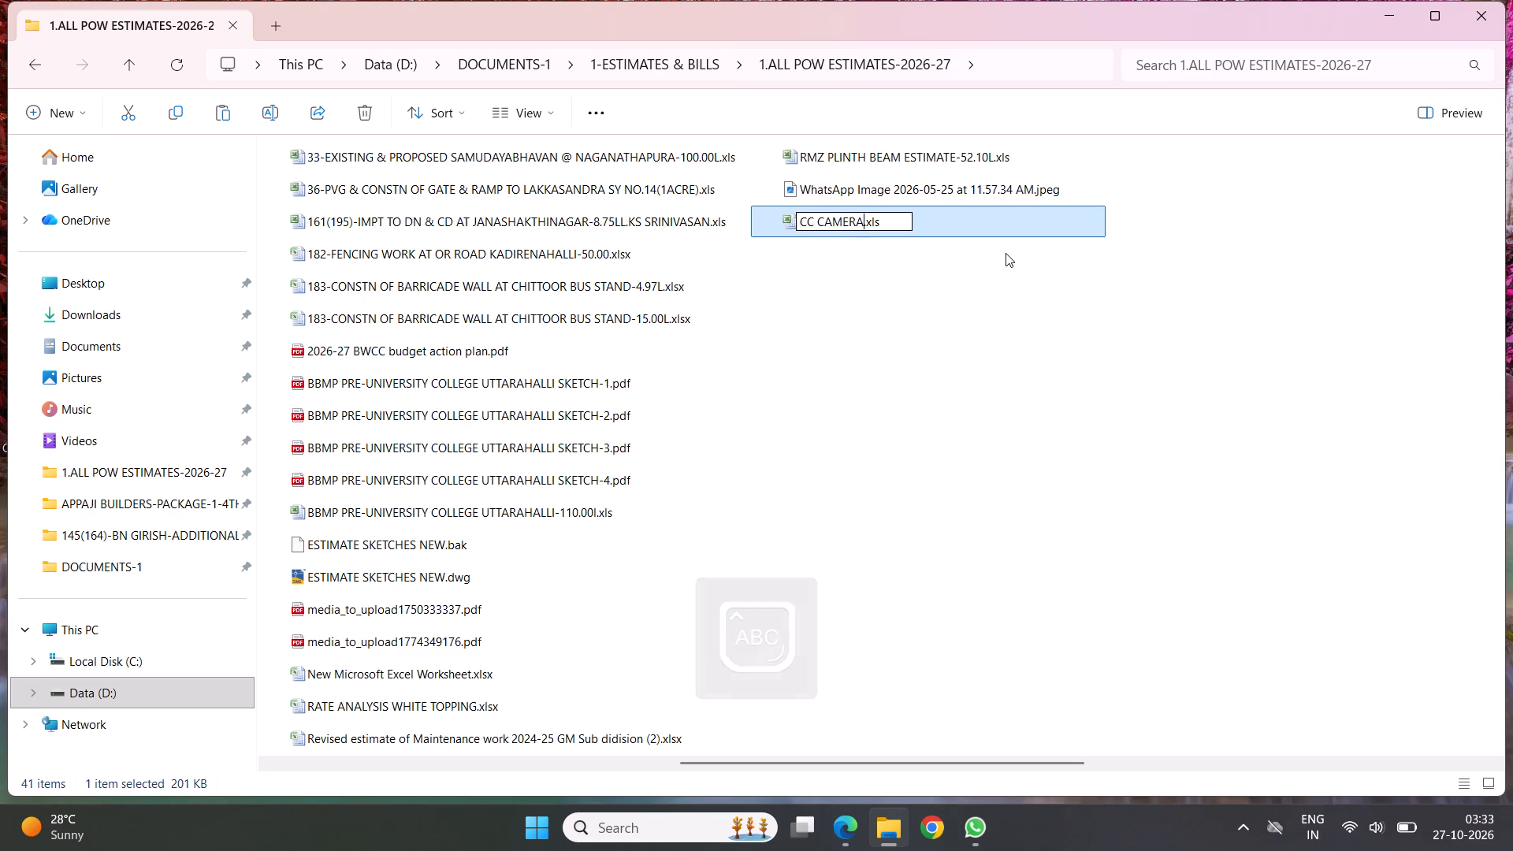
{"action": "key", "text": "space"}
{"action": "type", "text": "DC BILL"}
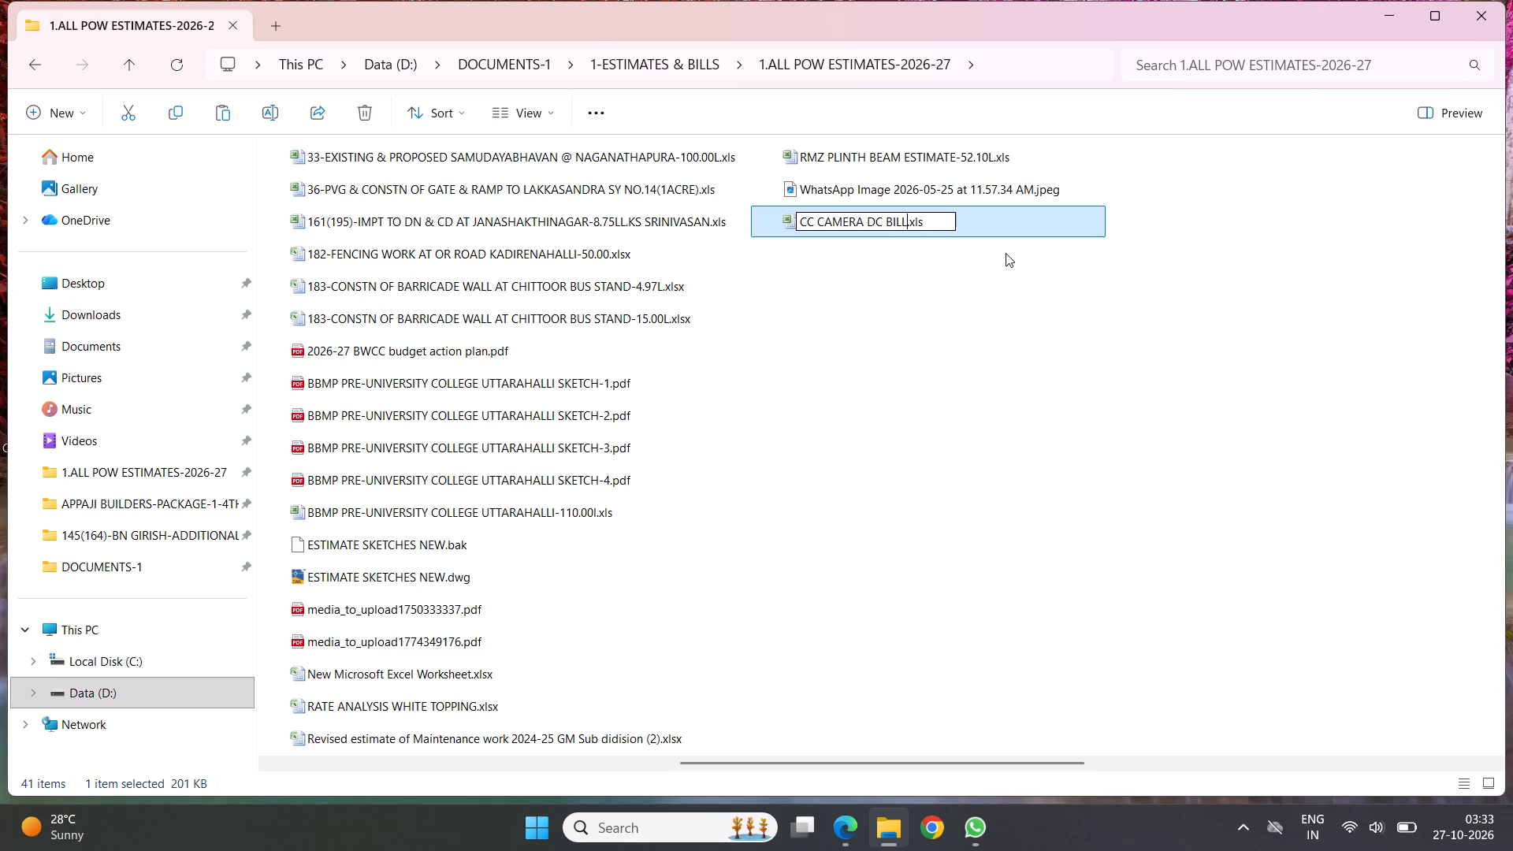
{"action": "key", "text": "minus"}
{"action": "type", "text": "110"}
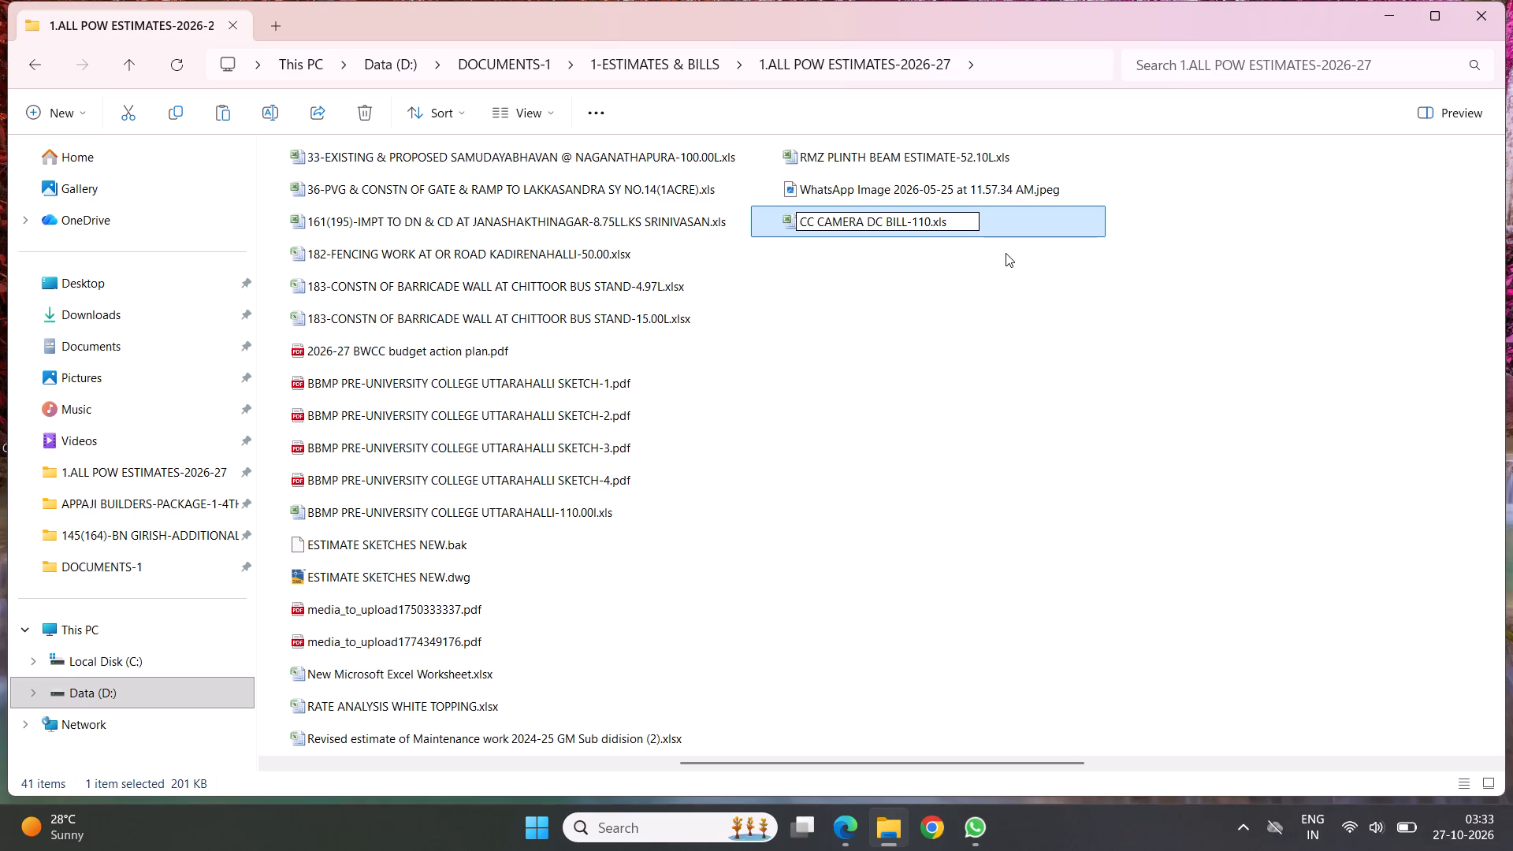
{"action": "left_click", "coordinate": [885, 269]}
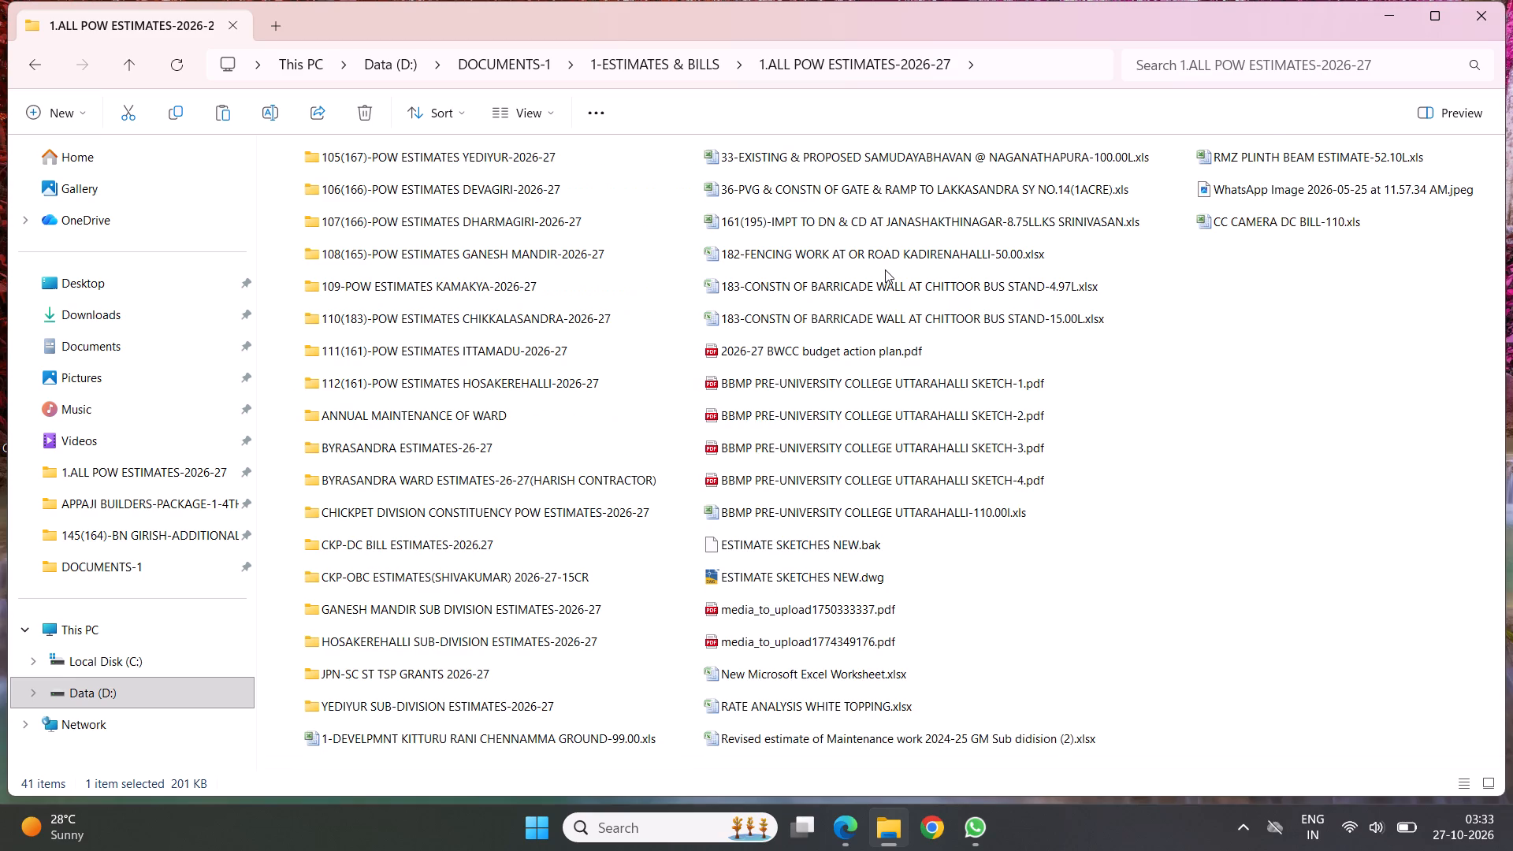
Open the workbook CC CAMERA DC BILL-110.xls at the start of its OLD ESTIMATE sheet.
{"action": "left_click", "coordinate": [1255, 216]}
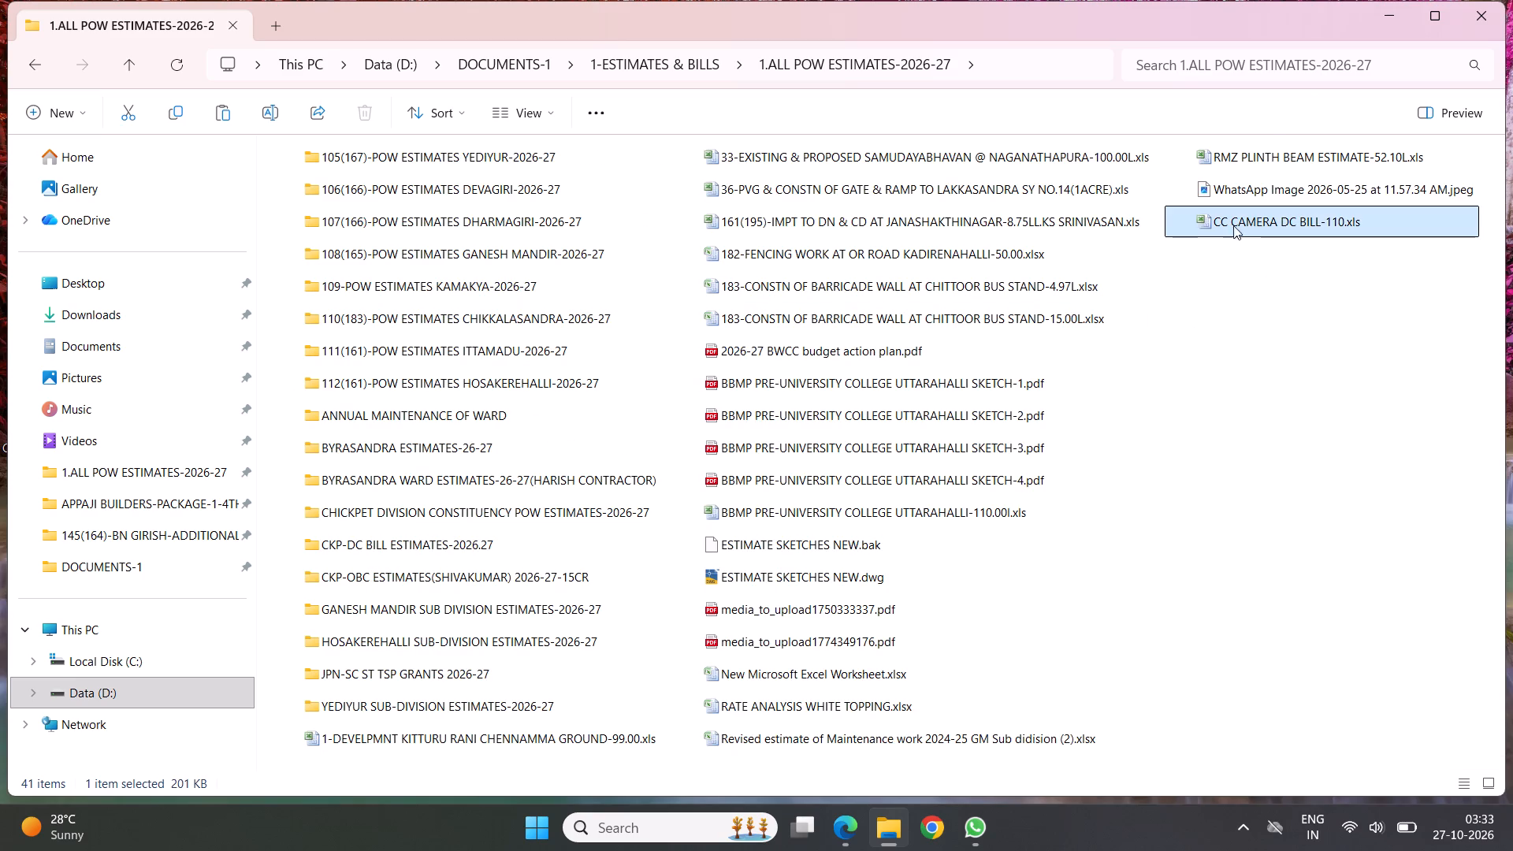
{"action": "double_click", "coordinate": [1240, 220]}
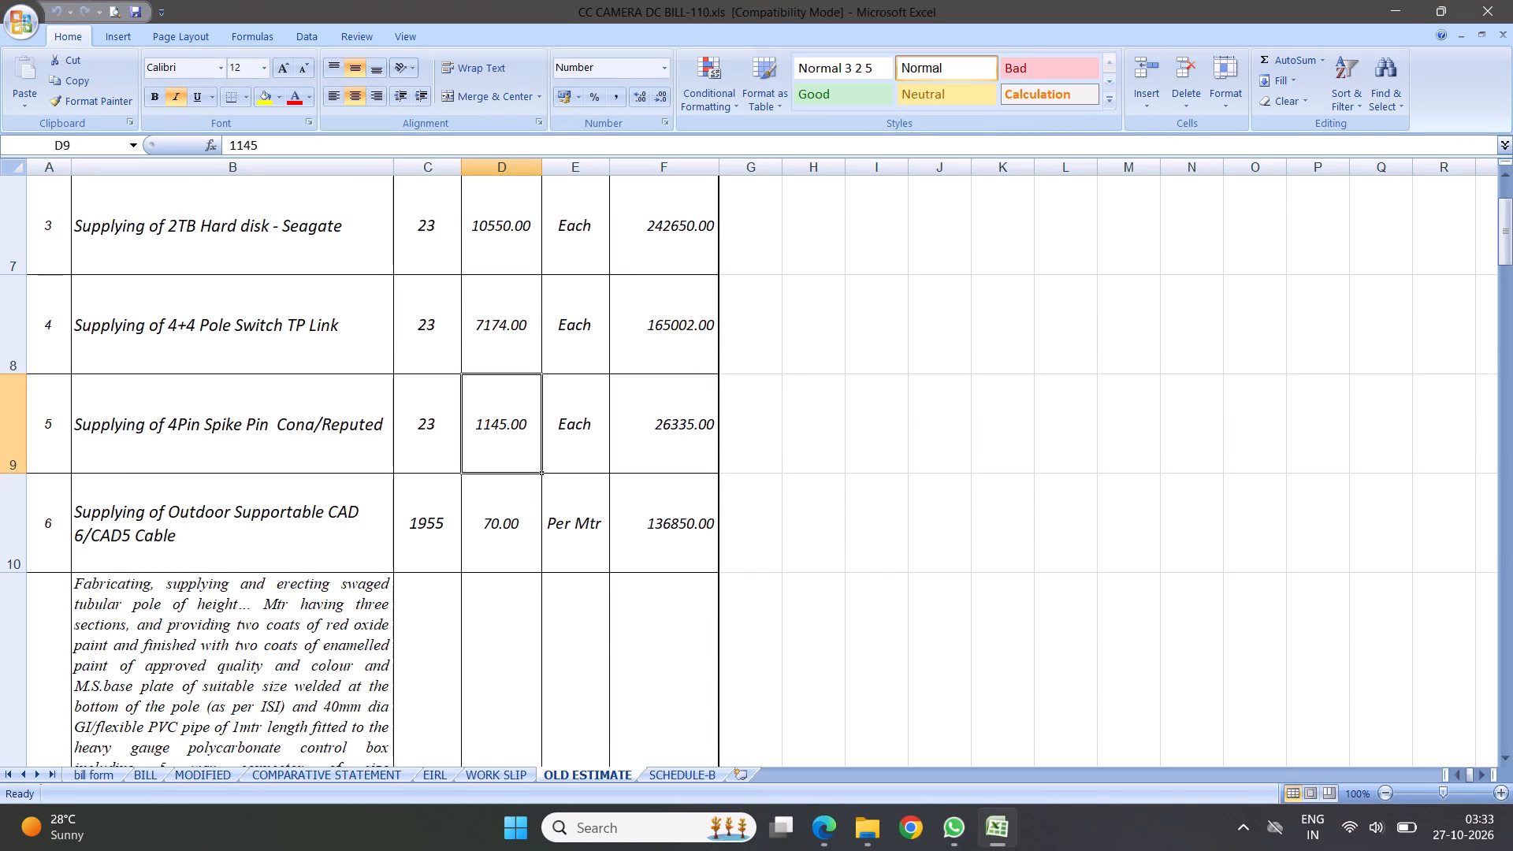
{"action": "scroll", "coordinate": [356, 496], "scroll_direction": "up", "scroll_amount": 19}
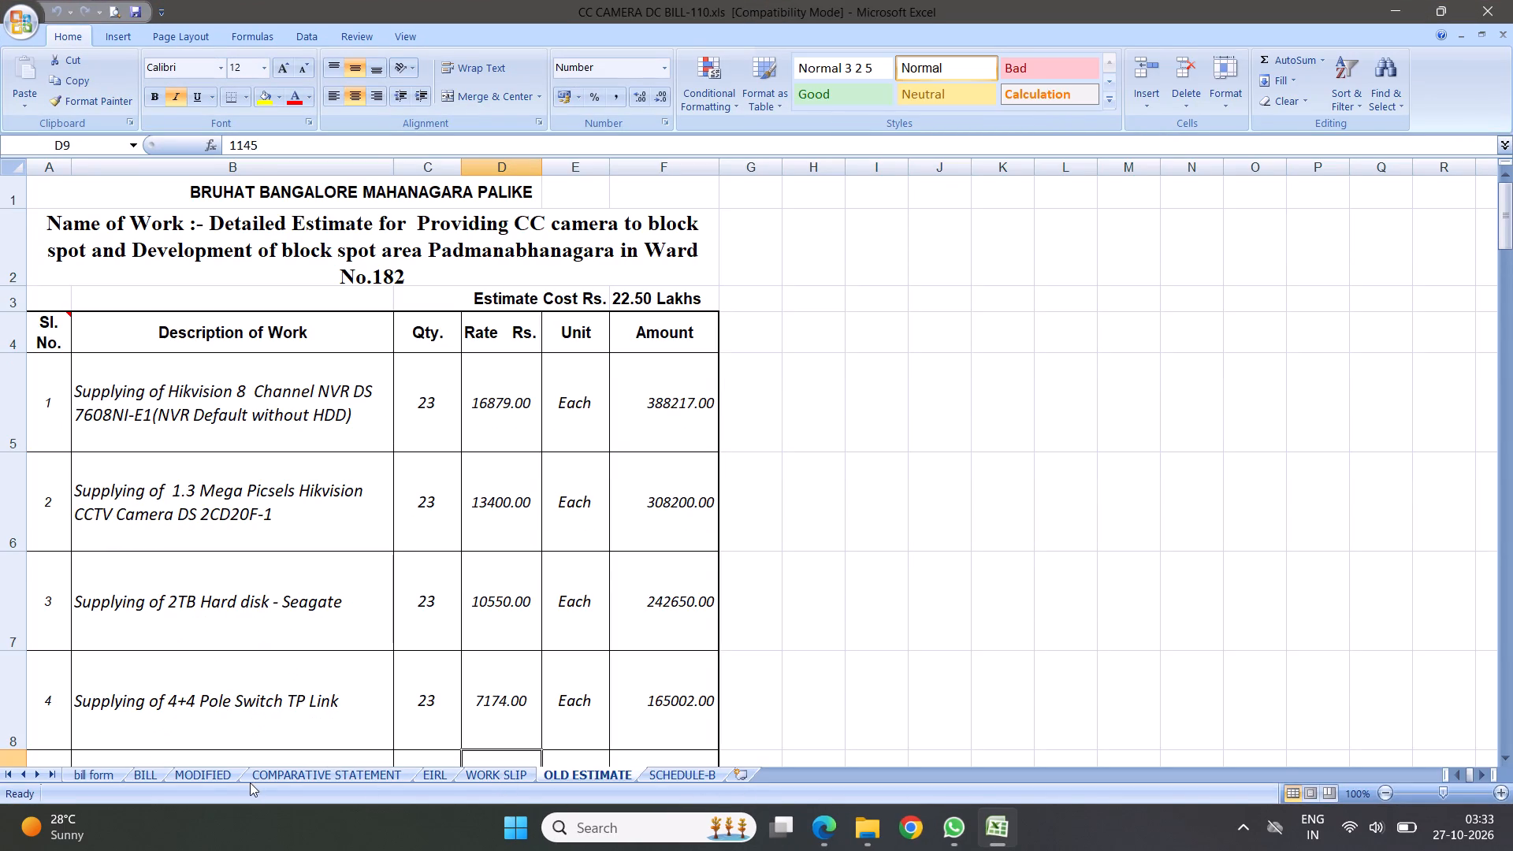
Move the OLD ESTIMATE sheet ahead of bill form so it is first in the workbook.
{"action": "left_click_drag", "start_coordinate": [556, 774], "coordinate": [165, 767]}
{"action": "left_click_drag", "start_coordinate": [165, 767], "coordinate": [97, 766]}
Examine the MODIFIED sheet's detailed estimate, from the totals back to its heading.
{"action": "left_click", "coordinate": [318, 769]}
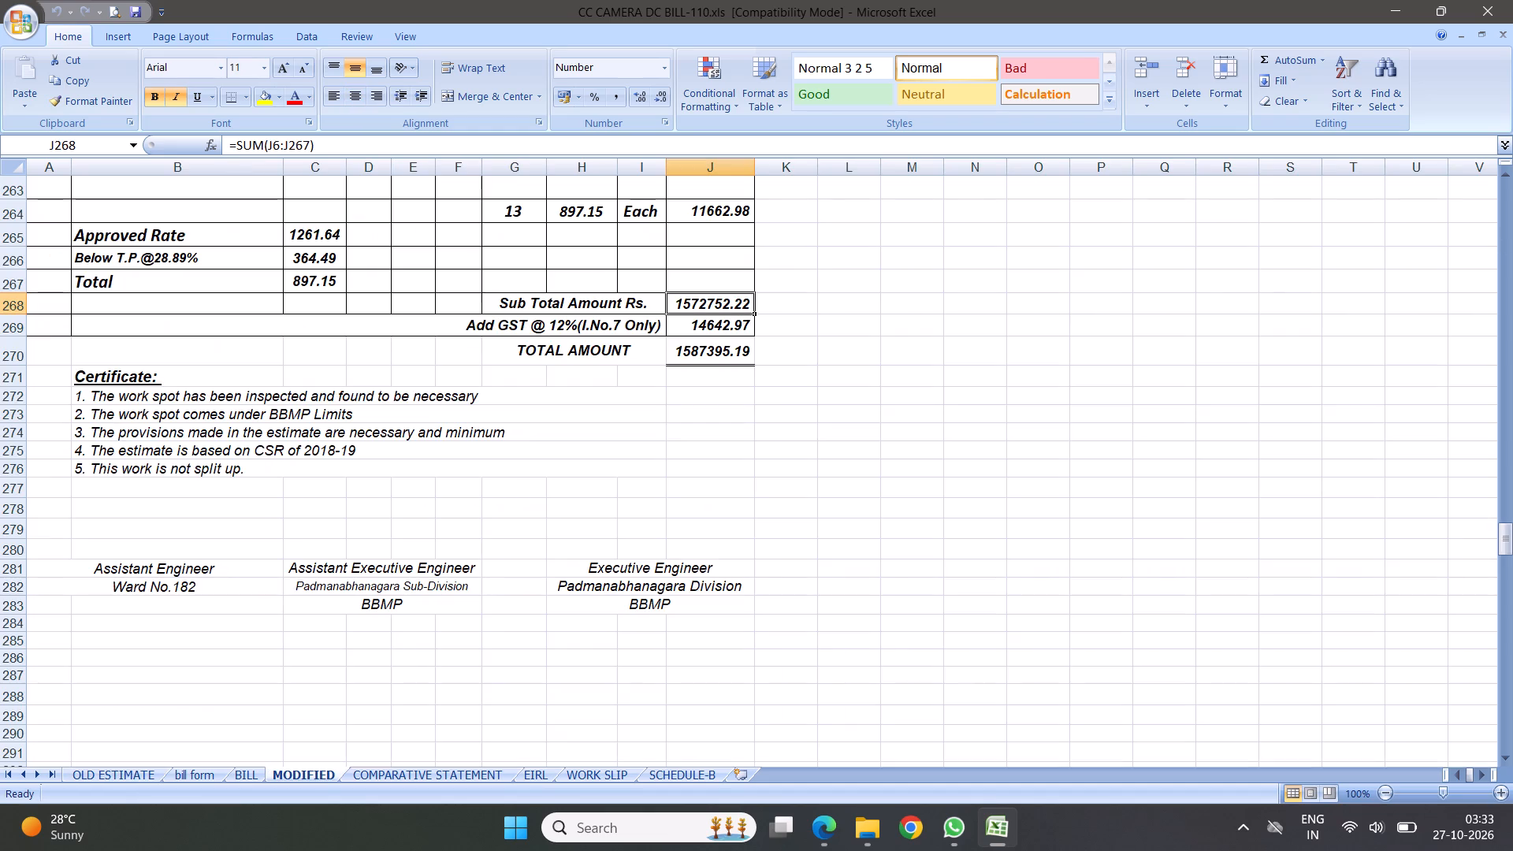
{"action": "scroll", "coordinate": [718, 420], "scroll_direction": "up", "scroll_amount": 7}
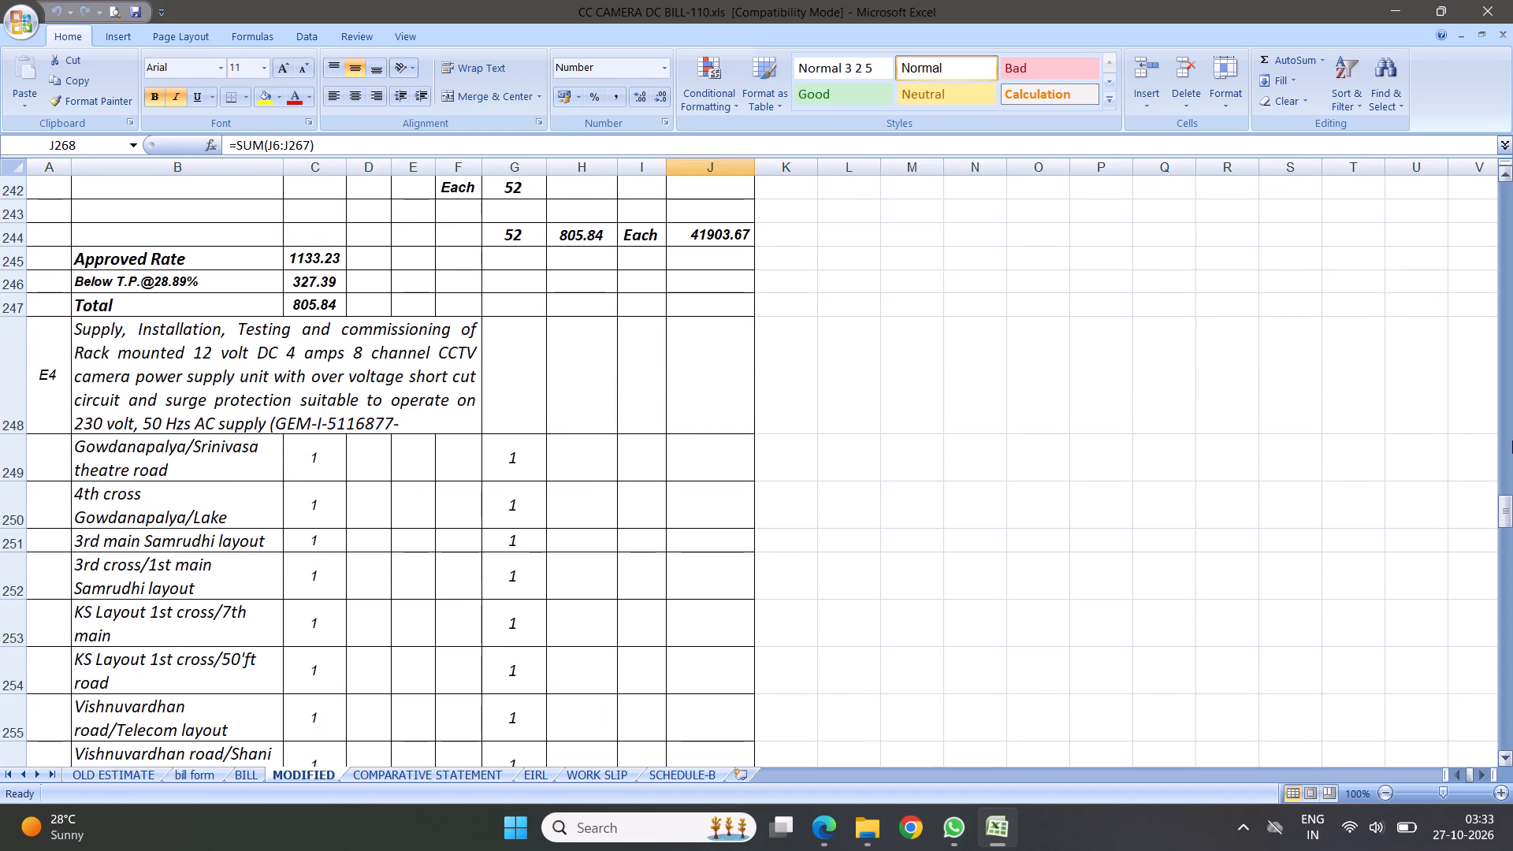
{"action": "left_click_drag", "start_coordinate": [1503, 511], "coordinate": [1512, 32]}
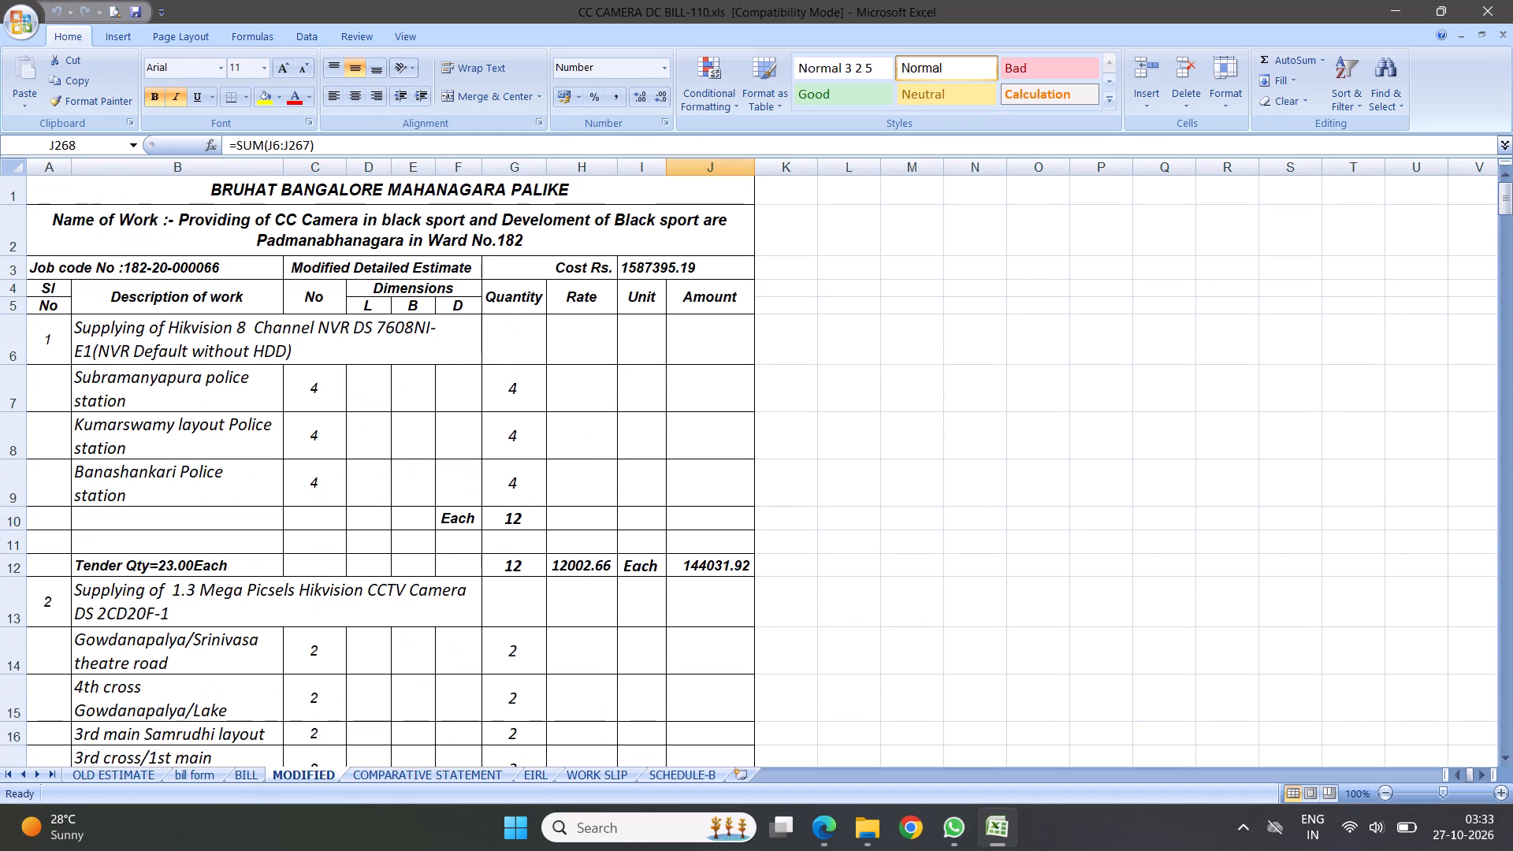
On the OLD ESTIMATE sheet, merge cells A1 to F1 and centre the BRUHAT BANGALORE MAHANAGARA PALIKE heading.
{"action": "left_click", "coordinate": [110, 774]}
{"action": "left_click", "coordinate": [289, 240]}
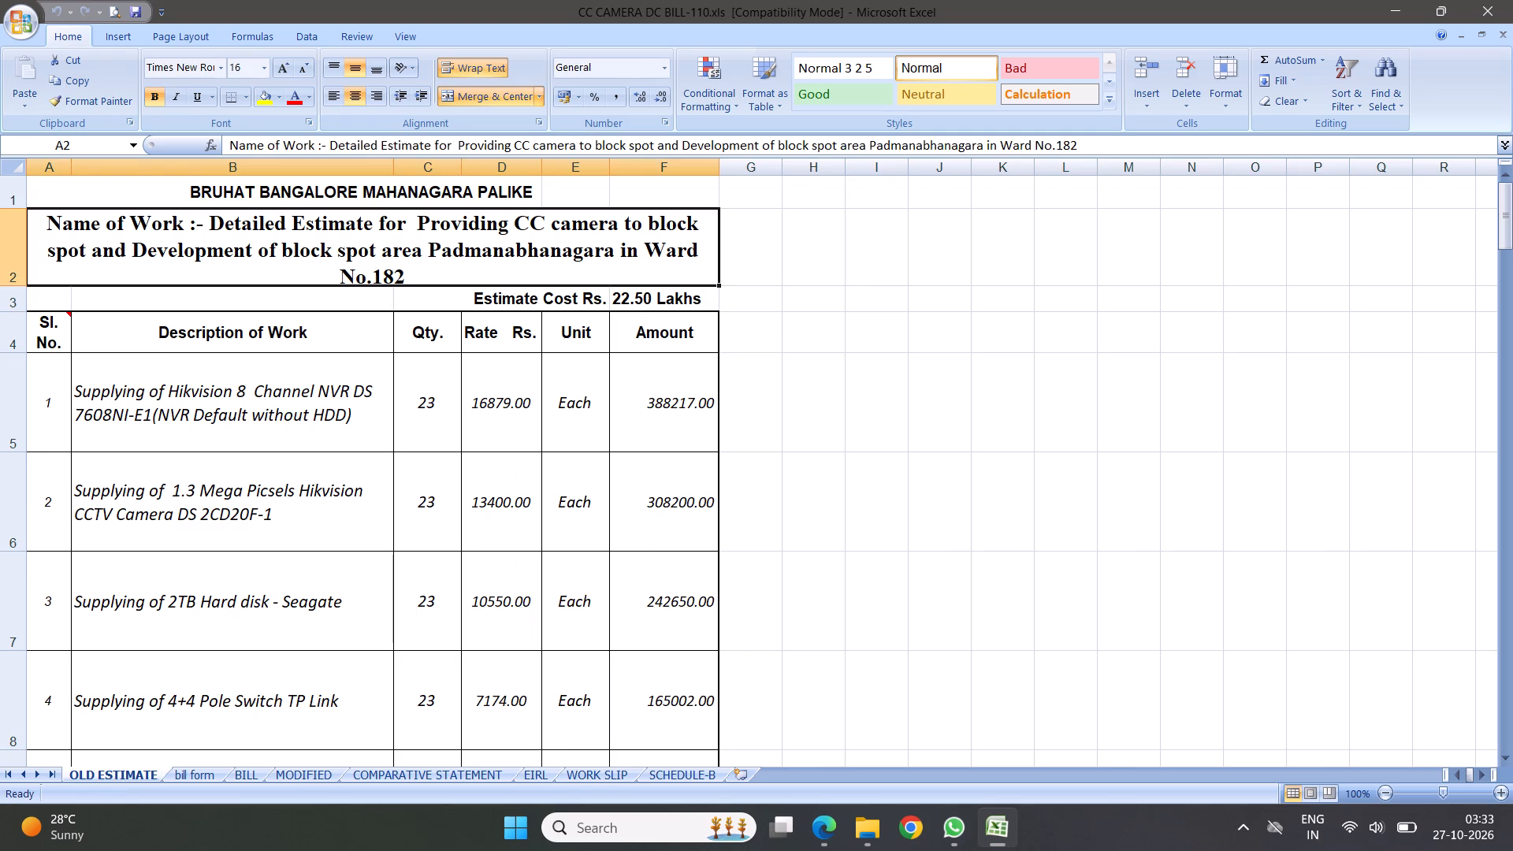
{"action": "left_click", "coordinate": [363, 191]}
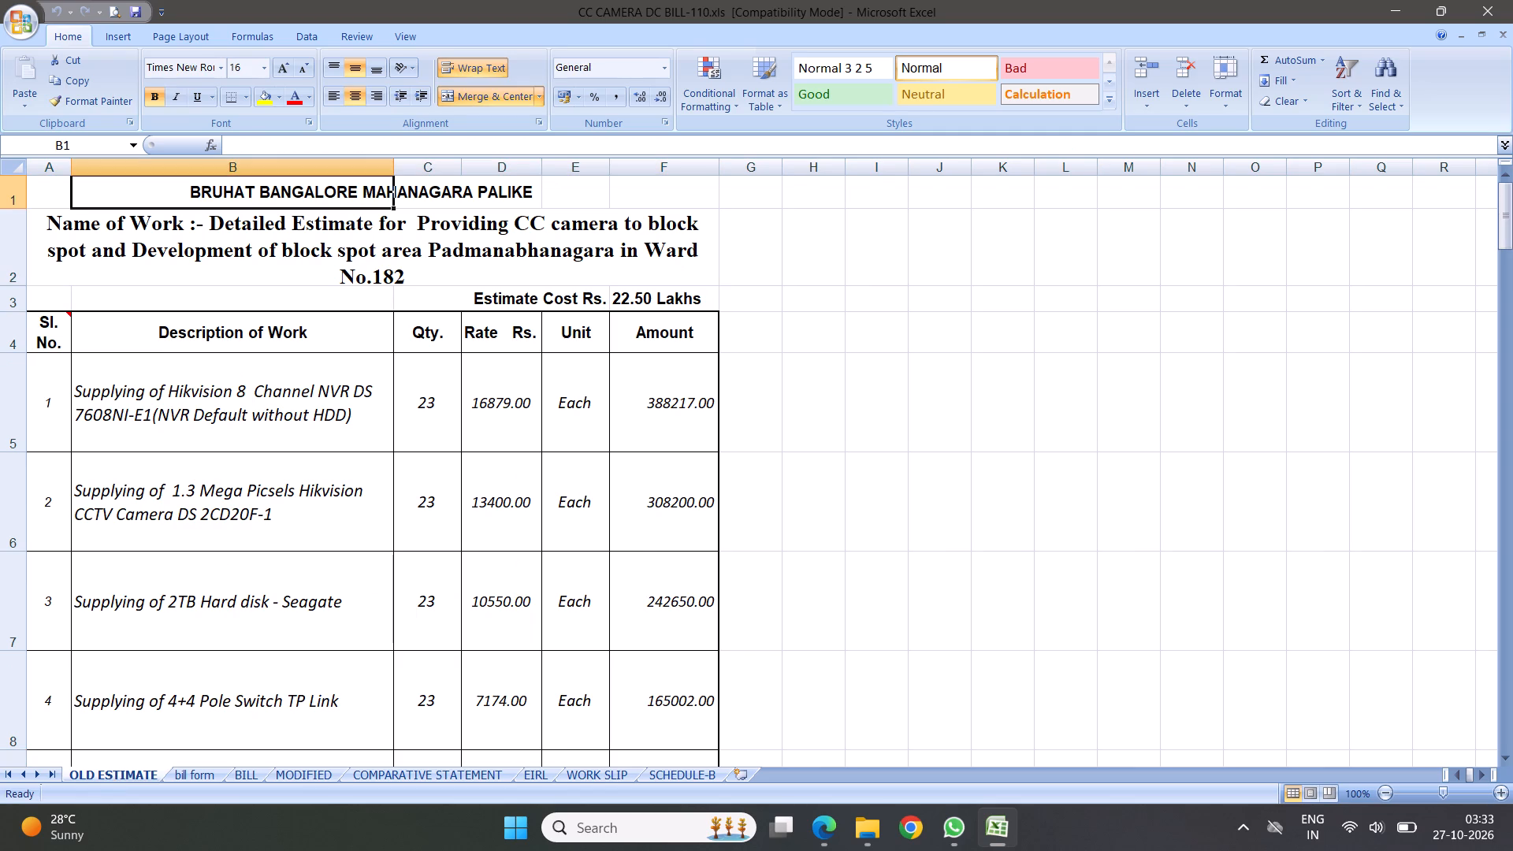
{"action": "left_click", "coordinate": [49, 197]}
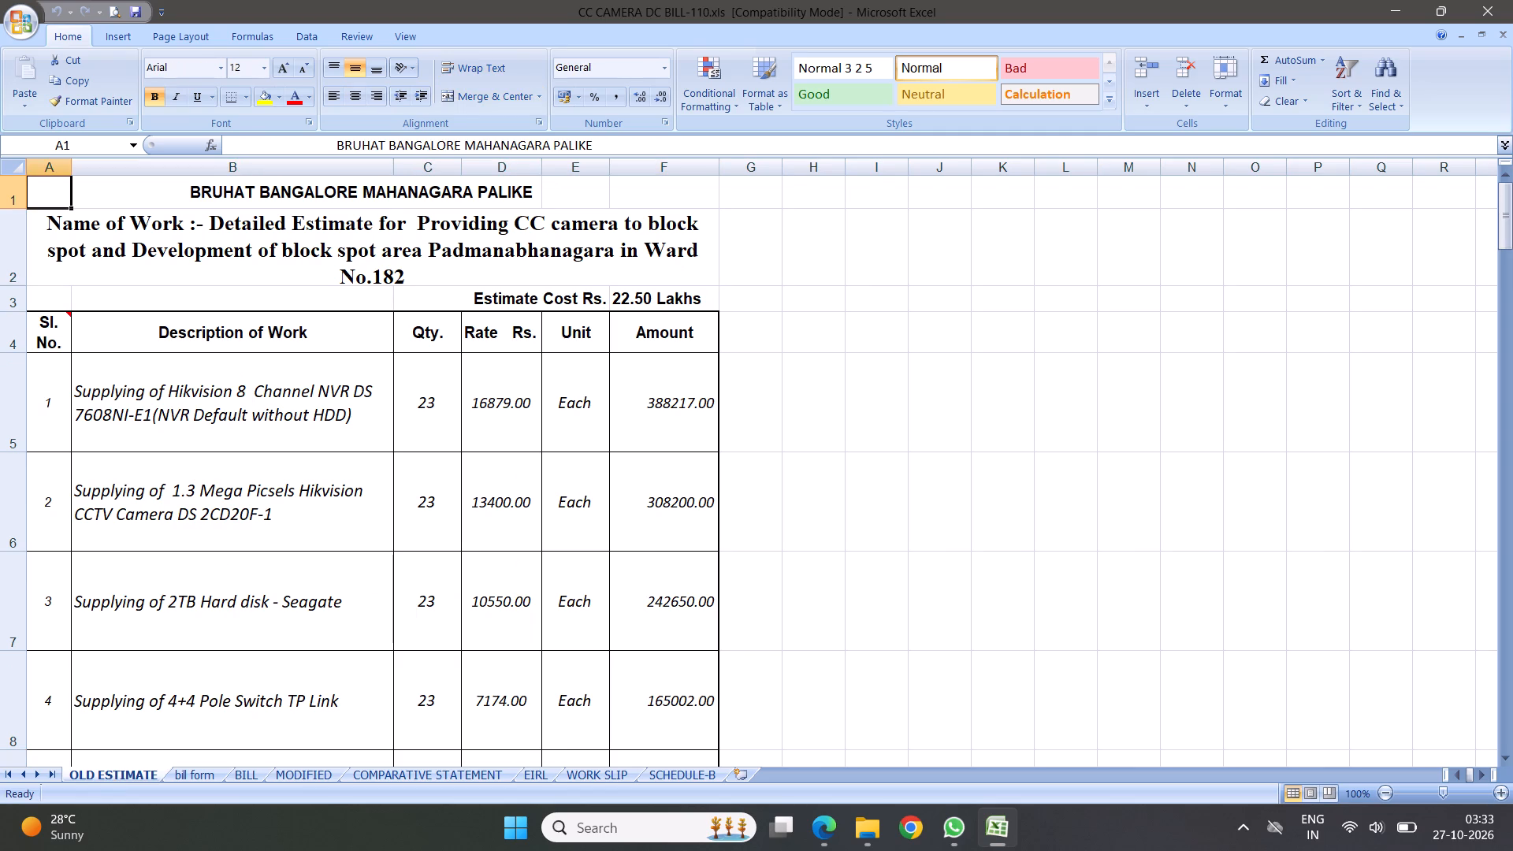
{"action": "left_click_drag", "start_coordinate": [50, 195], "coordinate": [682, 191]}
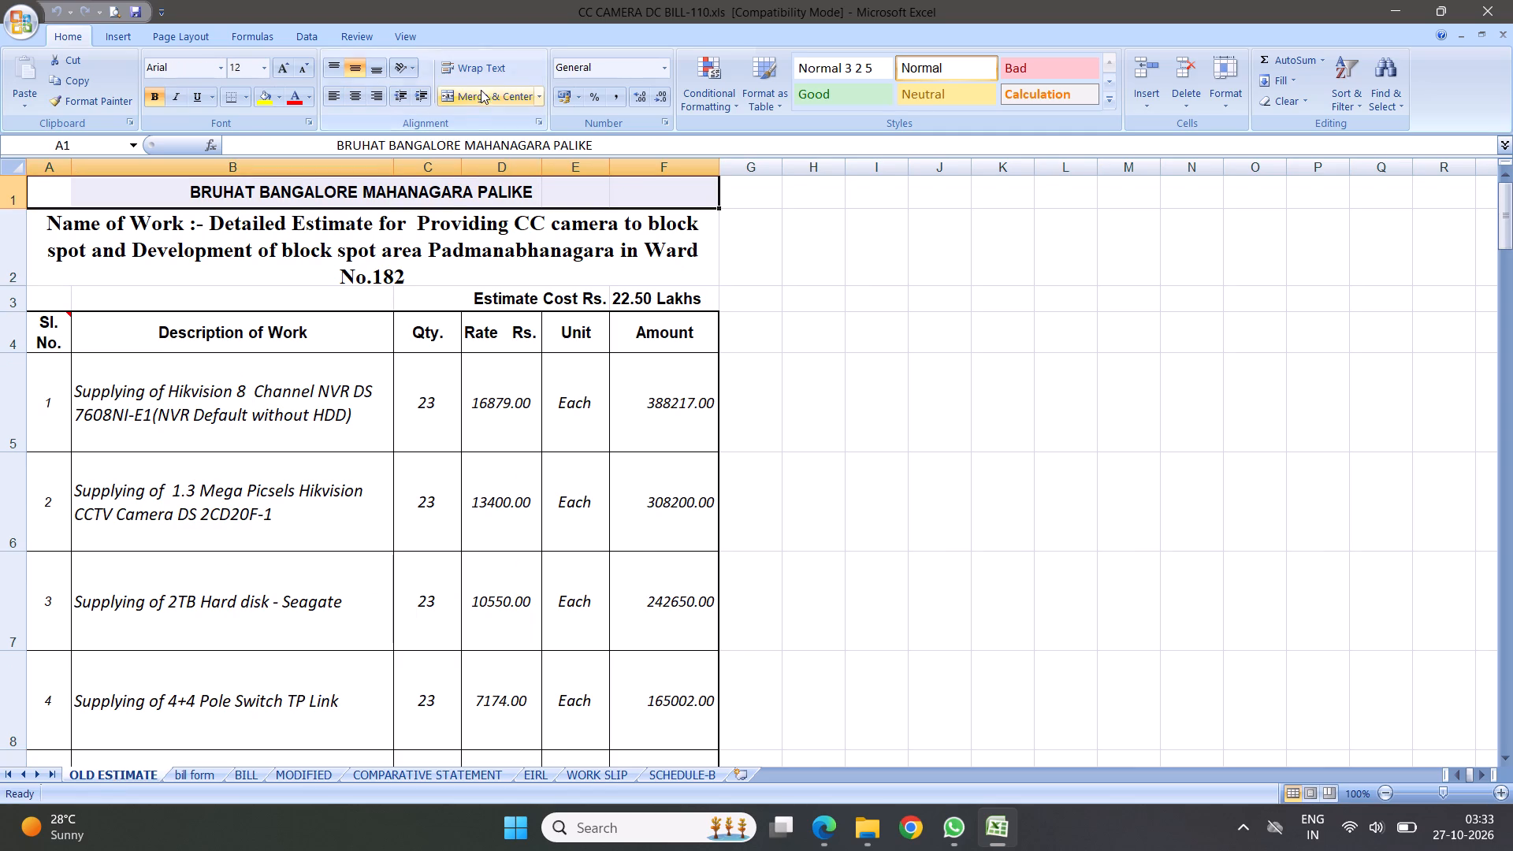
{"action": "left_click", "coordinate": [478, 95]}
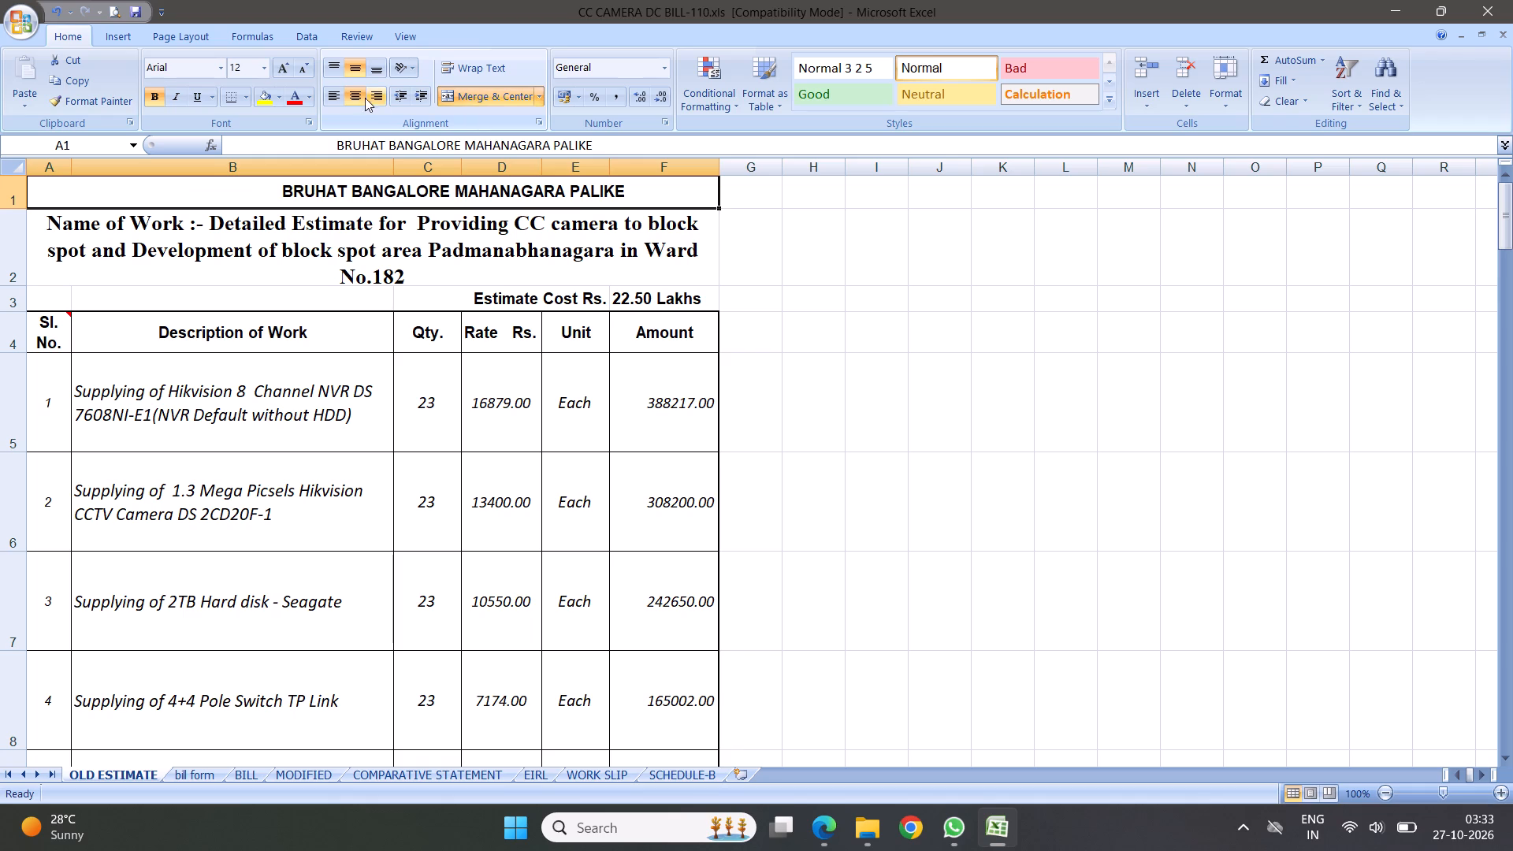
{"action": "left_click", "coordinate": [355, 94]}
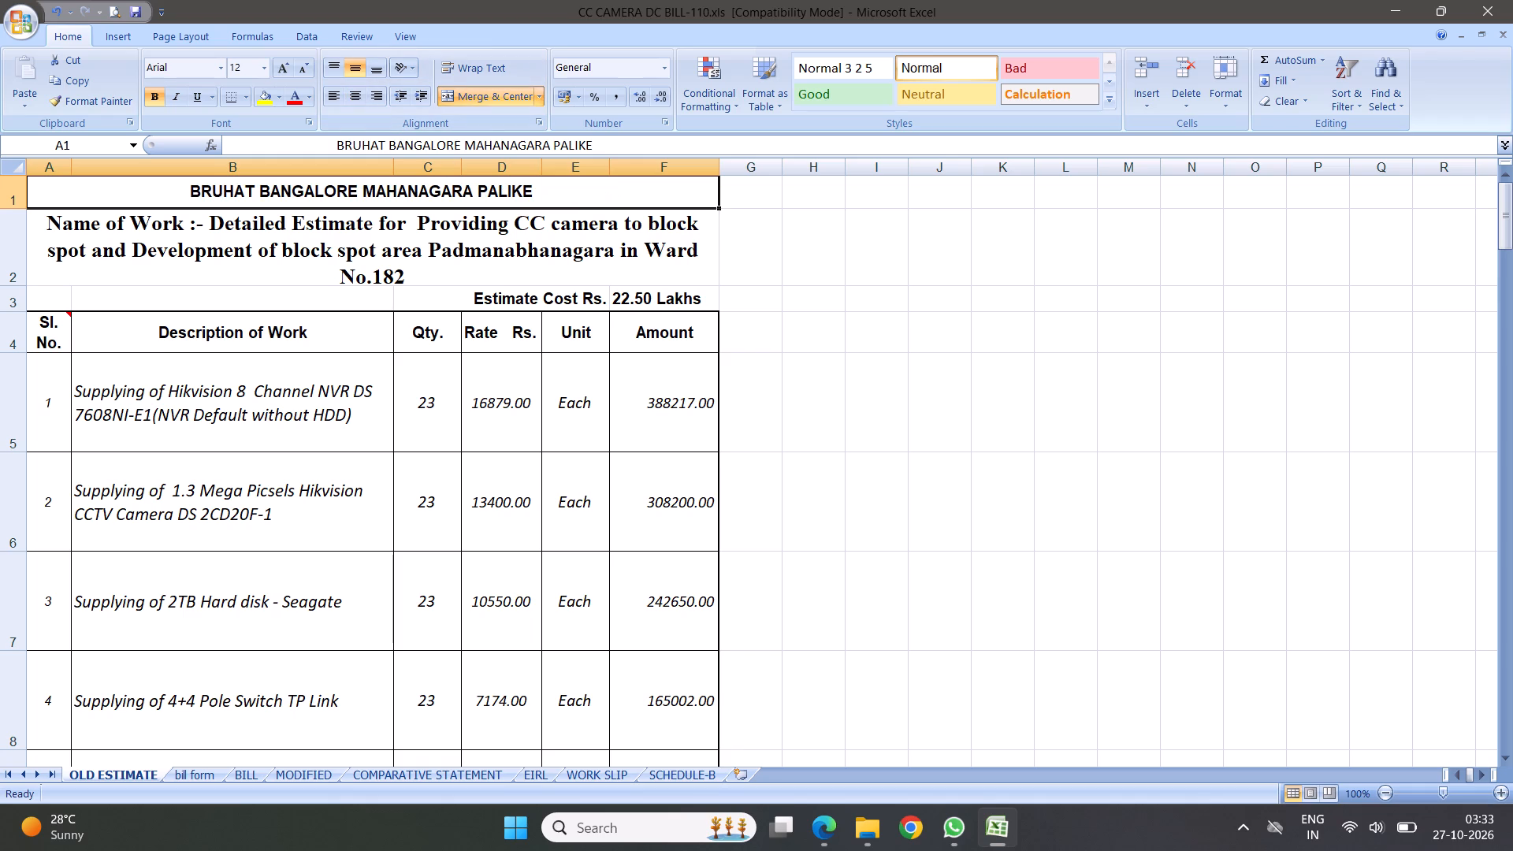
Create a copy of the OLD ESTIMATE sheet at the end of the workbook.
{"action": "right_click", "coordinate": [87, 776]}
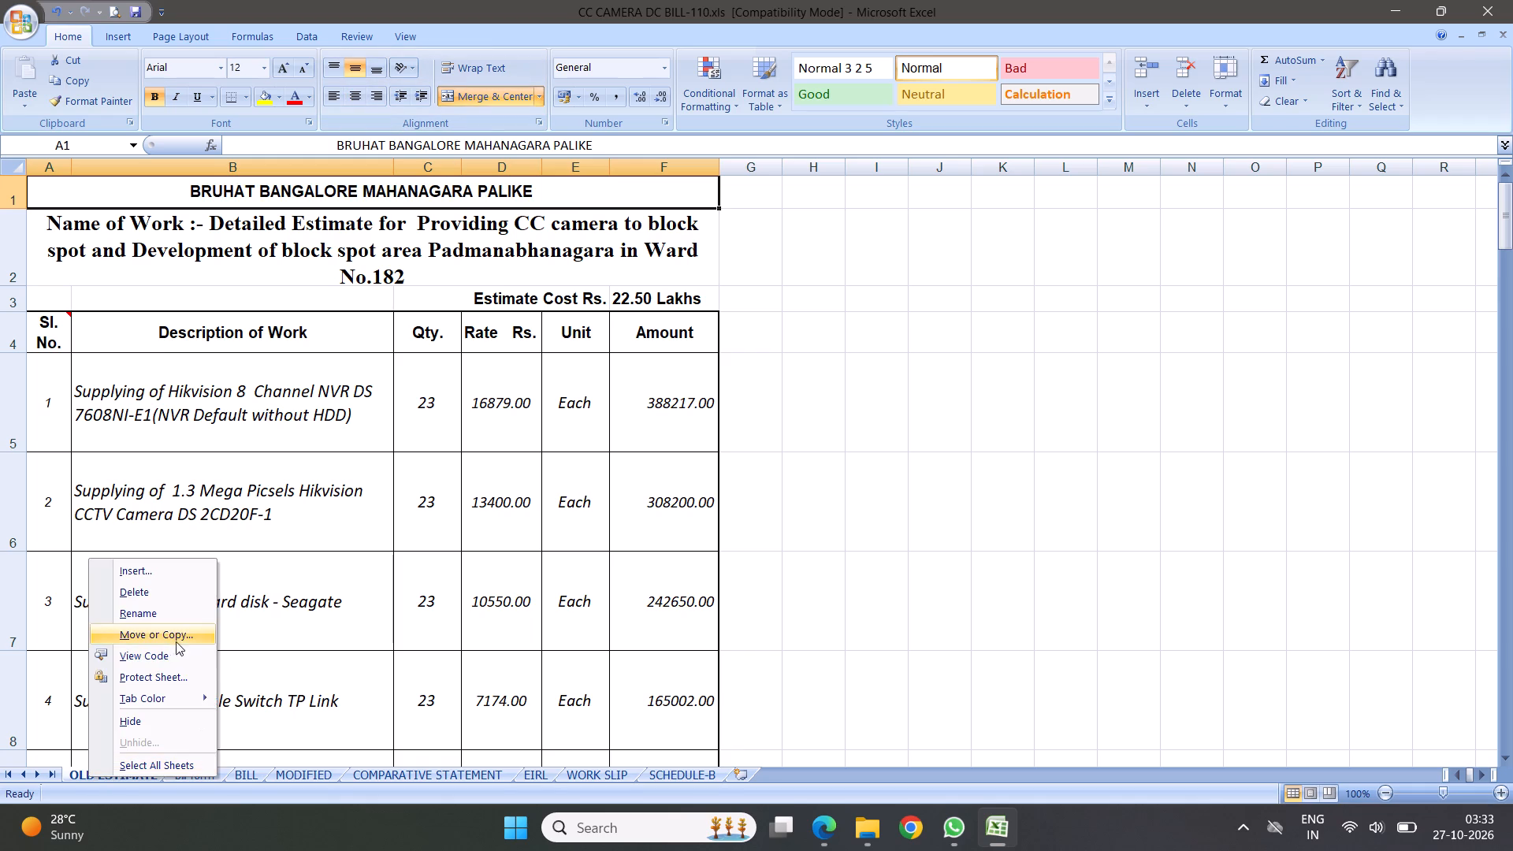
{"action": "left_click", "coordinate": [169, 638]}
{"action": "scroll", "coordinate": [158, 712], "scroll_direction": "down", "scroll_amount": 6}
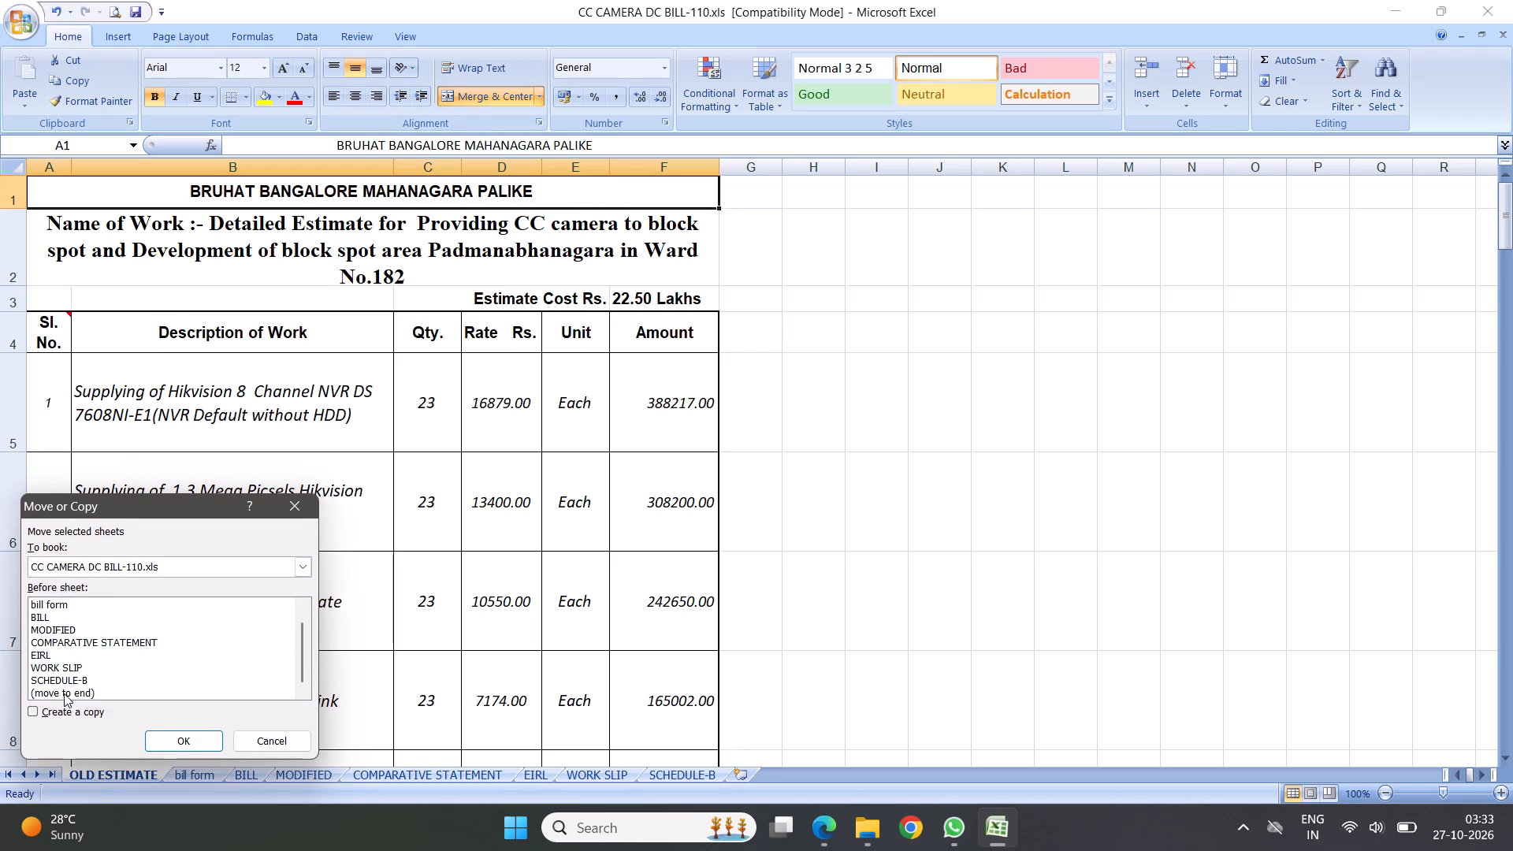
{"action": "left_click", "coordinate": [64, 693]}
{"action": "left_click", "coordinate": [69, 705]}
{"action": "left_click", "coordinate": [181, 739]}
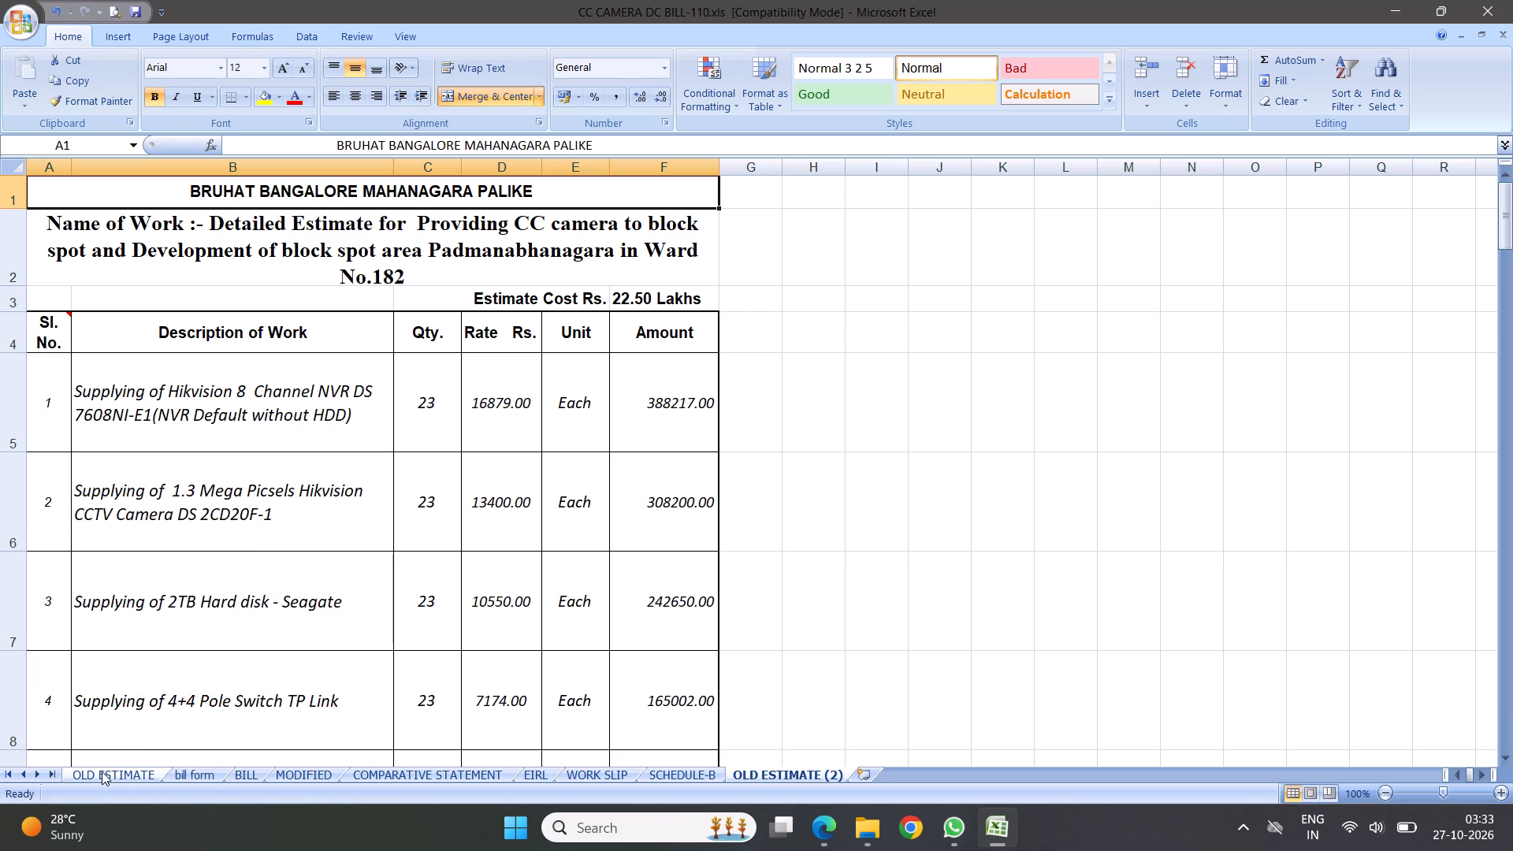
Rename the first sheet, OLD ESTIMATE, as ESTIAMTE.
{"action": "left_click", "coordinate": [106, 778]}
{"action": "right_click", "coordinate": [106, 778]}
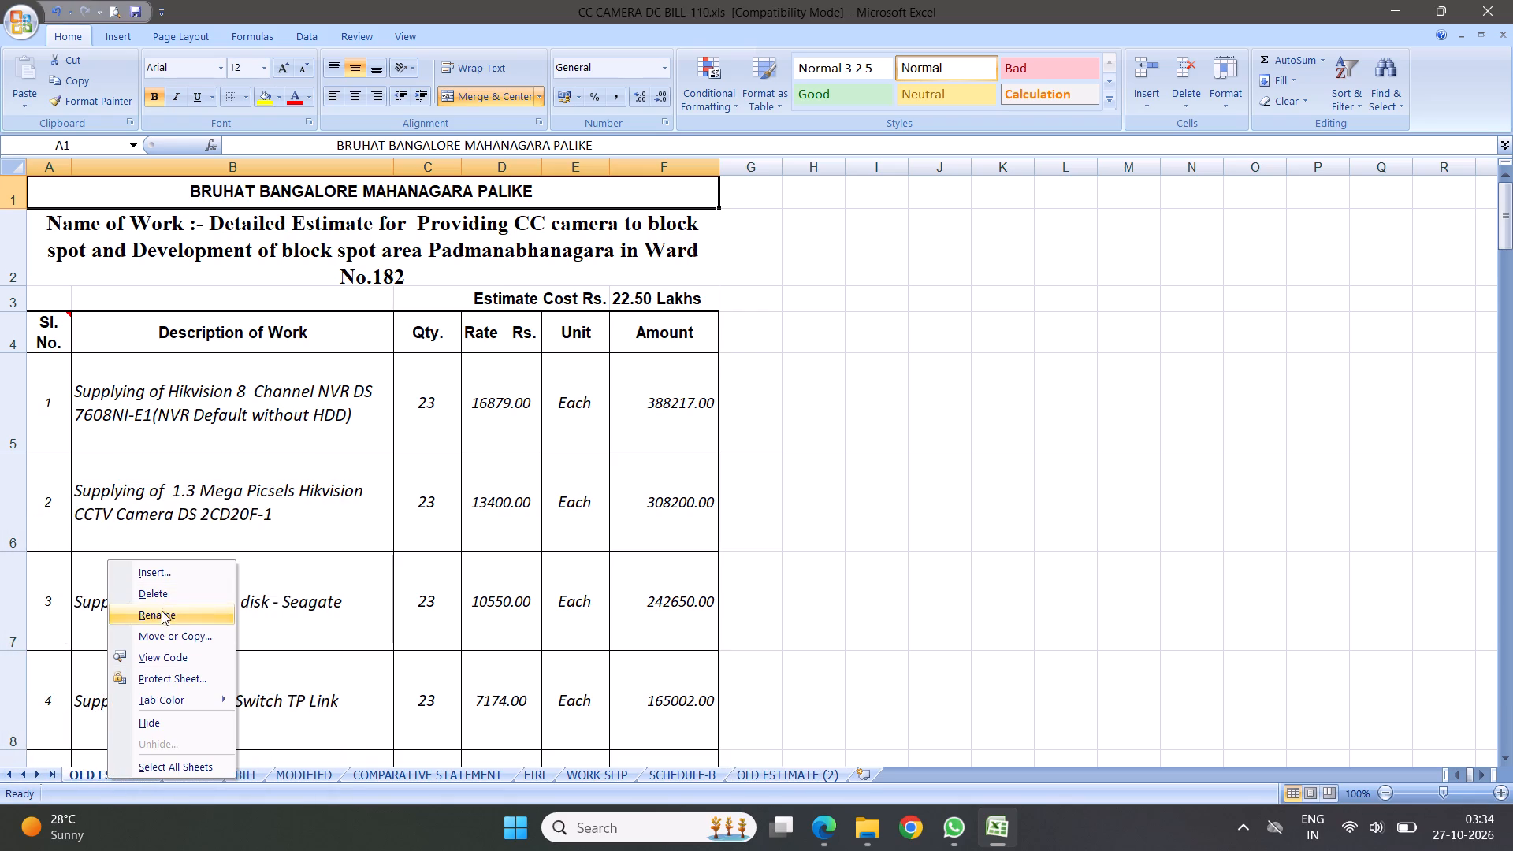
{"action": "left_click", "coordinate": [156, 614]}
{"action": "key", "text": "e"}
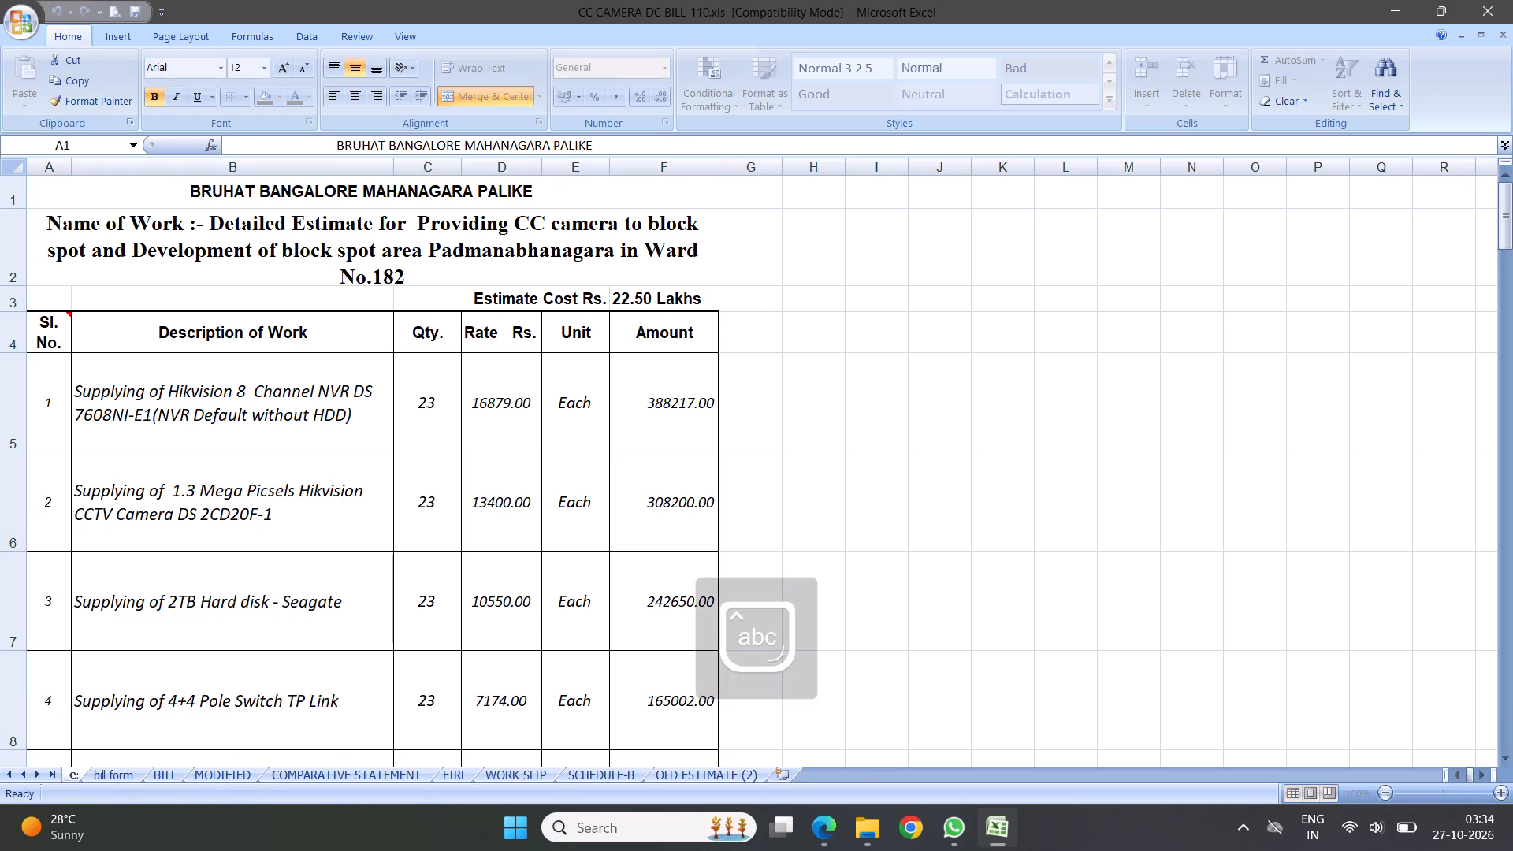
{"action": "key", "text": "BackSpace"}
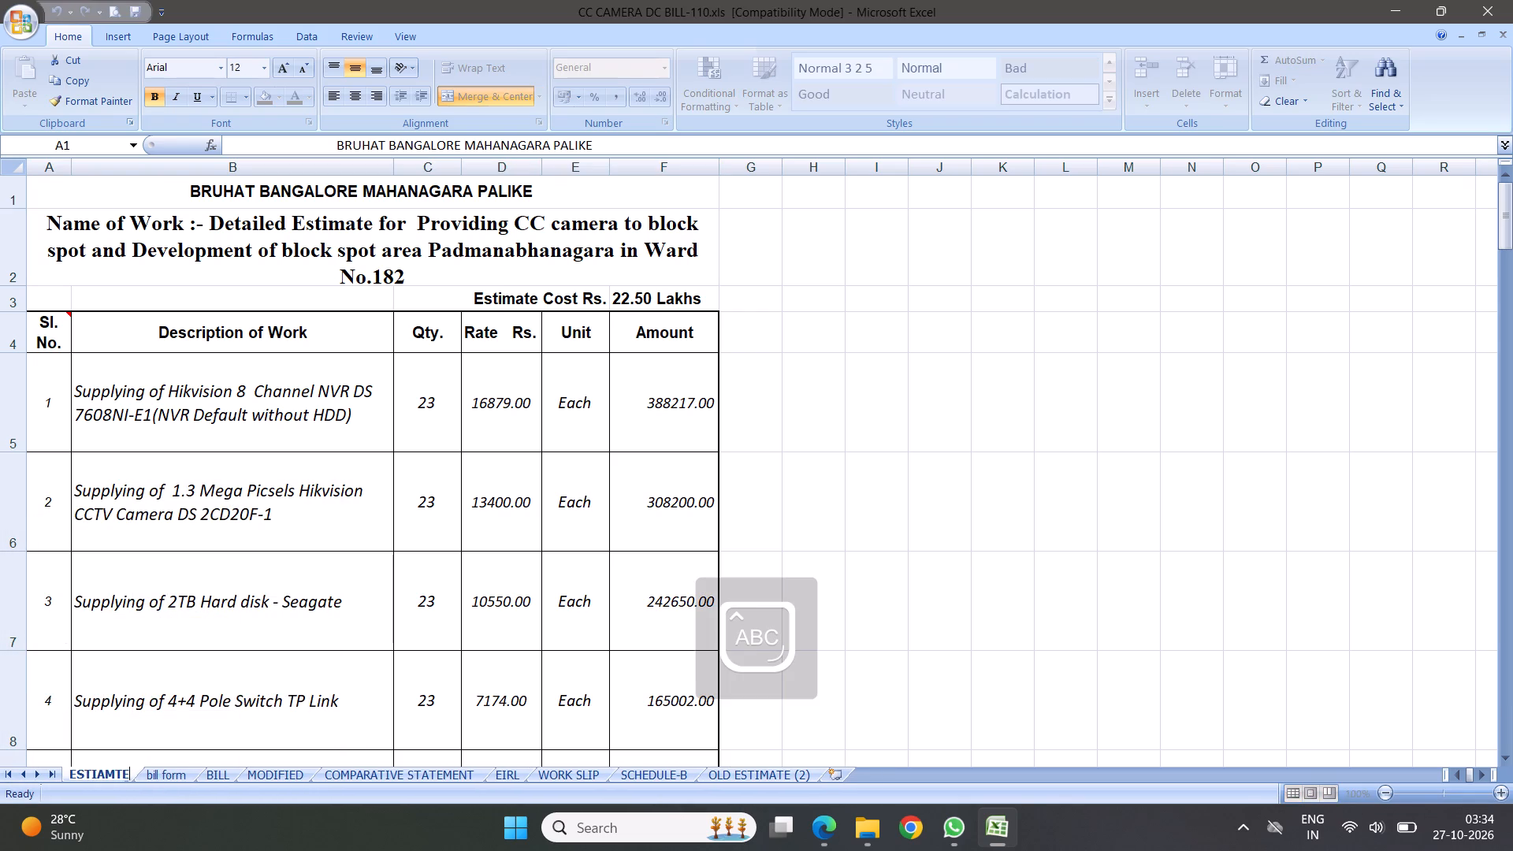
{"action": "left_click", "coordinate": [303, 478]}
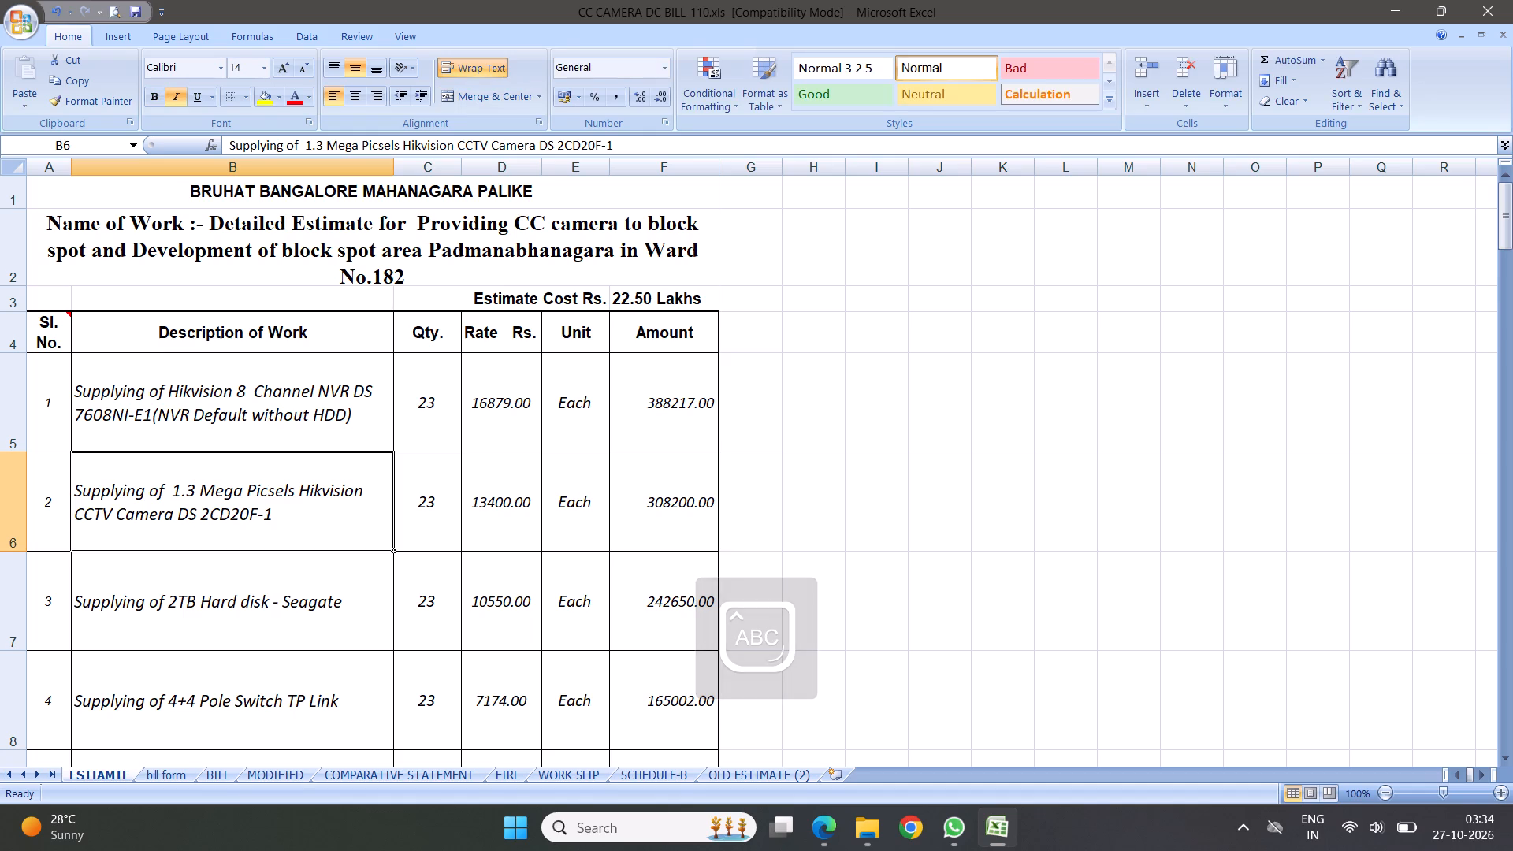
Examine the ESTIAMTE sheet's work items one by one, from the NVR supply down to the hardware items and totals.
{"action": "left_click", "coordinate": [422, 394]}
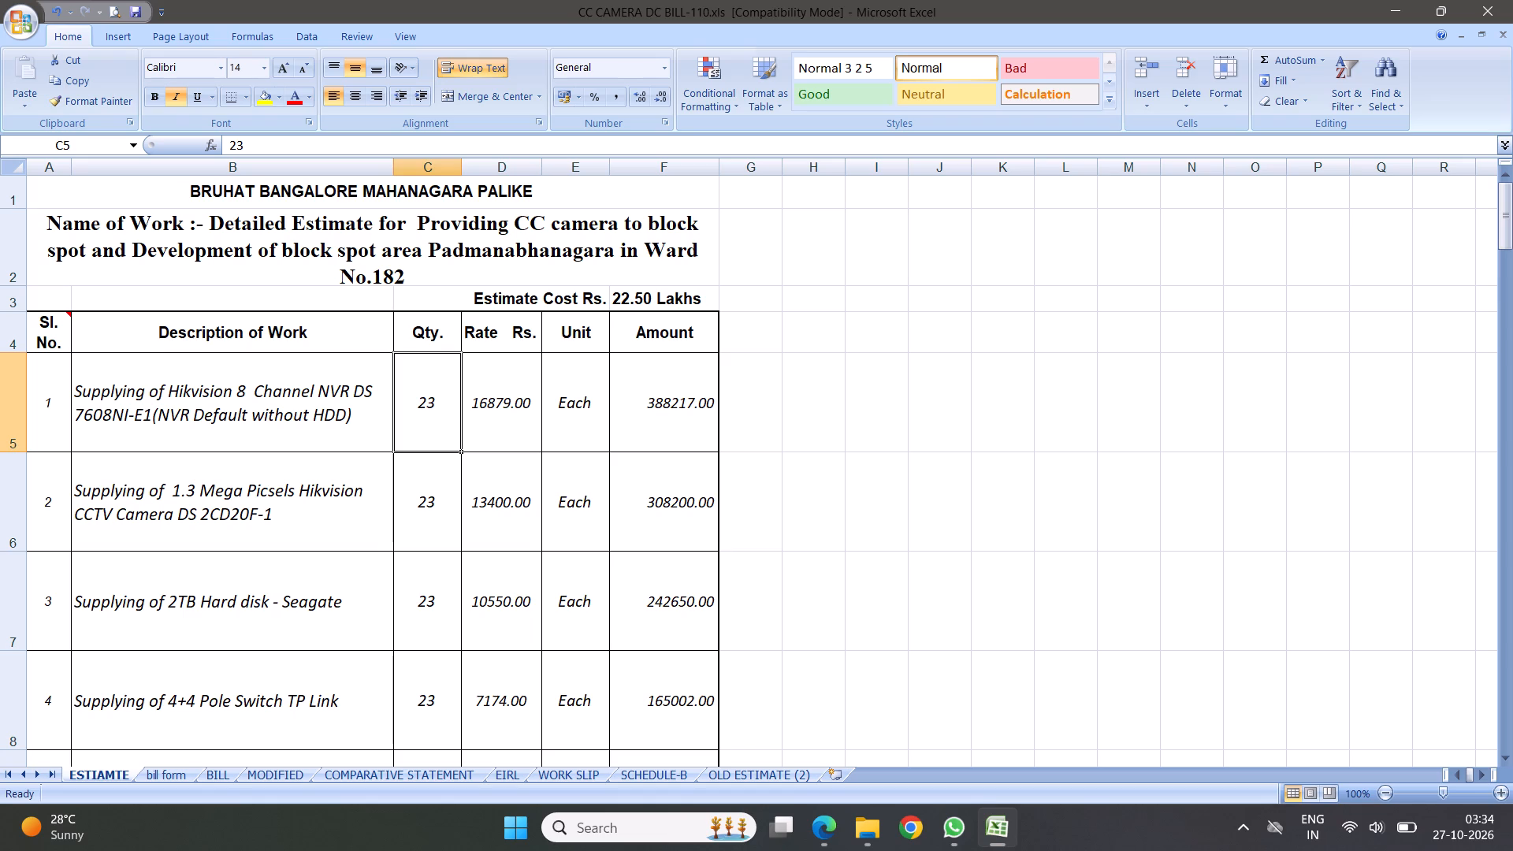
{"action": "left_click", "coordinate": [296, 494]}
{"action": "key", "text": "Return"}
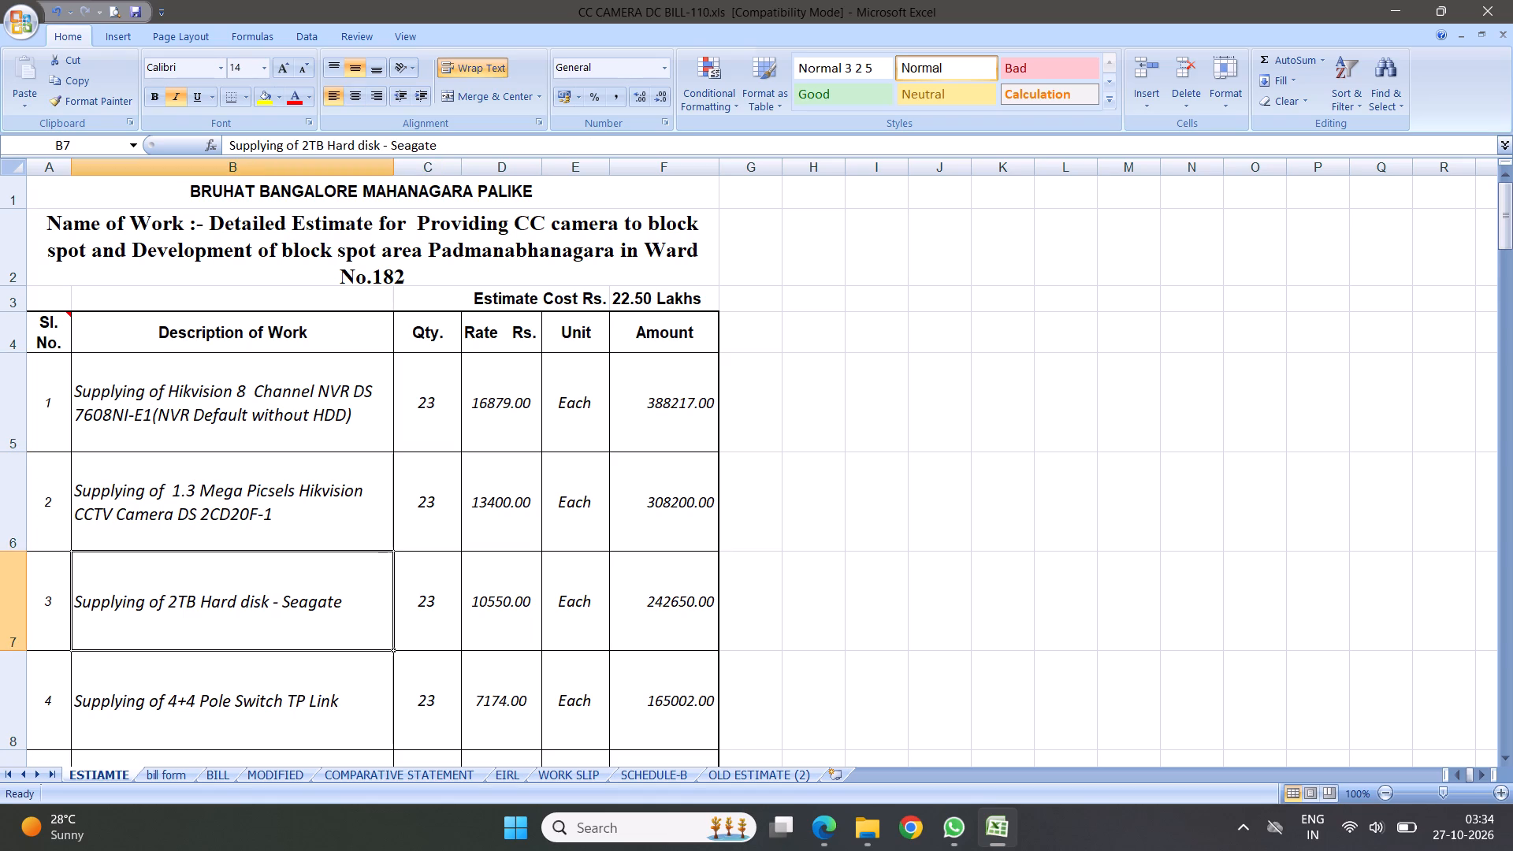
{"action": "key", "text": "Return"}
{"action": "key", "text": "Return"}
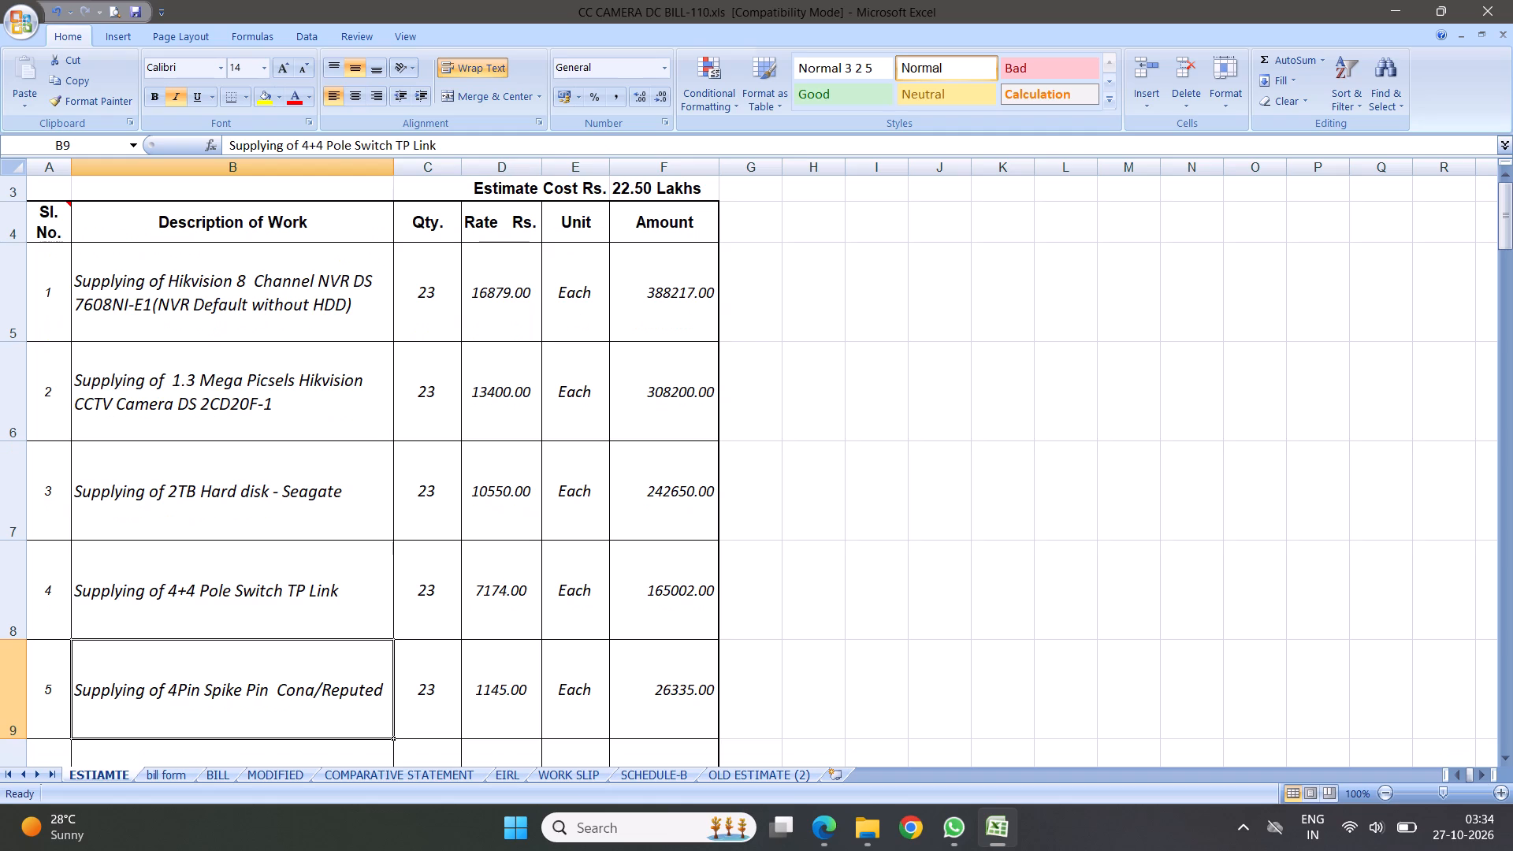
{"action": "key", "text": "Return"}
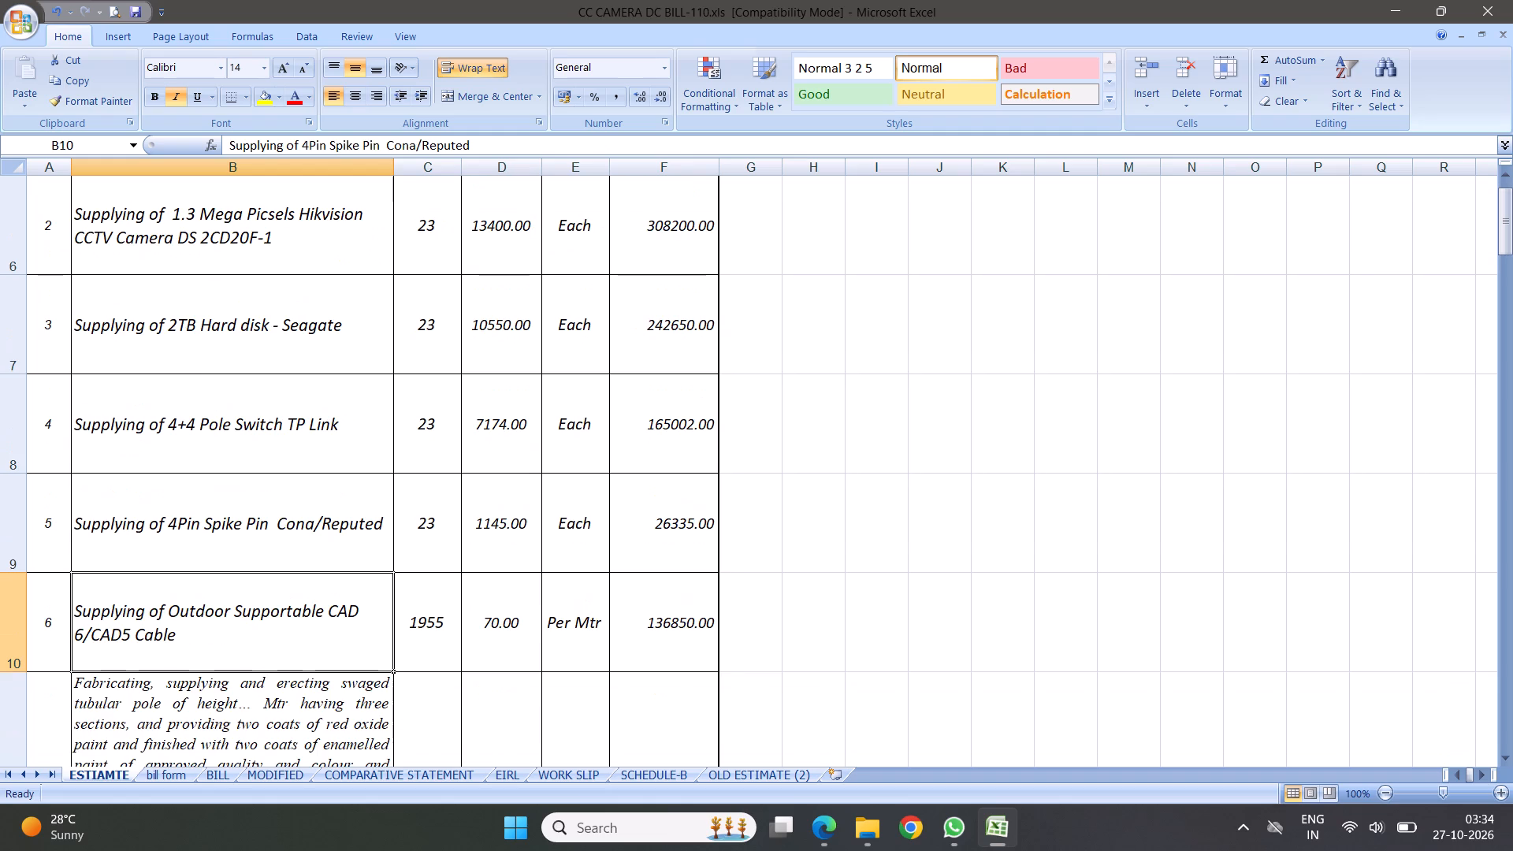
{"action": "key", "text": "Return"}
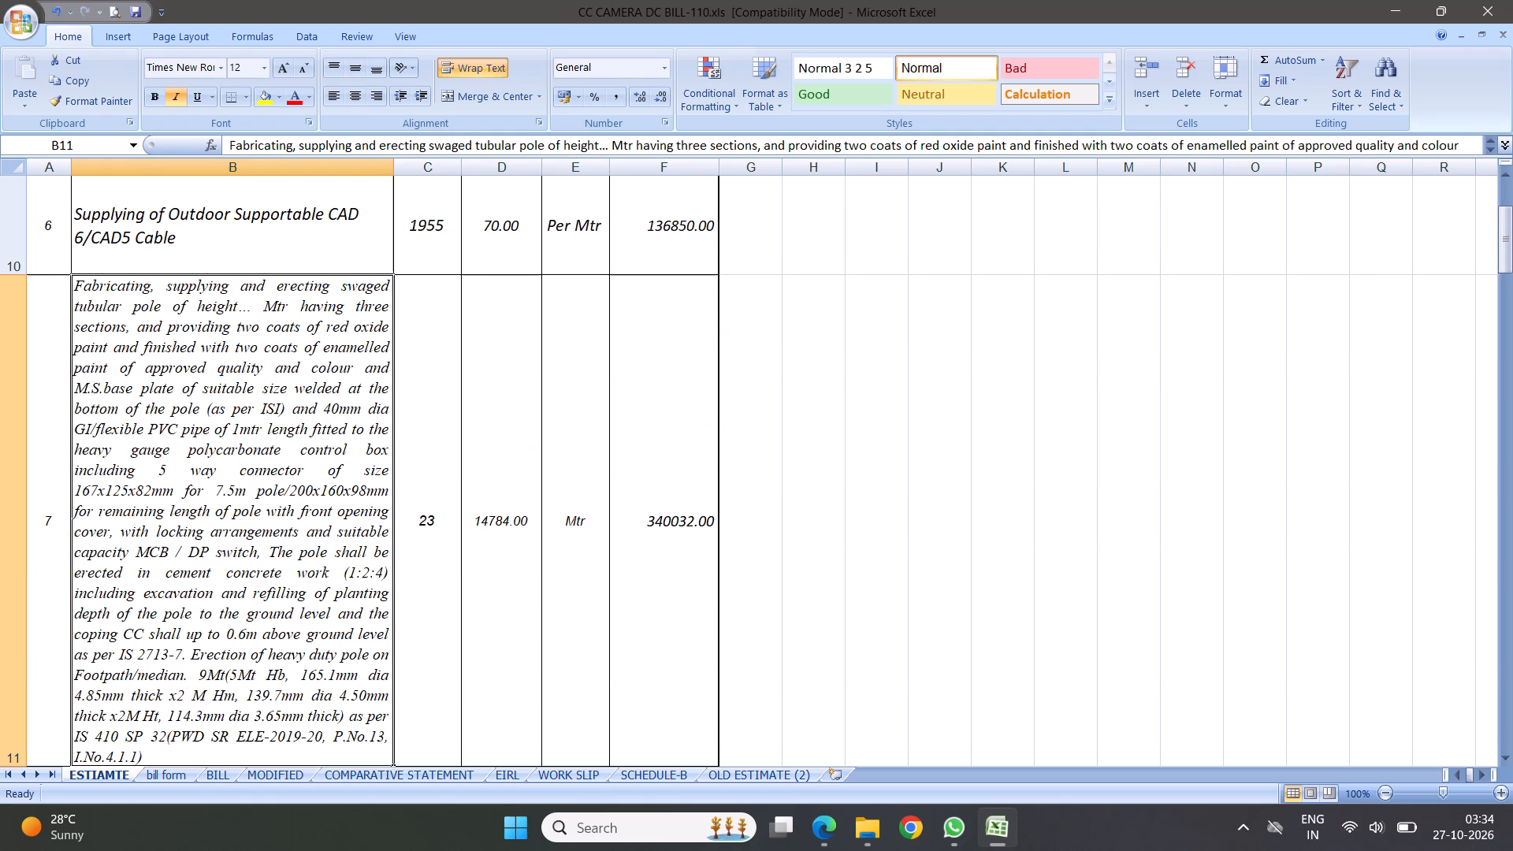
{"action": "key", "text": "Return"}
{"action": "key", "text": "Return"}
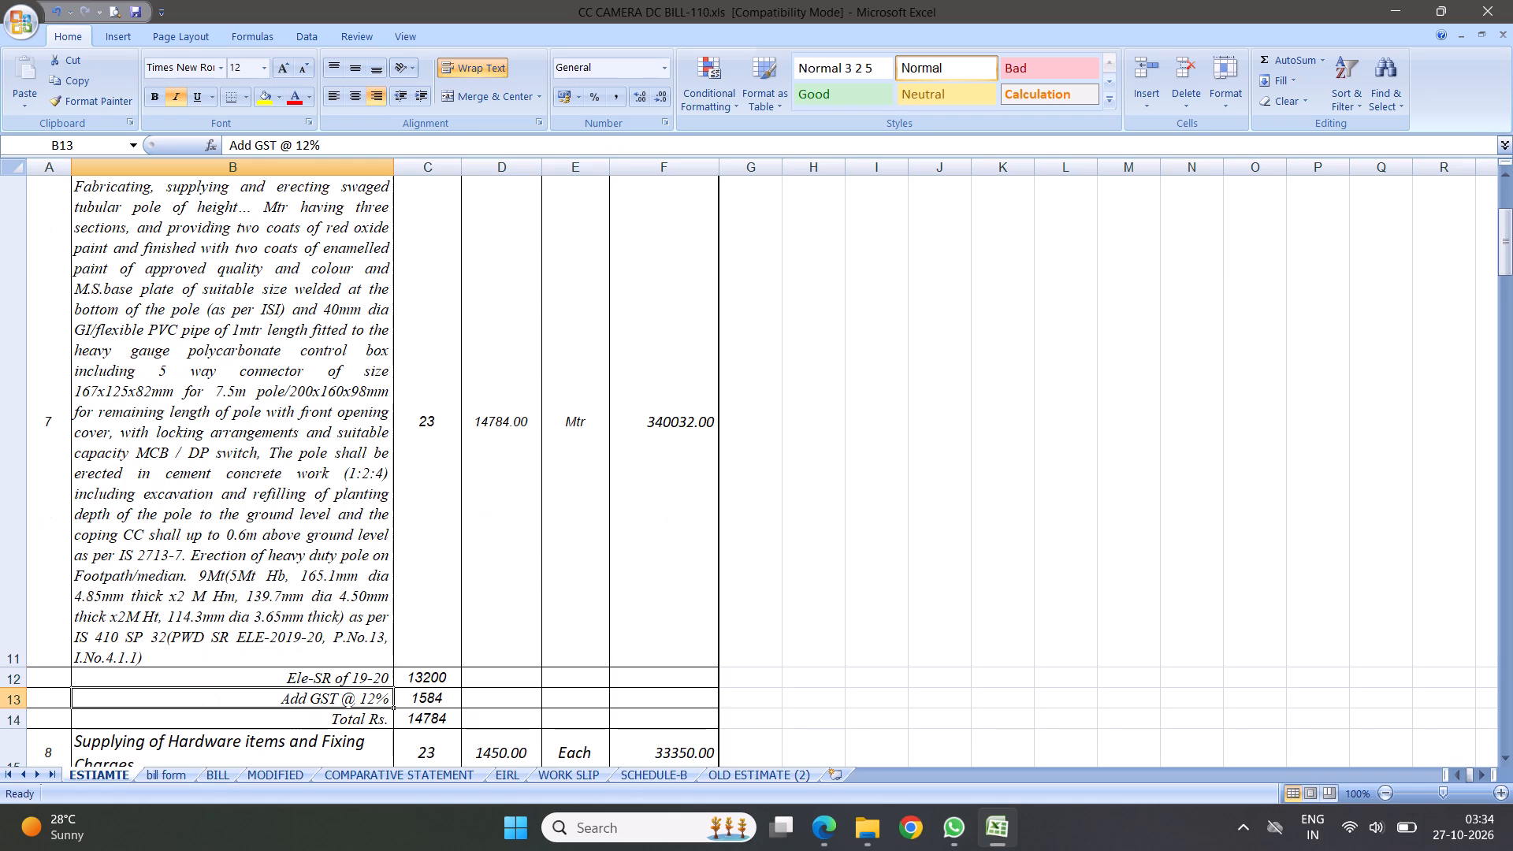
{"action": "key", "text": "Return"}
{"action": "key", "text": "Return"}
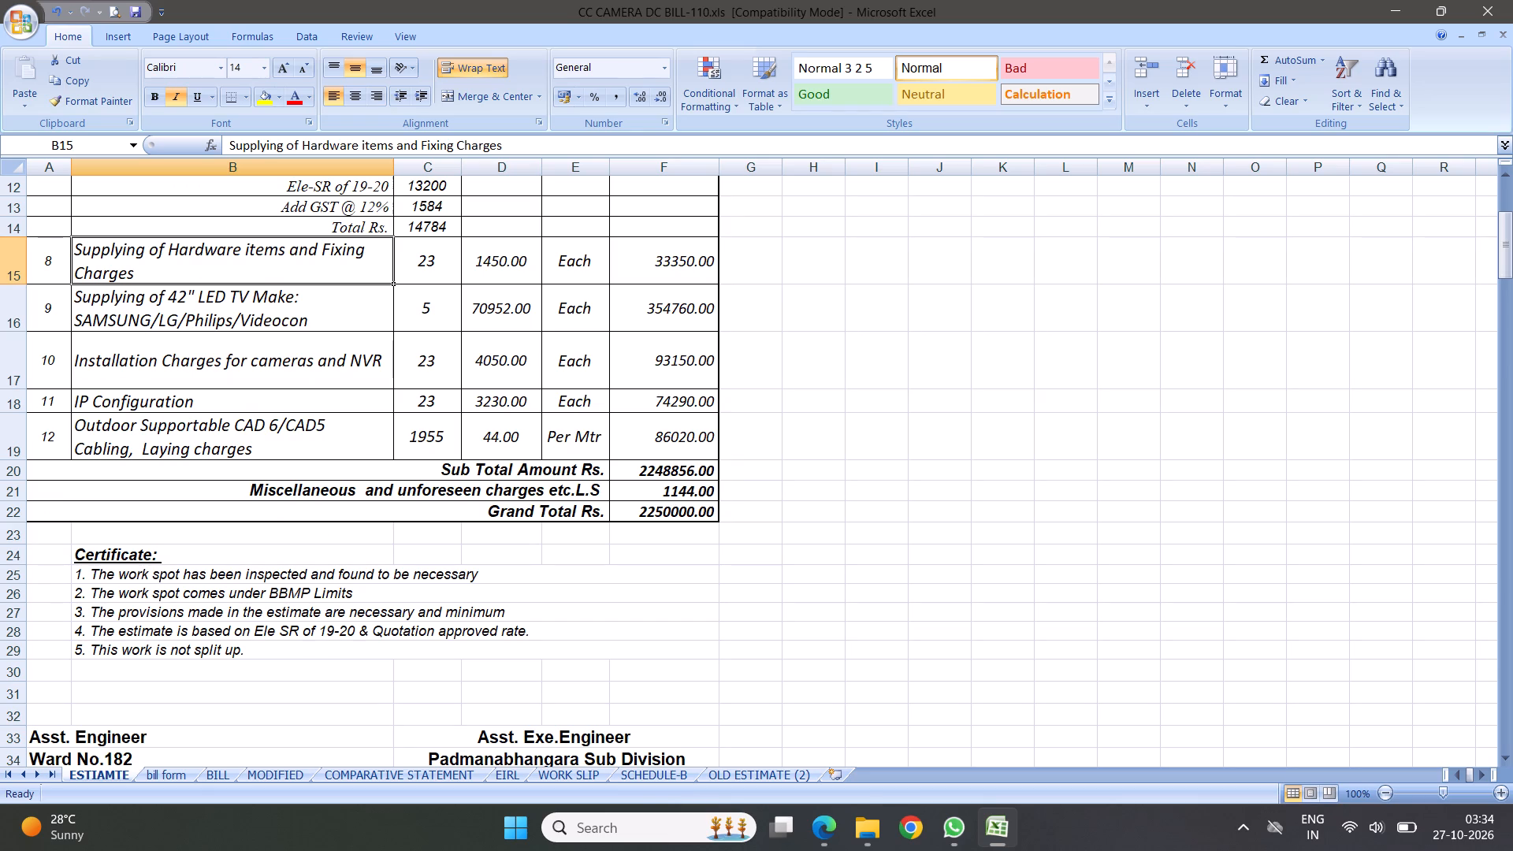
{"action": "scroll", "coordinate": [457, 407], "scroll_direction": "up", "scroll_amount": 10}
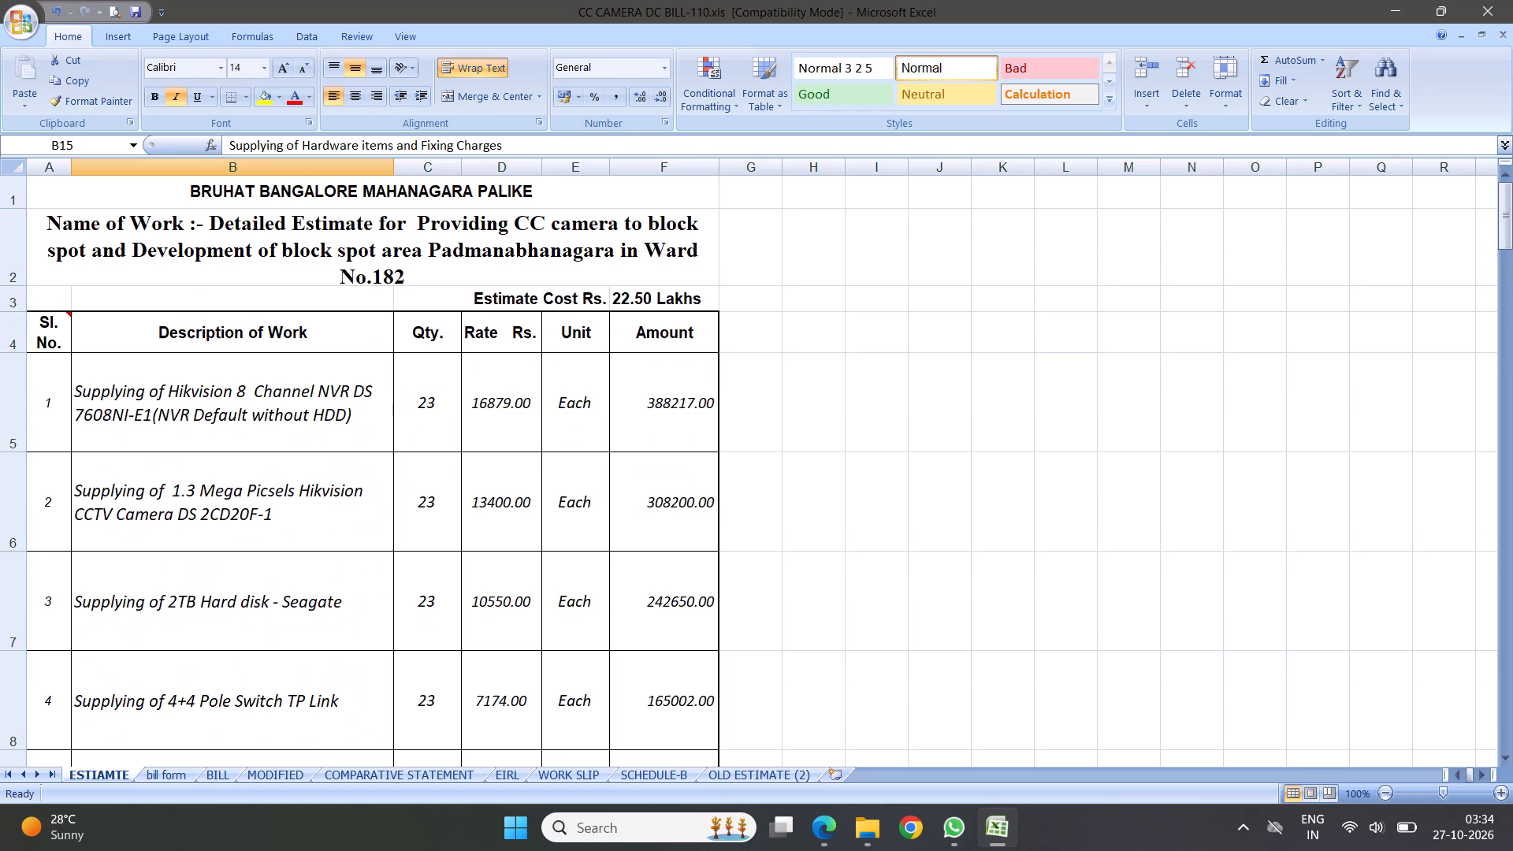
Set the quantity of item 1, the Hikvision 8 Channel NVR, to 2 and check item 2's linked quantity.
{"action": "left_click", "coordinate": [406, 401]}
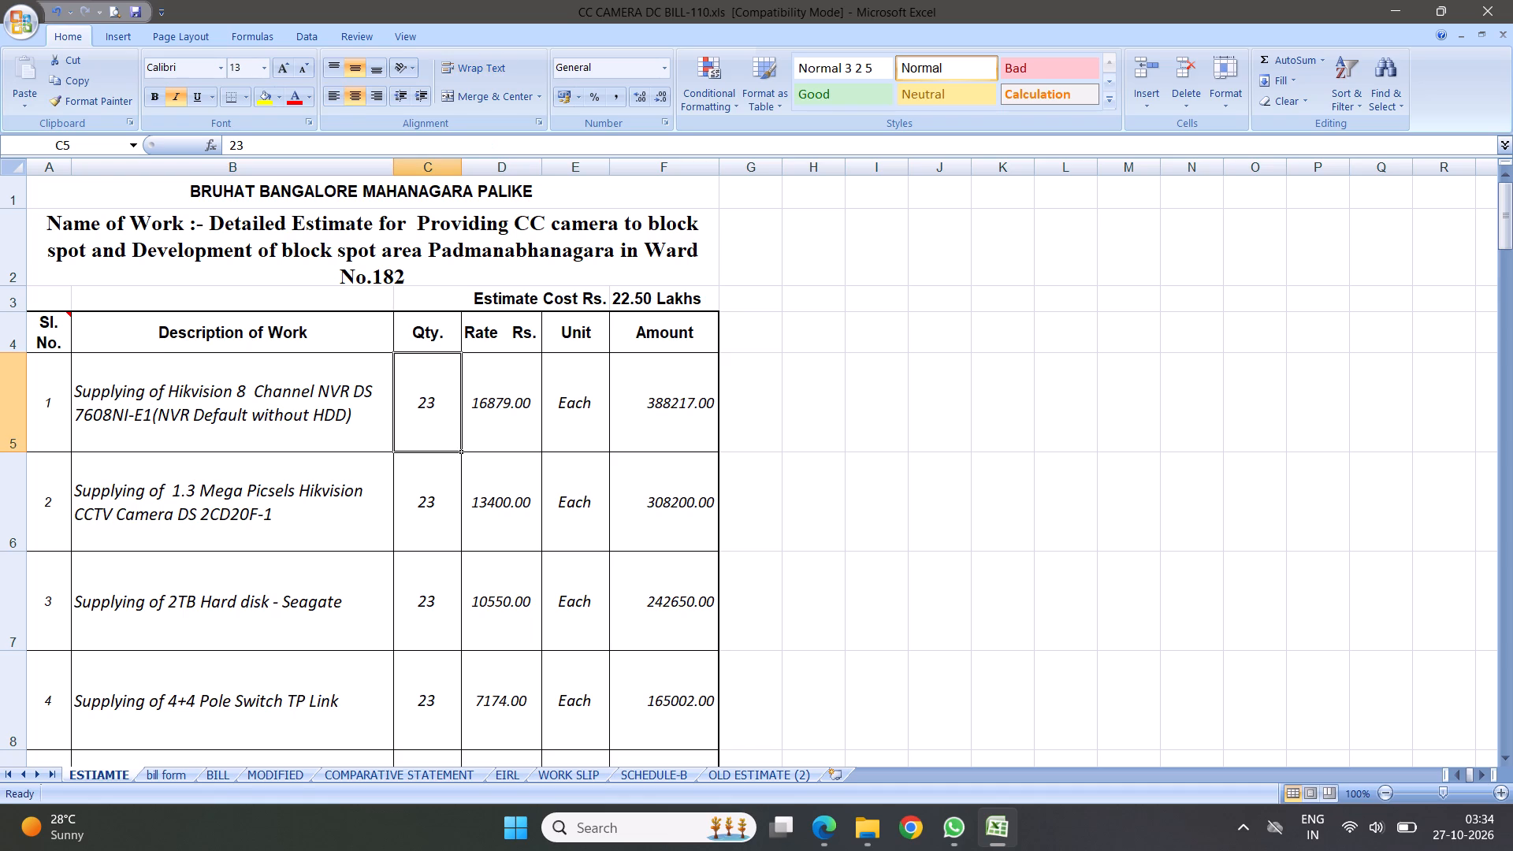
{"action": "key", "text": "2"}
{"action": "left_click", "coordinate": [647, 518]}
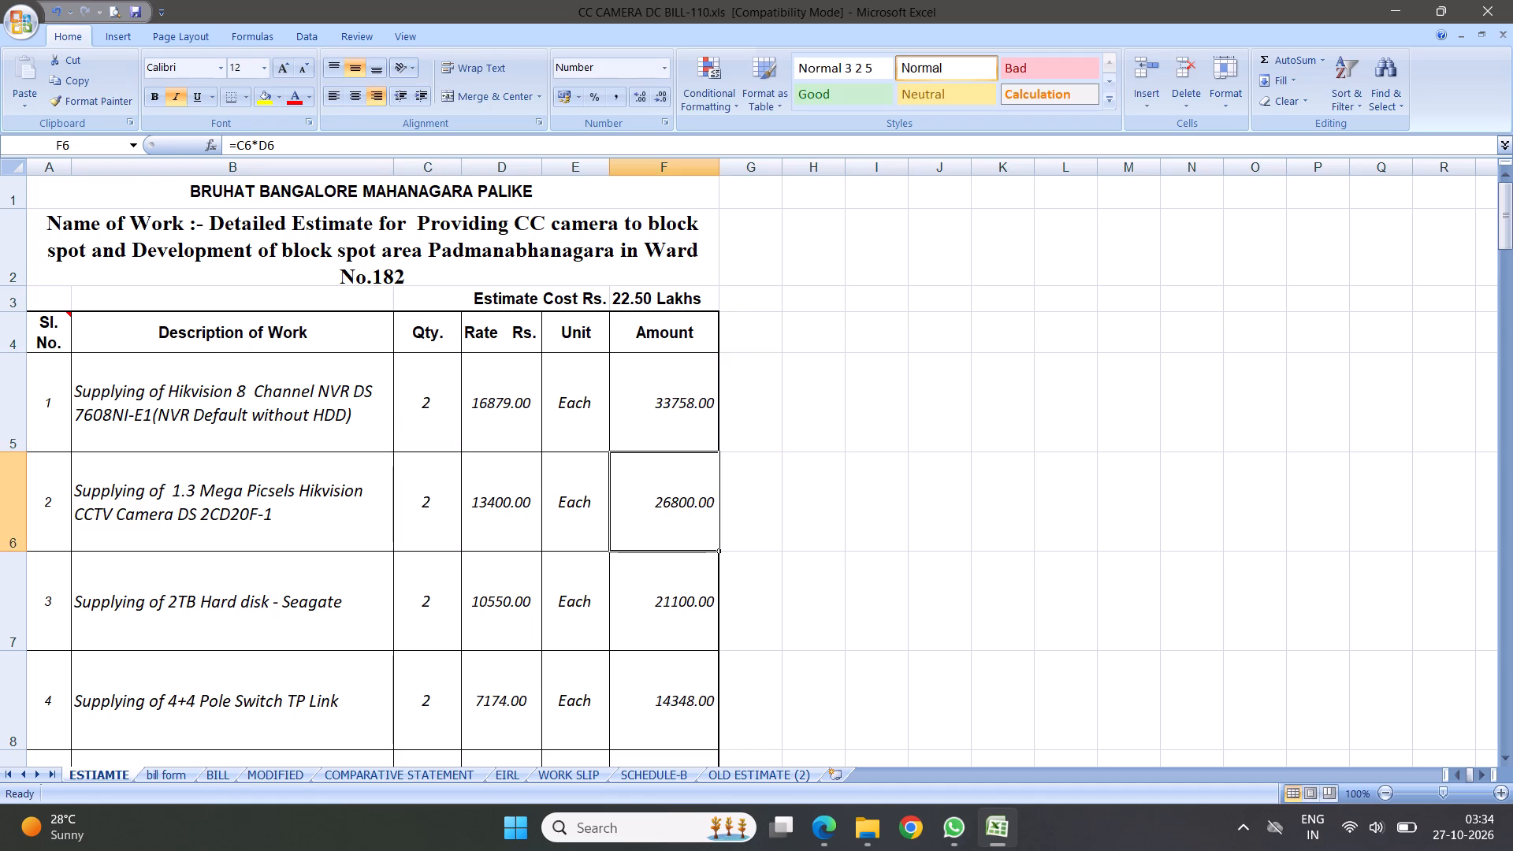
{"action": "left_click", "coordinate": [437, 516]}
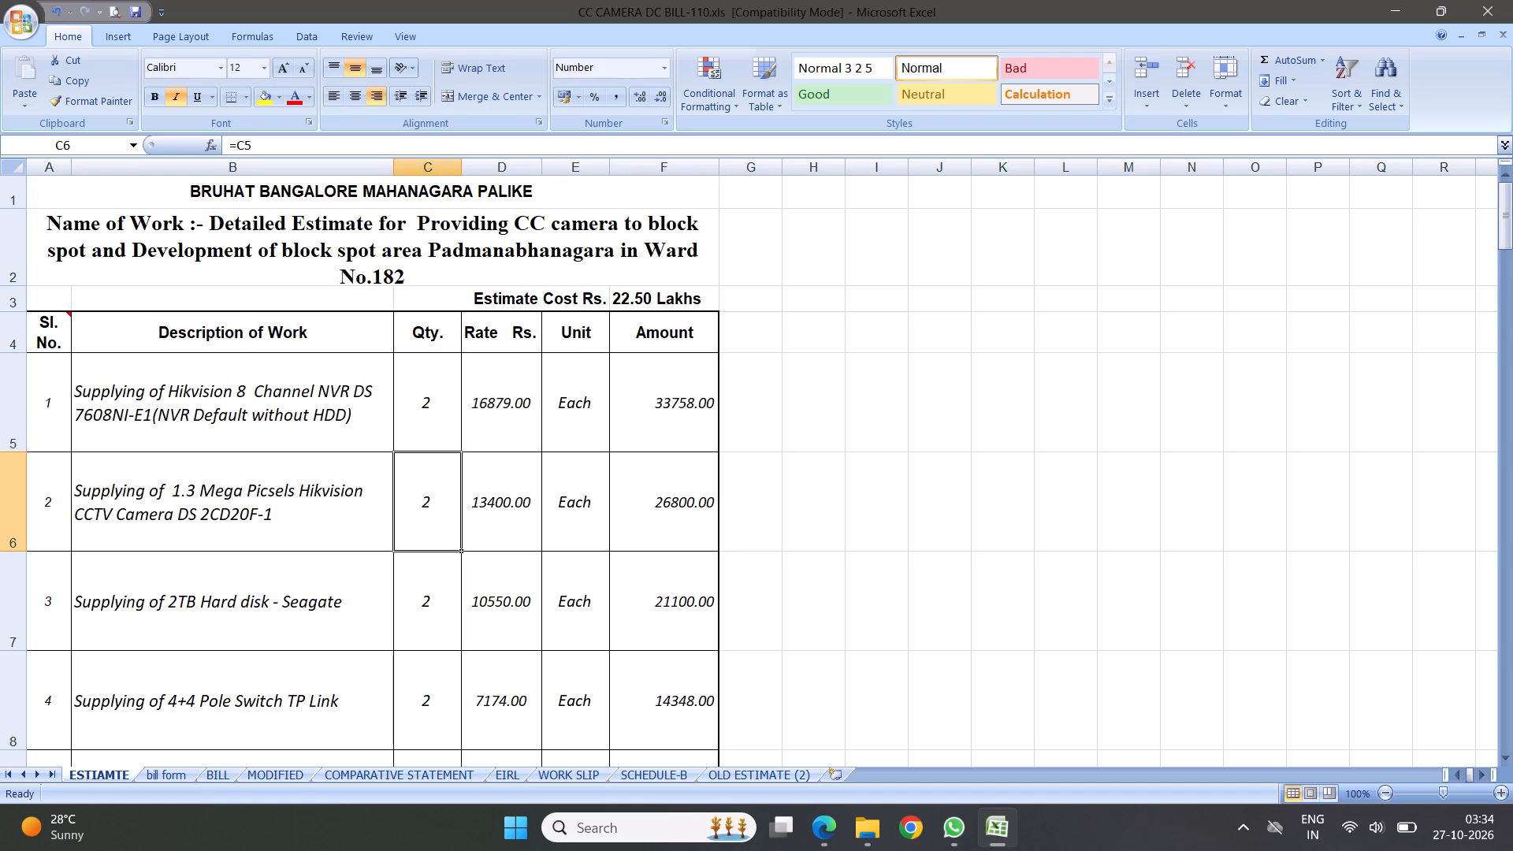
Set the quantity of item 6, the Outdoor Supportable CAD 6/CAD5 Cable, to 35.
{"action": "scroll", "coordinate": [503, 577], "scroll_direction": "down", "scroll_amount": 2}
{"action": "left_click", "coordinate": [432, 514]}
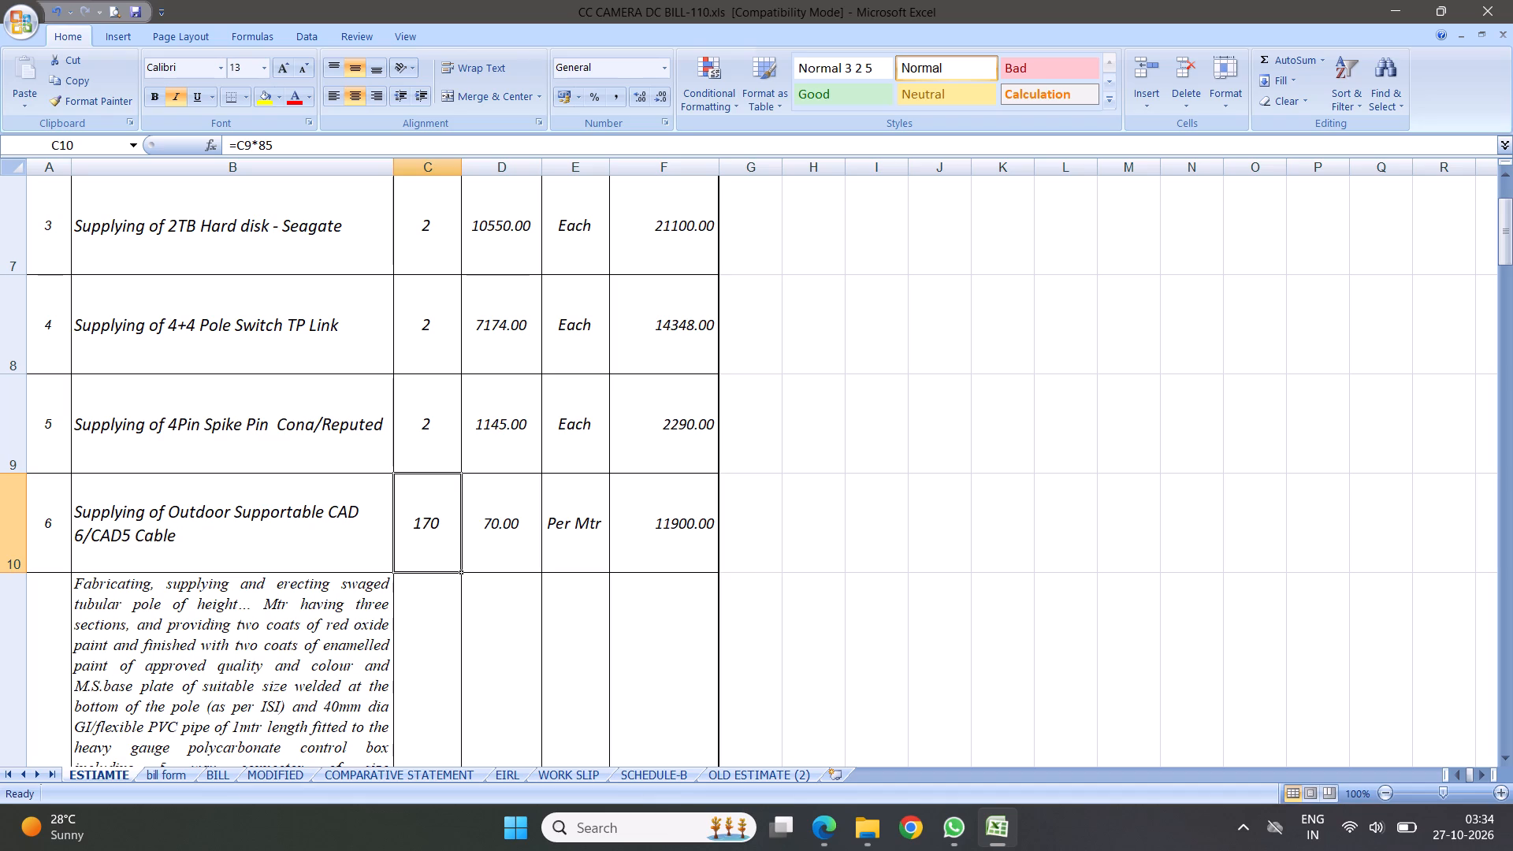
{"action": "key", "text": "3"}
{"action": "key", "text": "5"}
{"action": "left_click", "coordinate": [684, 585]}
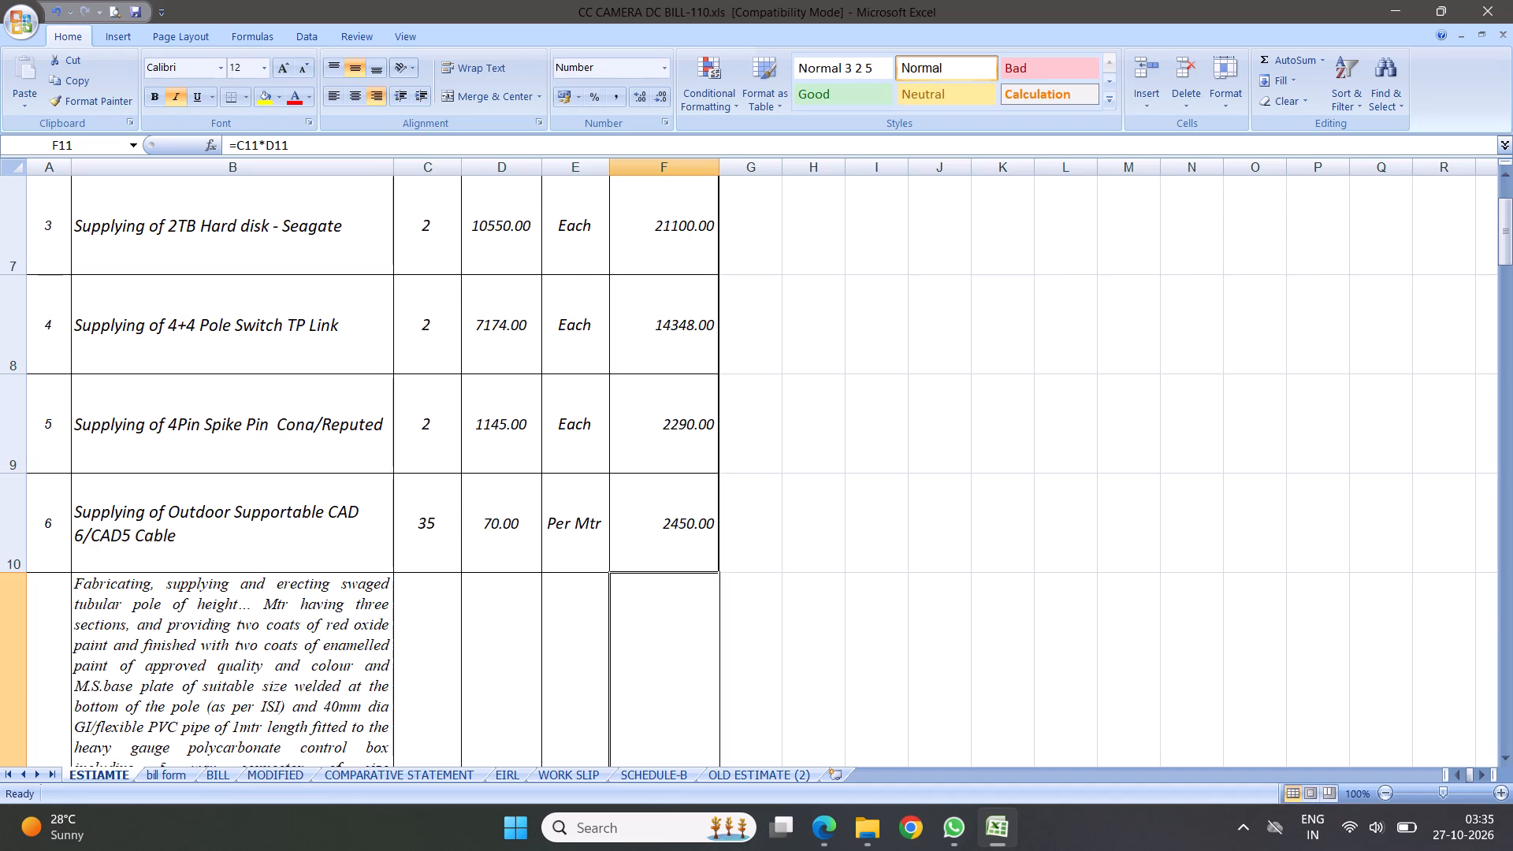
Set the Miscellaneous and unforeseen charges amount to 0.
{"action": "scroll", "coordinate": [540, 577], "scroll_direction": "down", "scroll_amount": 3}
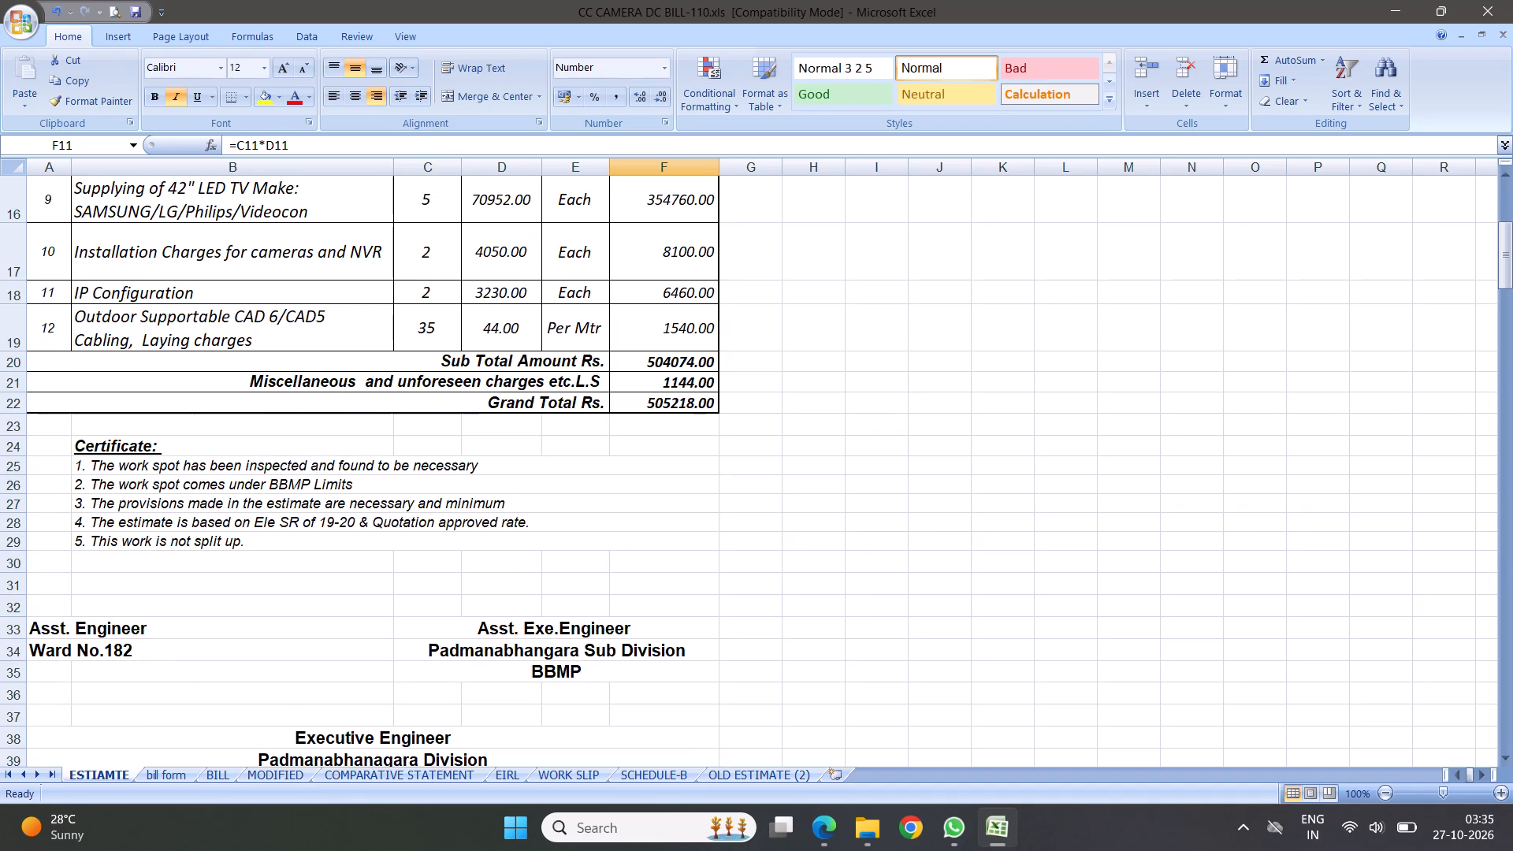
{"action": "left_click", "coordinate": [689, 384]}
{"action": "key", "text": "0"}
{"action": "left_click", "coordinate": [875, 439]}
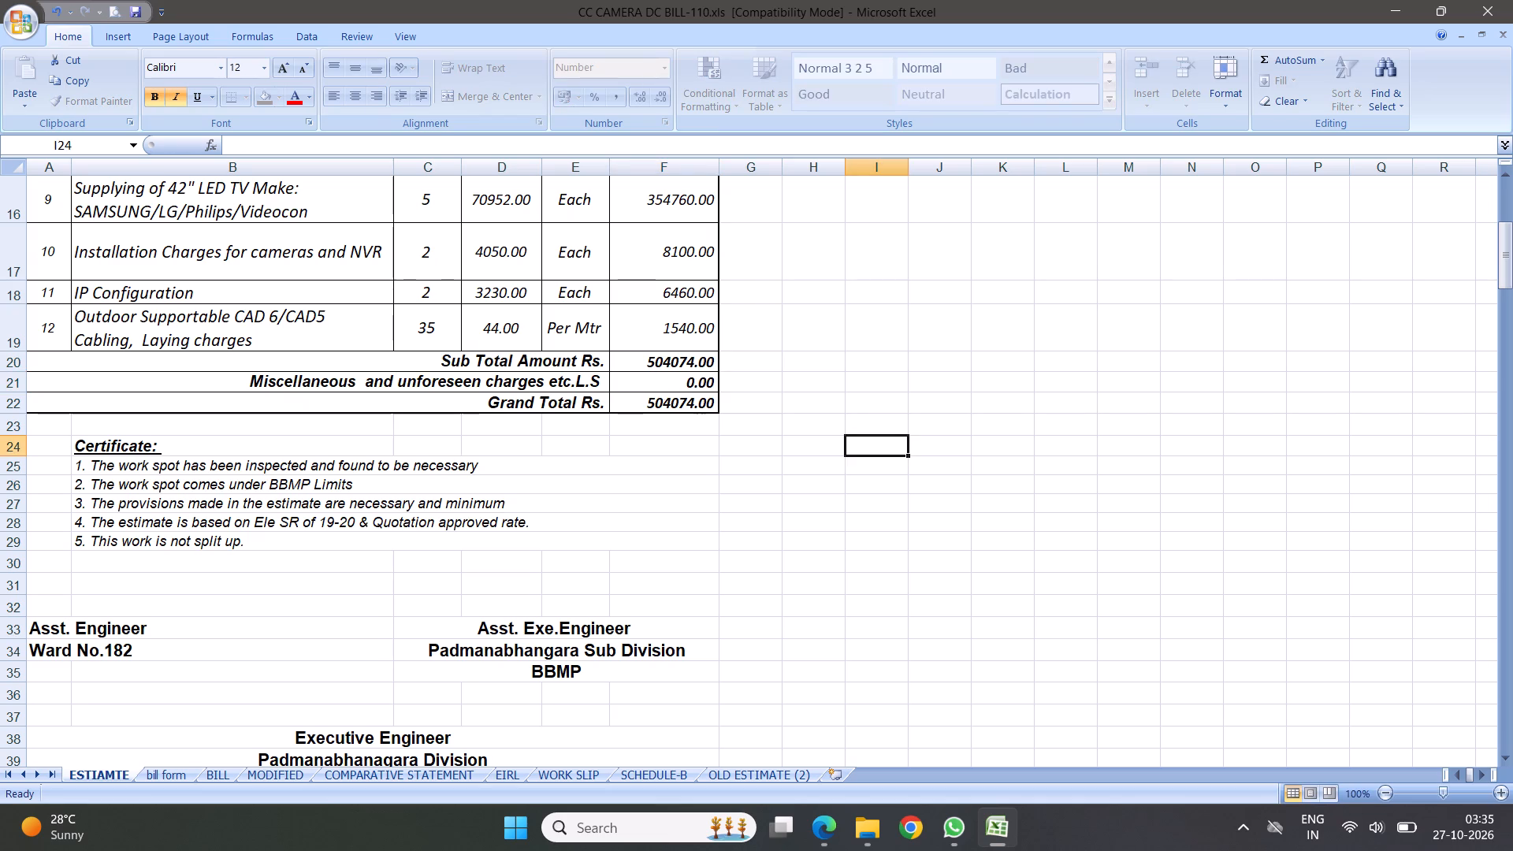
Review the certificate notes and the swaged tubular pole item in row 11, including the formula behind its quantity.
{"action": "left_click", "coordinate": [337, 522]}
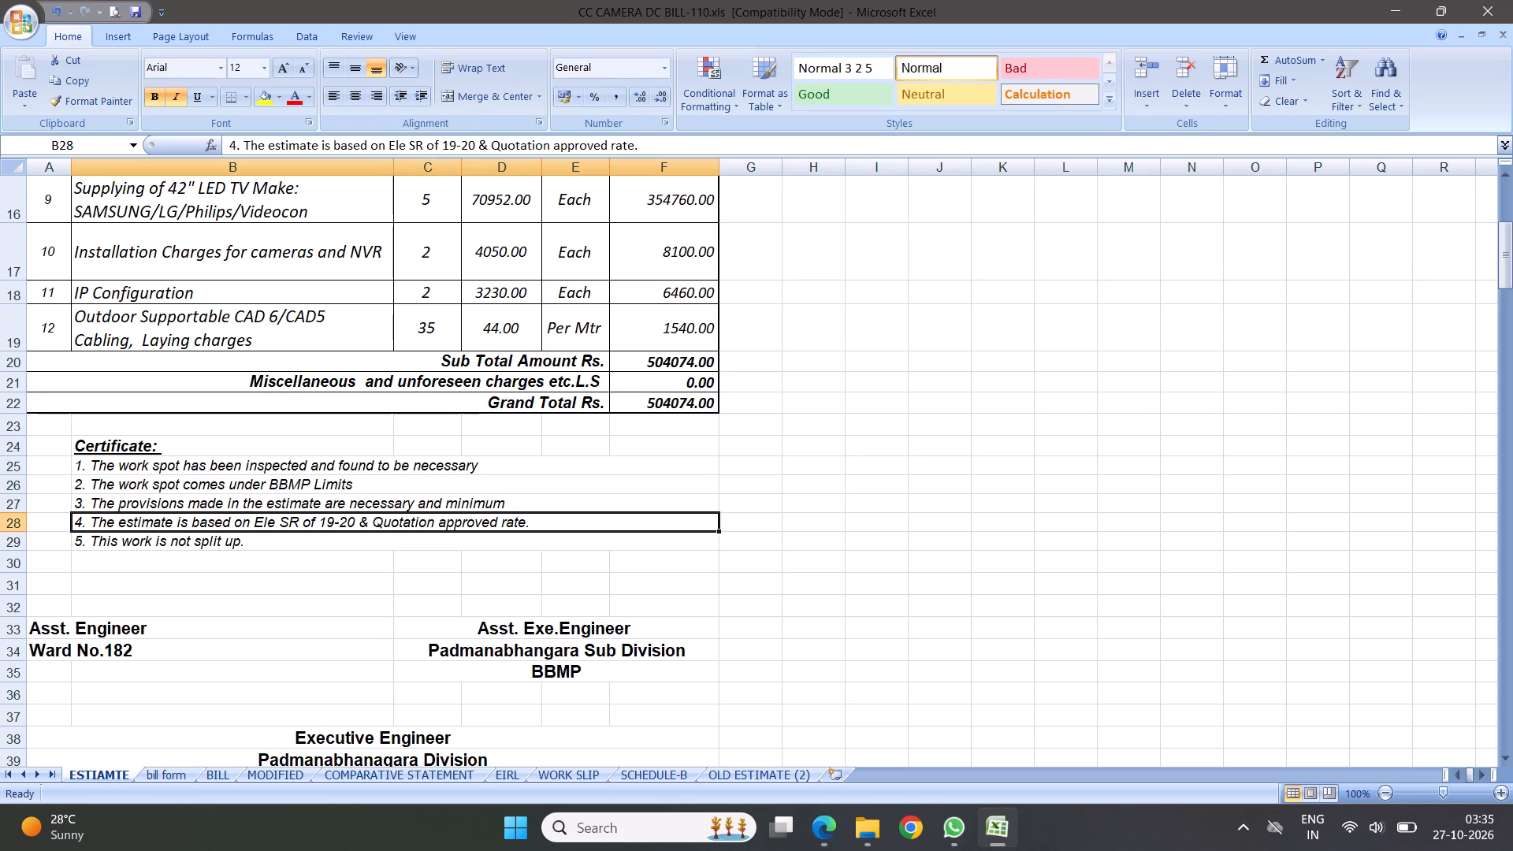
{"action": "scroll", "coordinate": [455, 455], "scroll_direction": "up", "scroll_amount": 3}
{"action": "scroll", "coordinate": [567, 437], "scroll_direction": "up", "scroll_amount": 2}
{"action": "scroll", "coordinate": [452, 453], "scroll_direction": "down", "scroll_amount": 2}
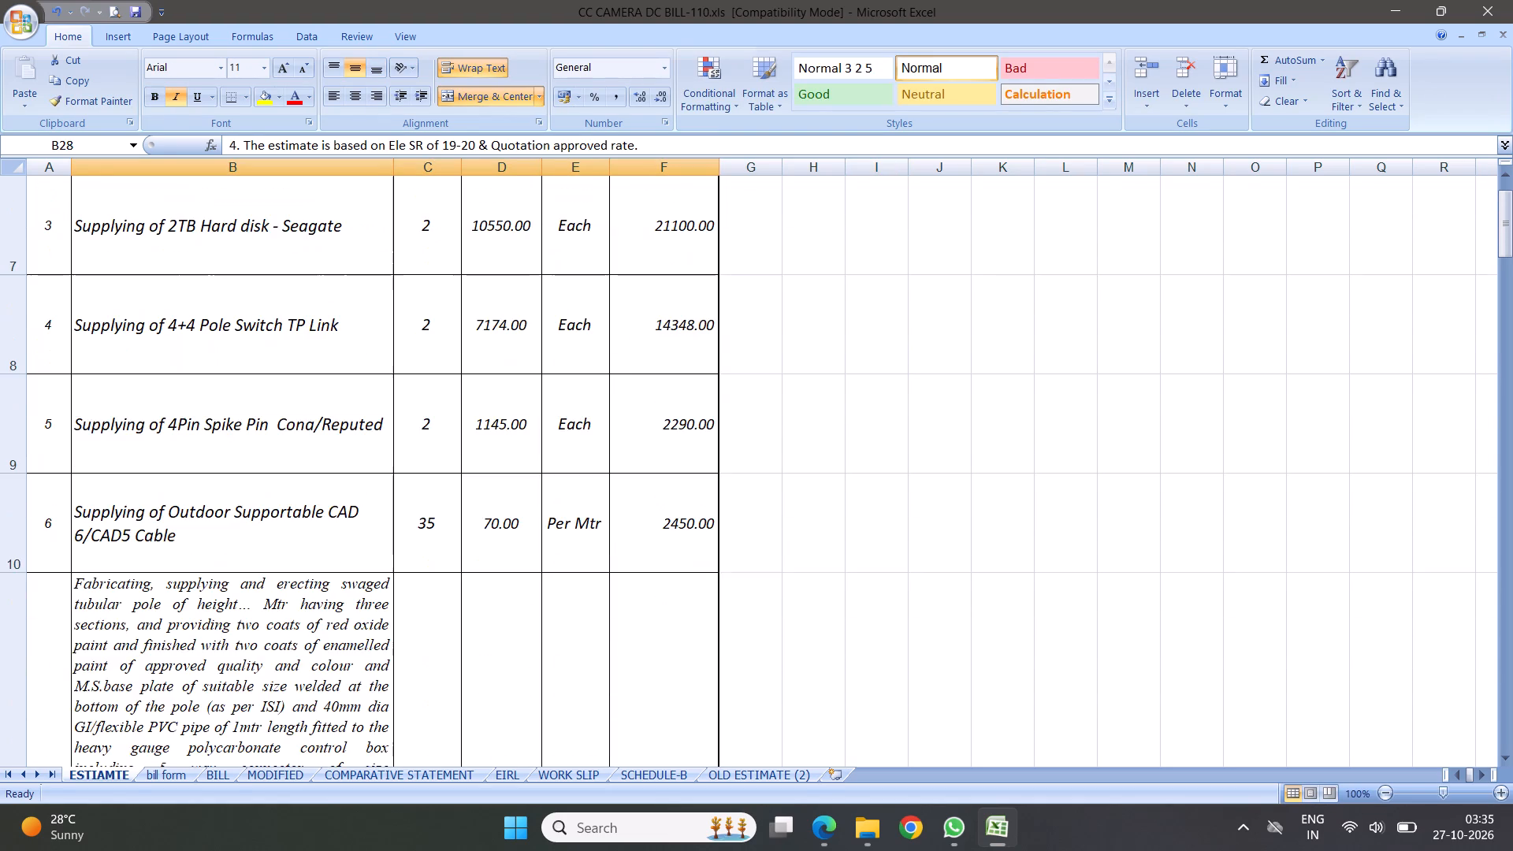
{"action": "scroll", "coordinate": [468, 468], "scroll_direction": "down", "scroll_amount": 1}
{"action": "left_click", "coordinate": [351, 424]}
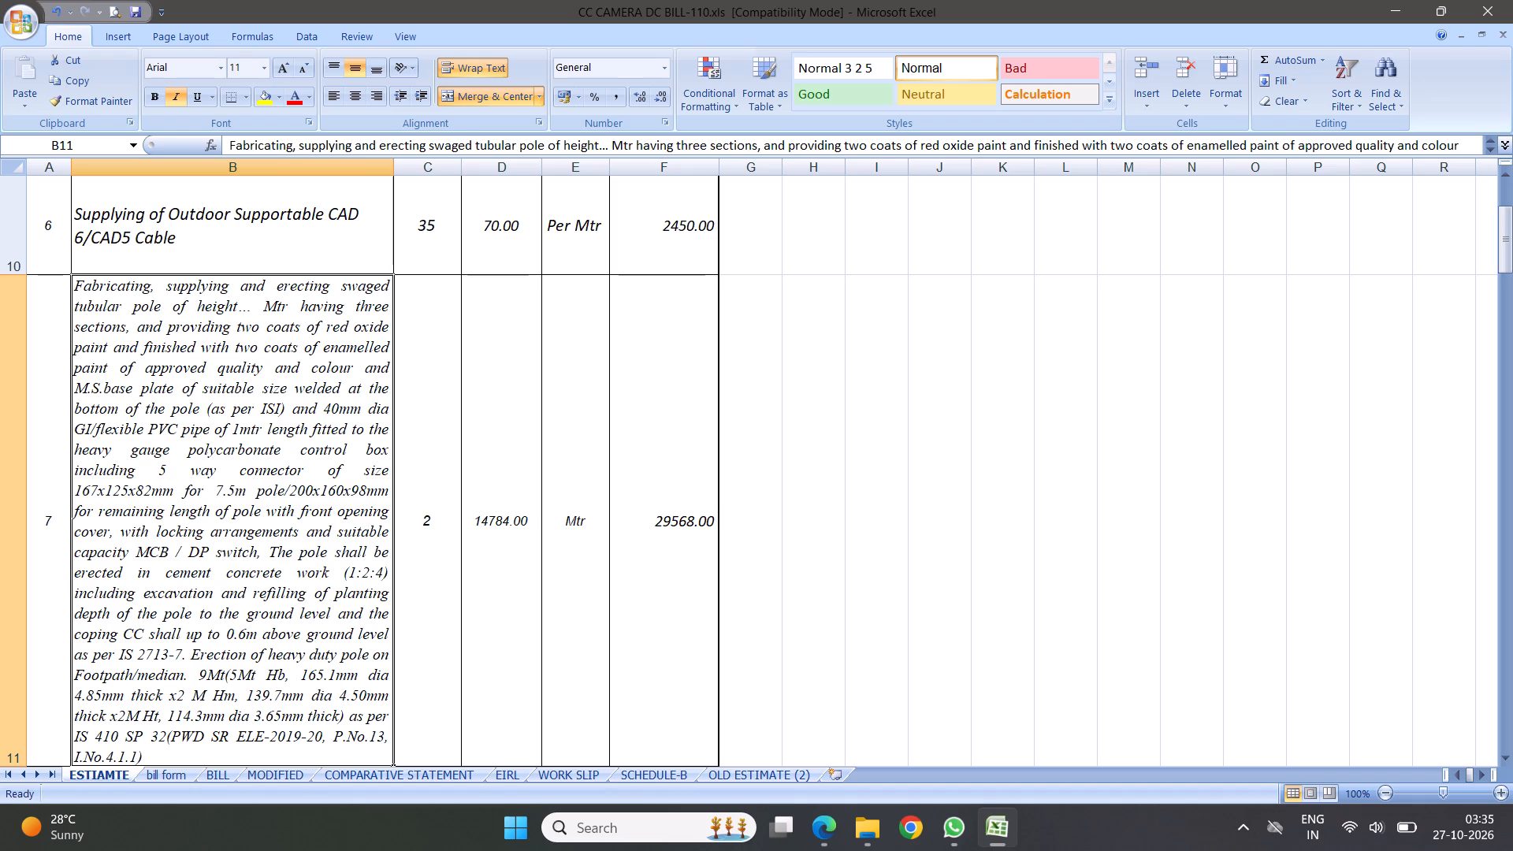
{"action": "scroll", "coordinate": [545, 440], "scroll_direction": "down", "scroll_amount": 2}
{"action": "scroll", "coordinate": [538, 413], "scroll_direction": "up", "scroll_amount": 2}
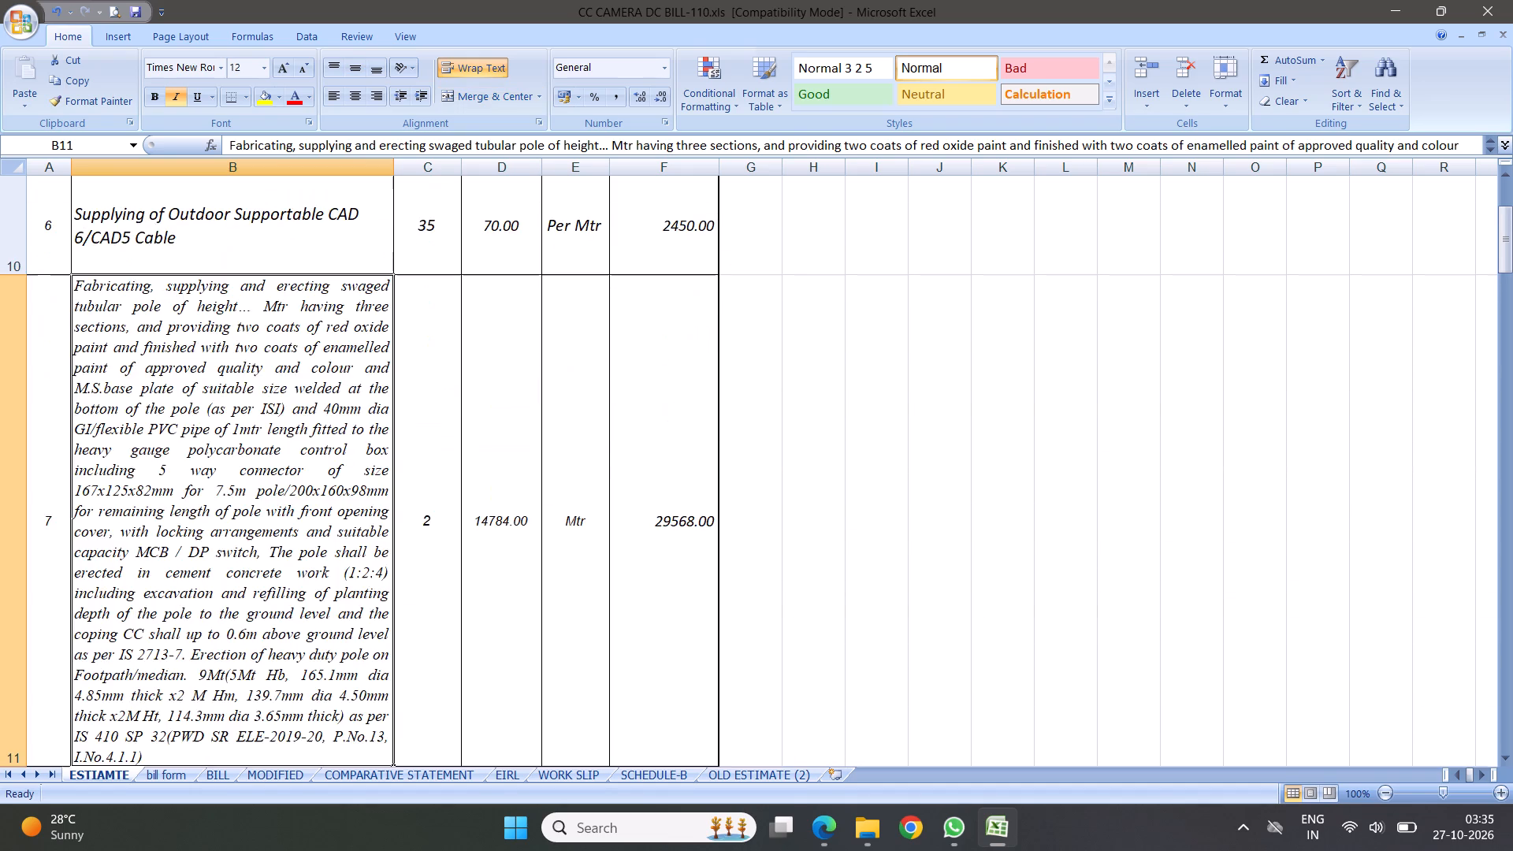
{"action": "scroll", "coordinate": [572, 414], "scroll_direction": "down", "scroll_amount": 1}
{"action": "scroll", "coordinate": [479, 404], "scroll_direction": "up", "scroll_amount": 1}
{"action": "left_click", "coordinate": [0, 496]}
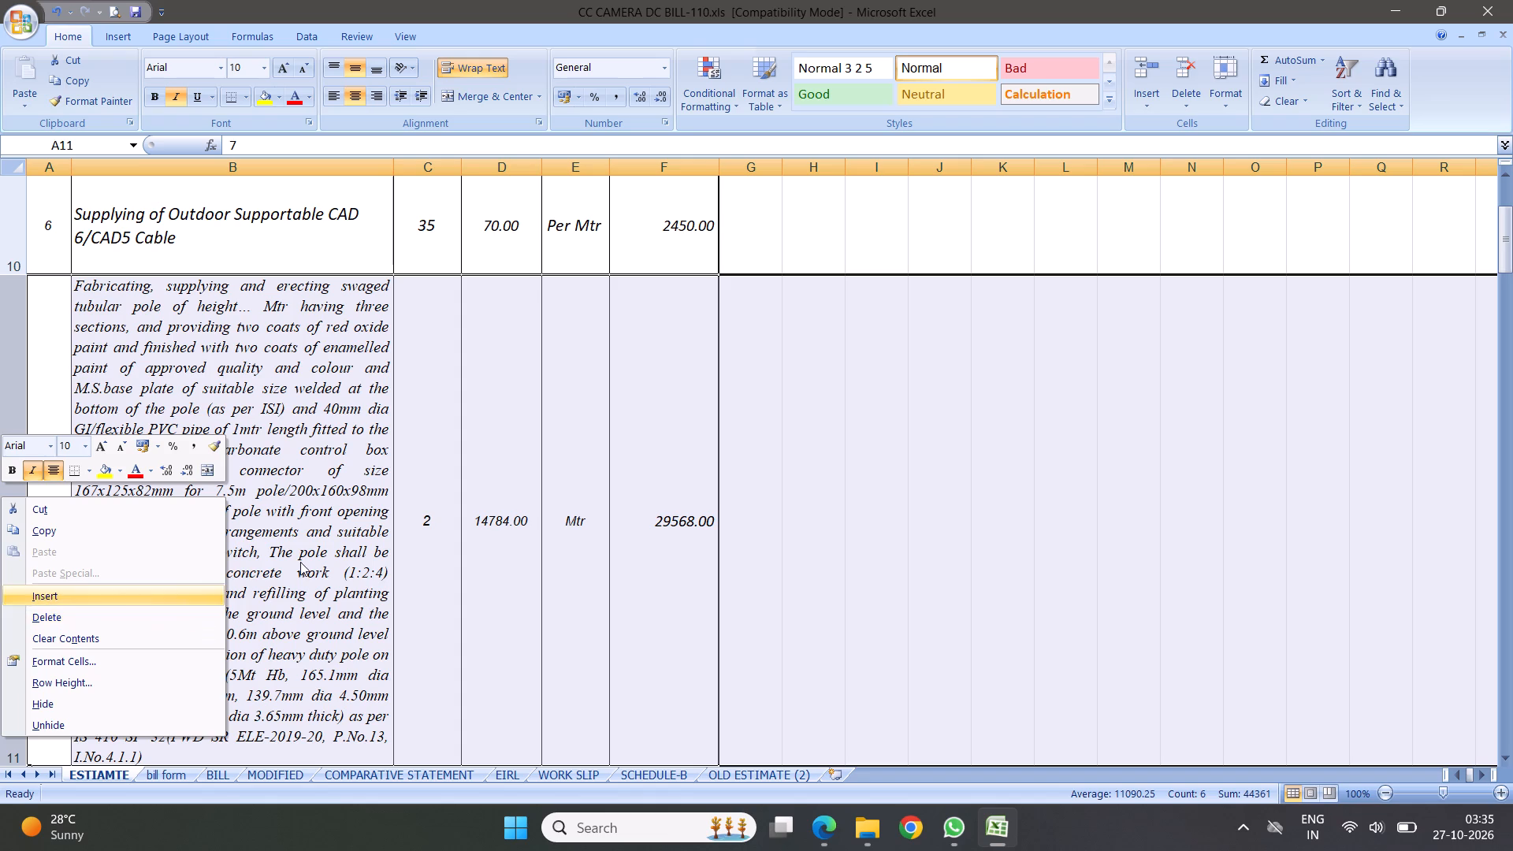
{"action": "left_click", "coordinate": [596, 444]}
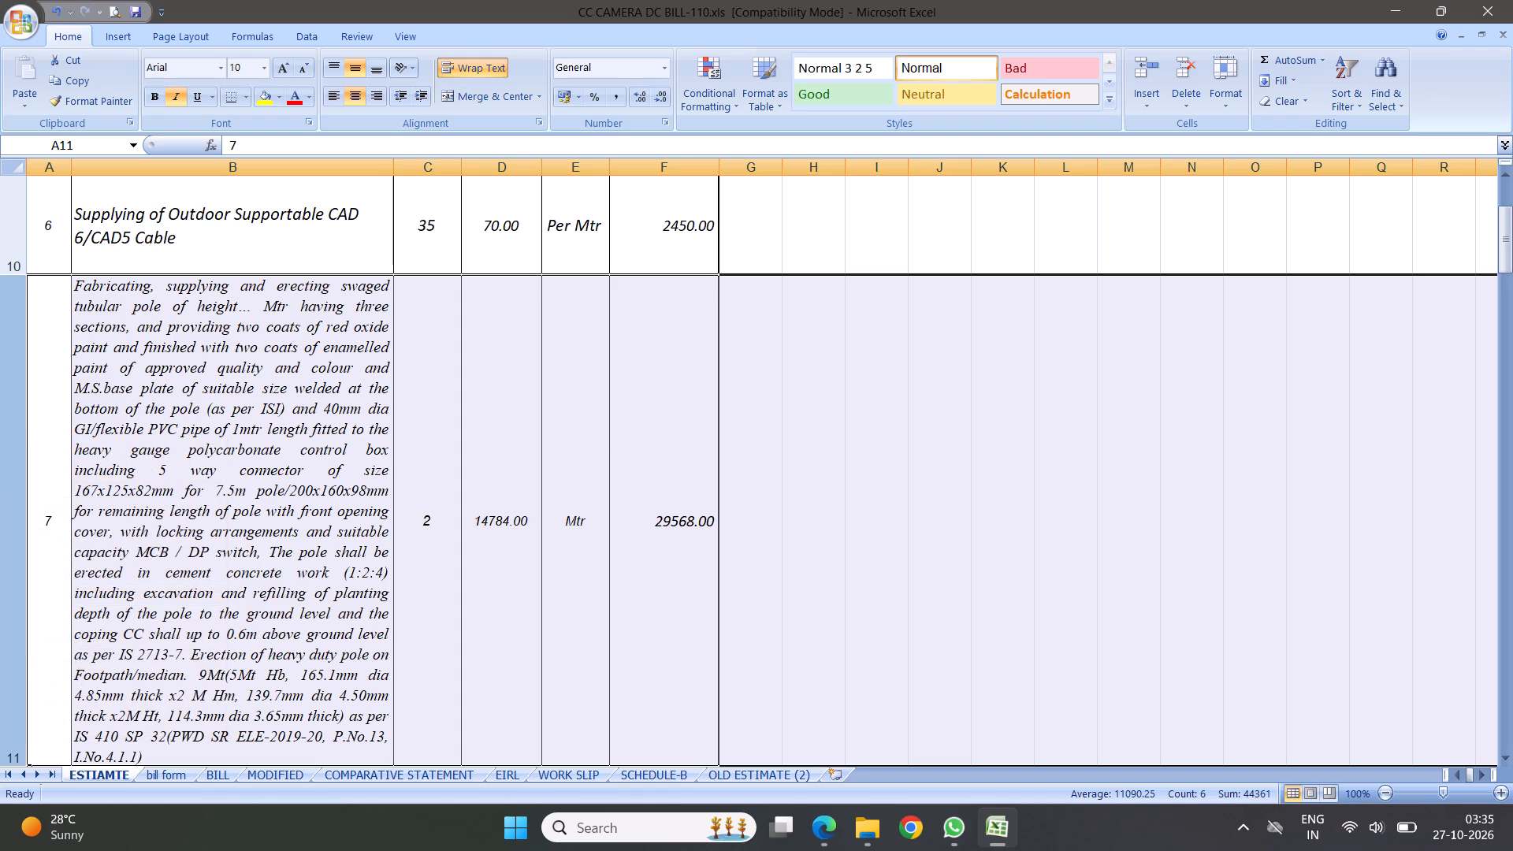
{"action": "left_click", "coordinate": [433, 515]}
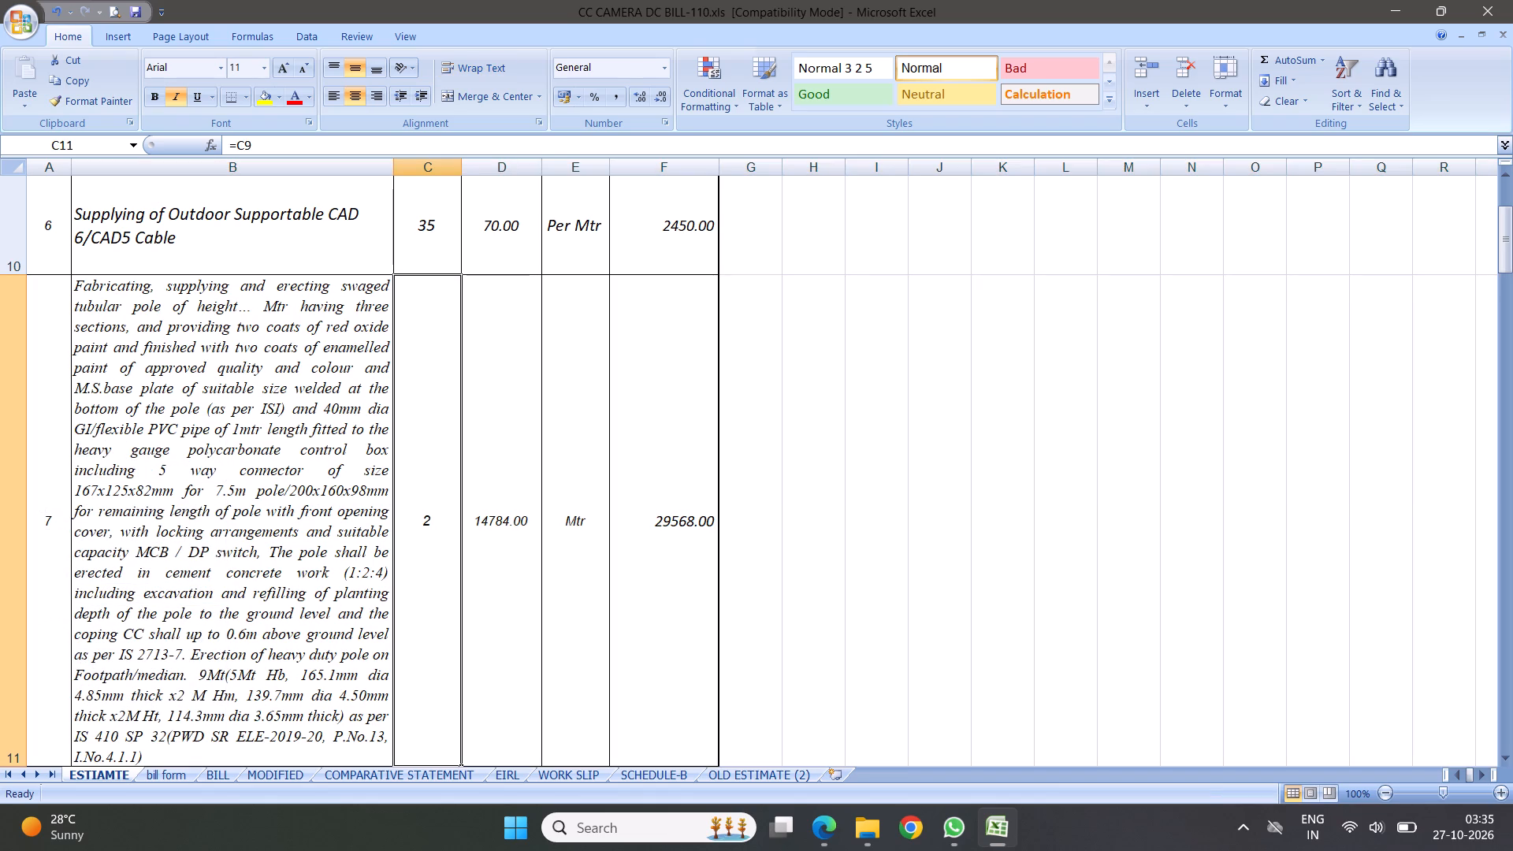
Set the quantity of item 1, the Hikvision 8 Channel NVR, to 1.
{"action": "scroll", "coordinate": [536, 385], "scroll_direction": "up", "scroll_amount": 5}
{"action": "left_click", "coordinate": [439, 405]}
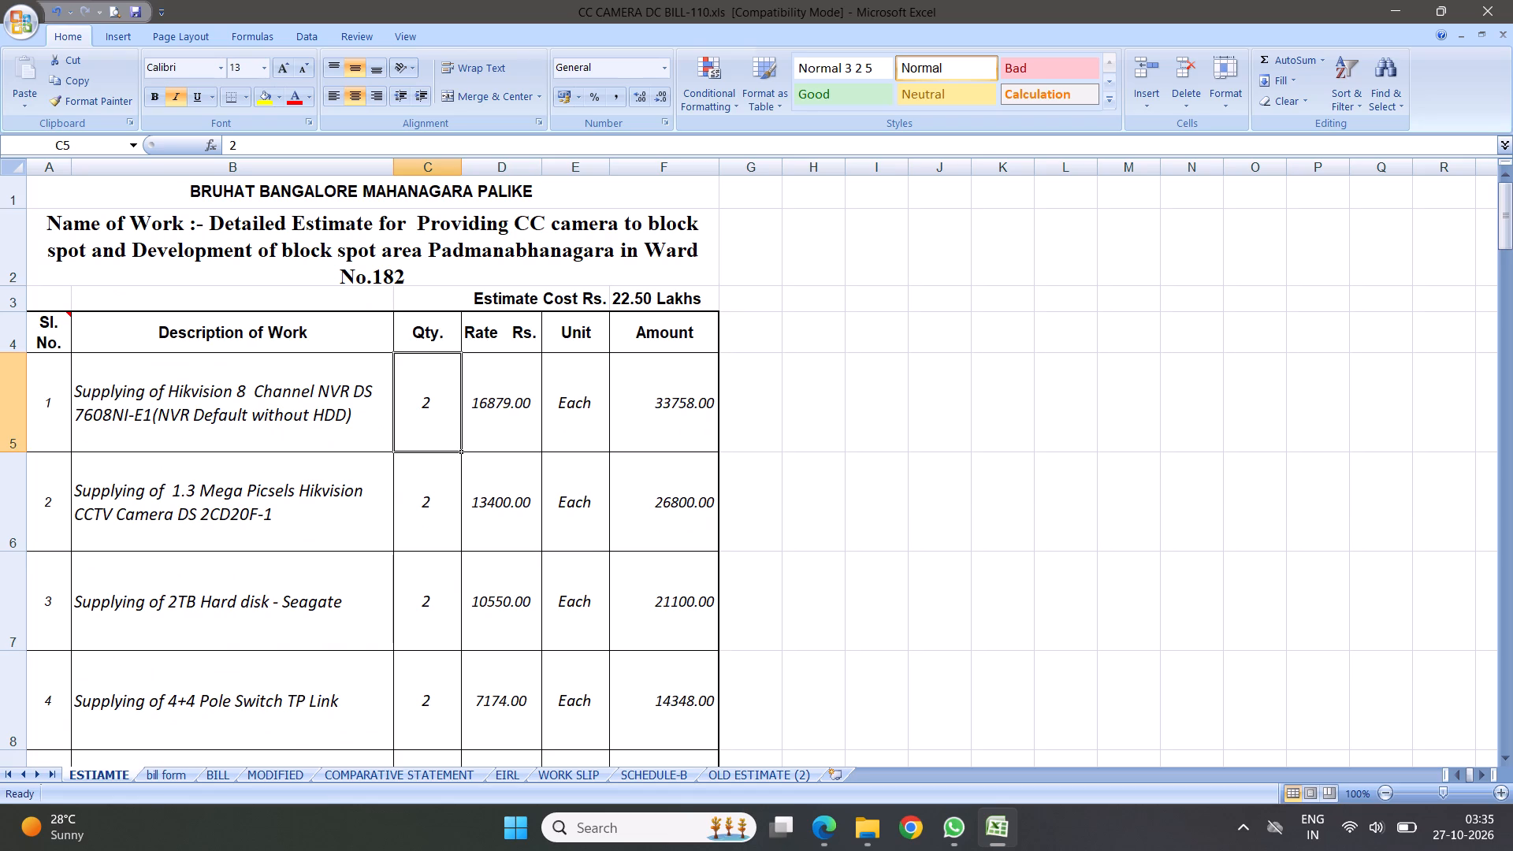
{"action": "key", "text": "1"}
{"action": "left_click", "coordinate": [763, 500]}
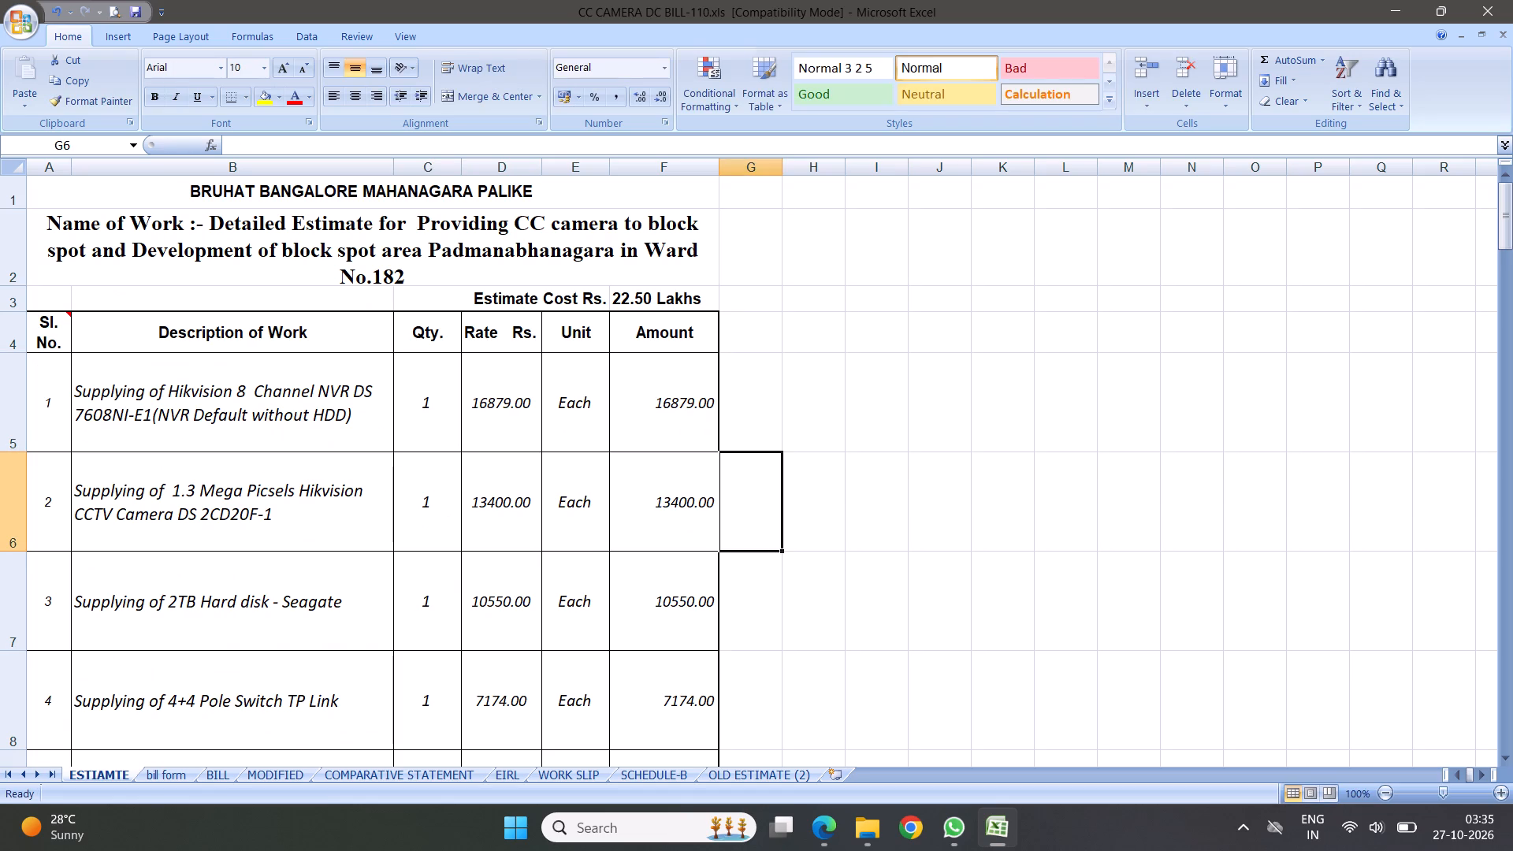
Review the estimate's item quantities and totals, including the cable, cable laying and 42" LED TV rows.
{"action": "left_click", "coordinate": [317, 406]}
{"action": "scroll", "coordinate": [517, 578], "scroll_direction": "down", "scroll_amount": 2}
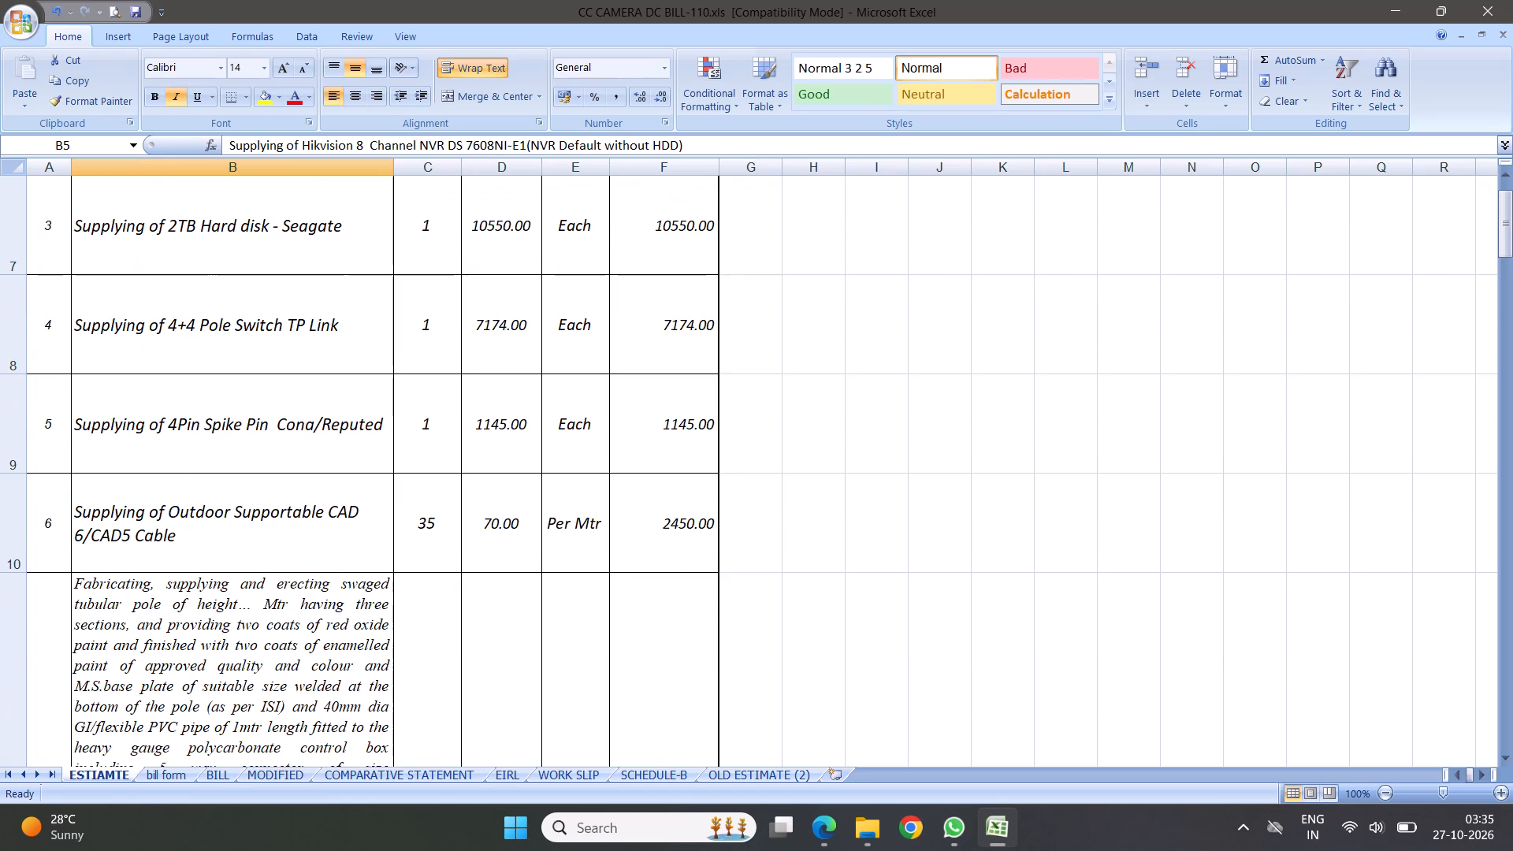
{"action": "left_click", "coordinate": [426, 526]}
{"action": "scroll", "coordinate": [467, 545], "scroll_direction": "down", "scroll_amount": 2}
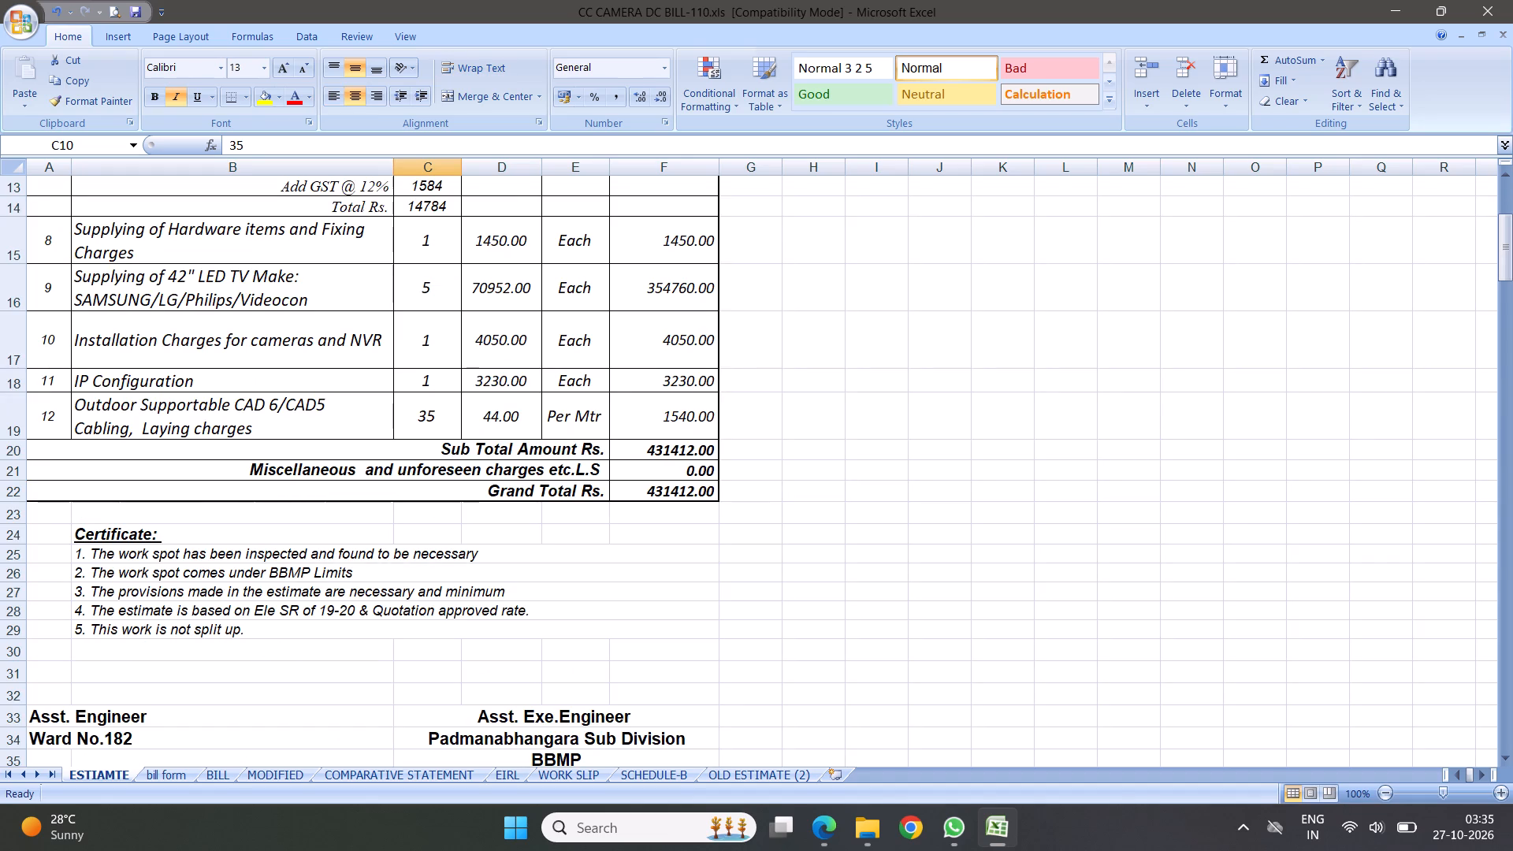
{"action": "left_click", "coordinate": [423, 416]}
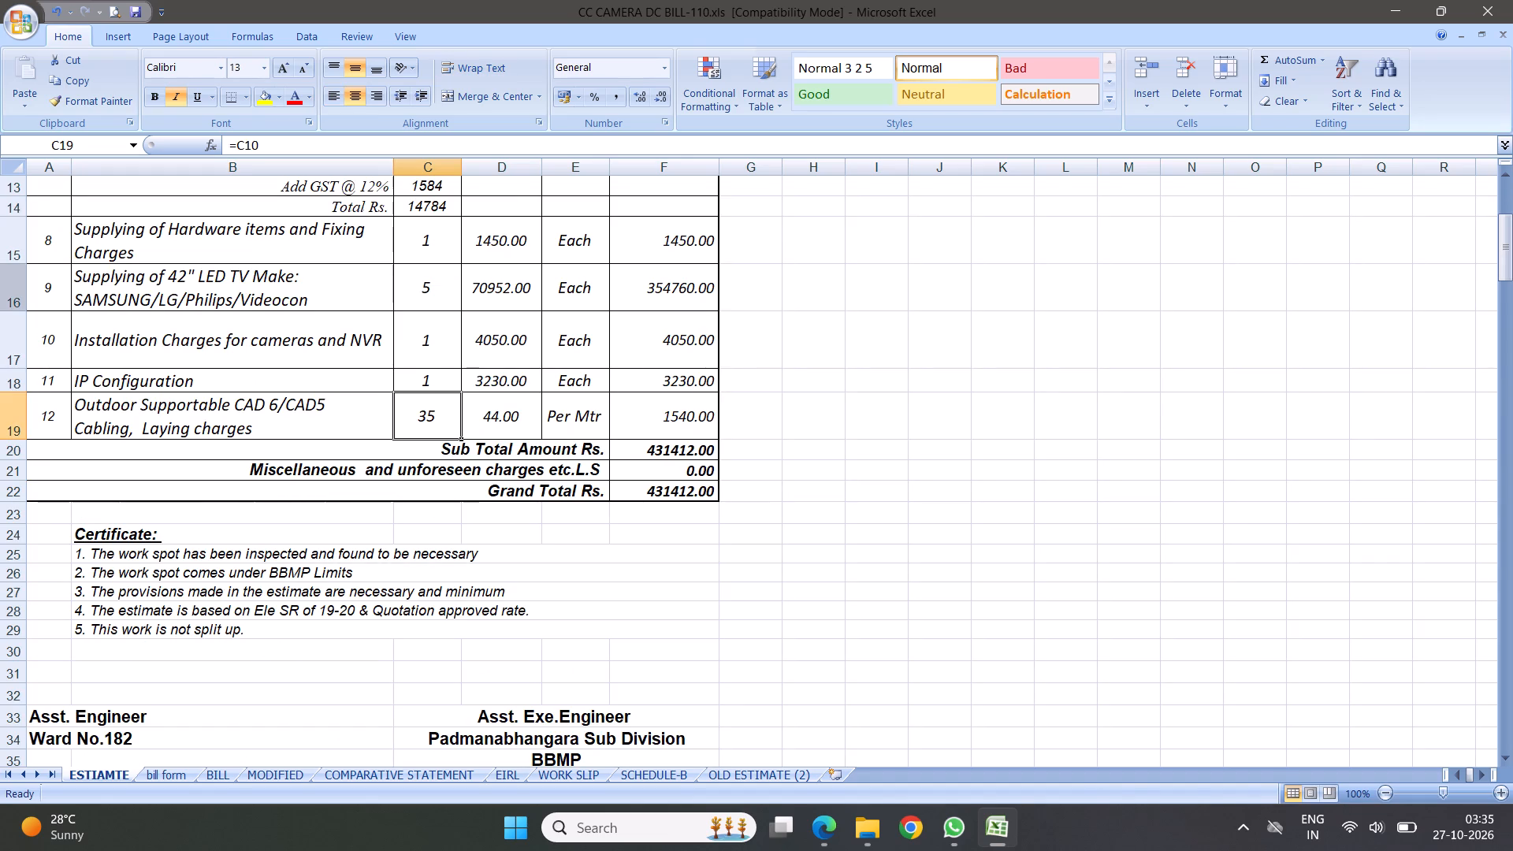
{"action": "left_click", "coordinate": [0, 286]}
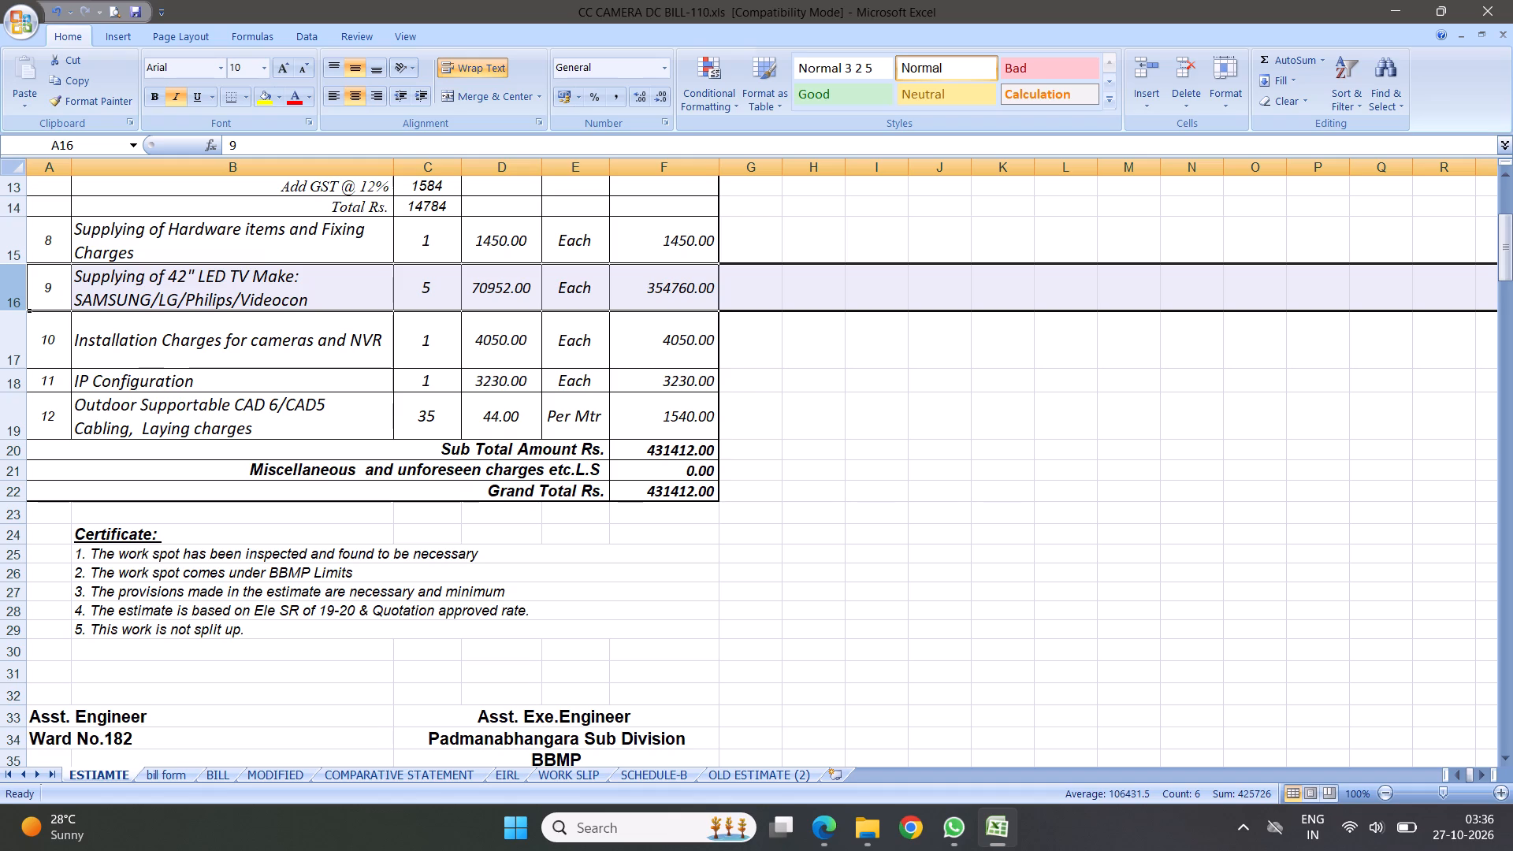
{"action": "left_click", "coordinate": [270, 352]}
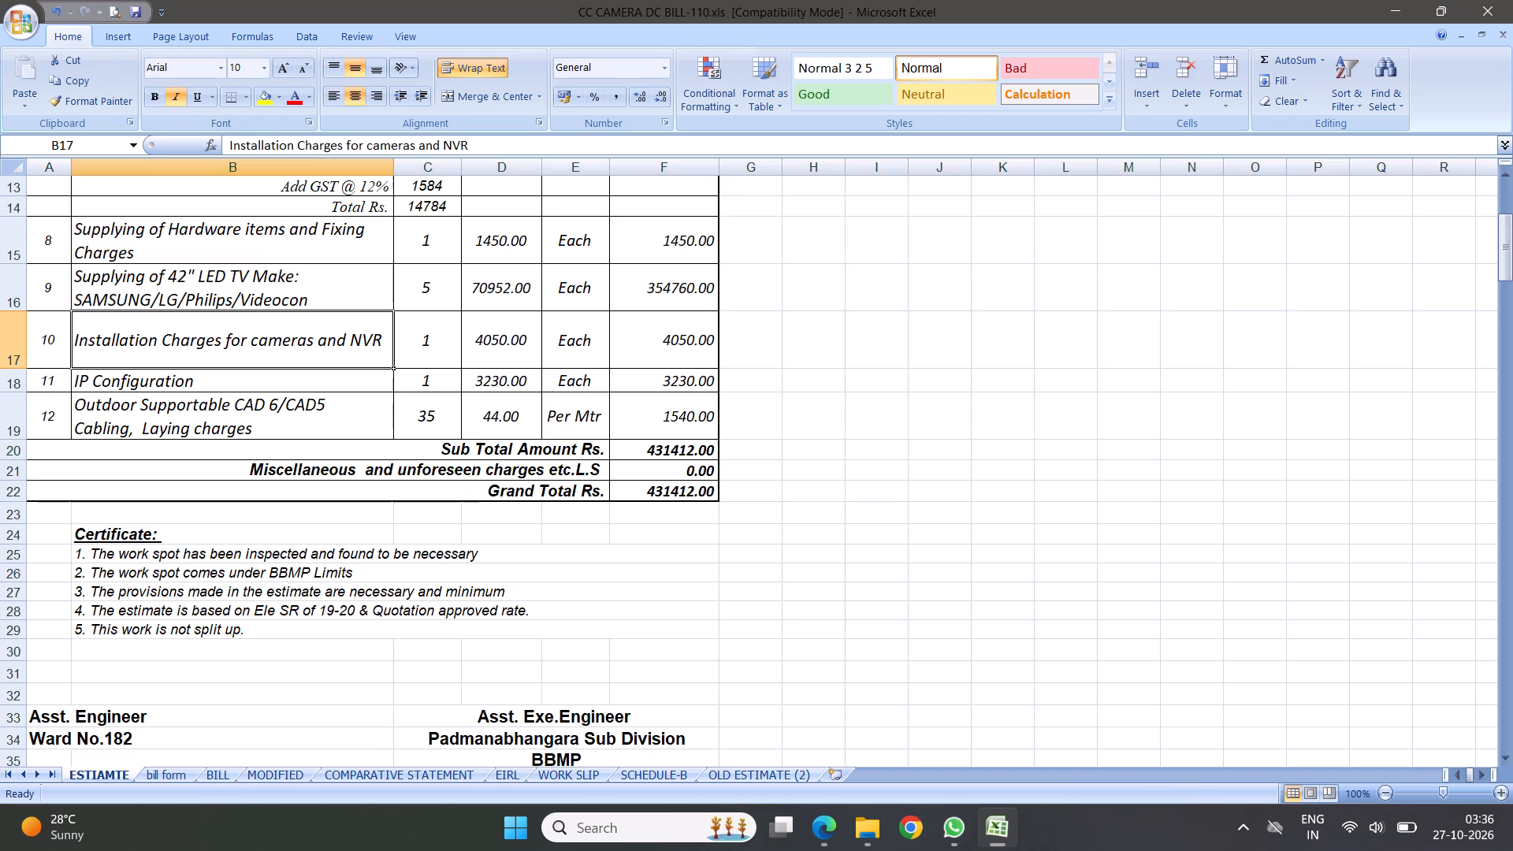
{"action": "left_click", "coordinate": [519, 394]}
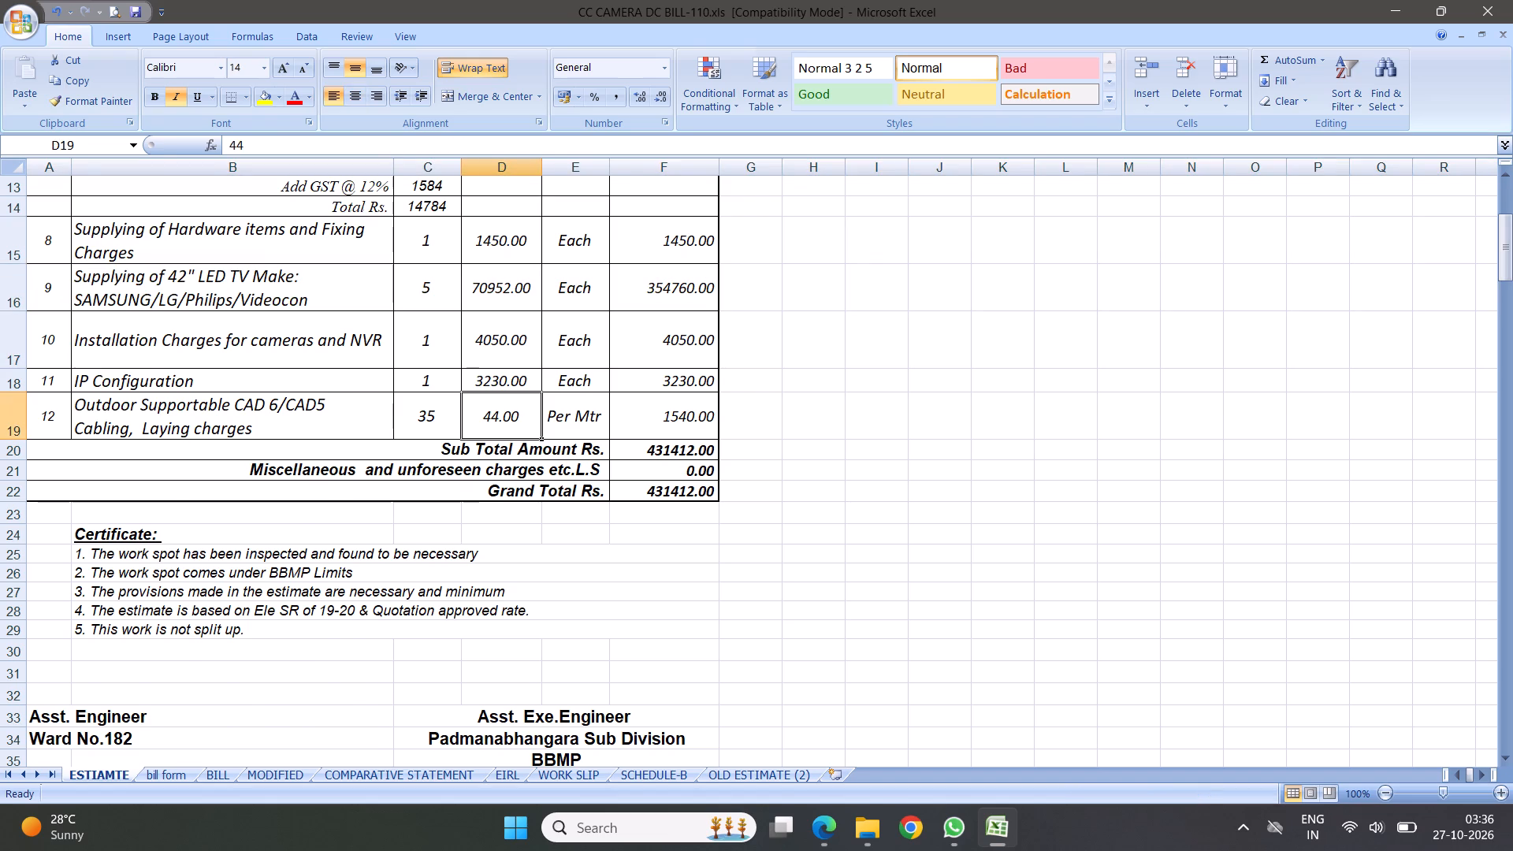
{"action": "scroll", "coordinate": [488, 390], "scroll_direction": "up", "scroll_amount": 3}
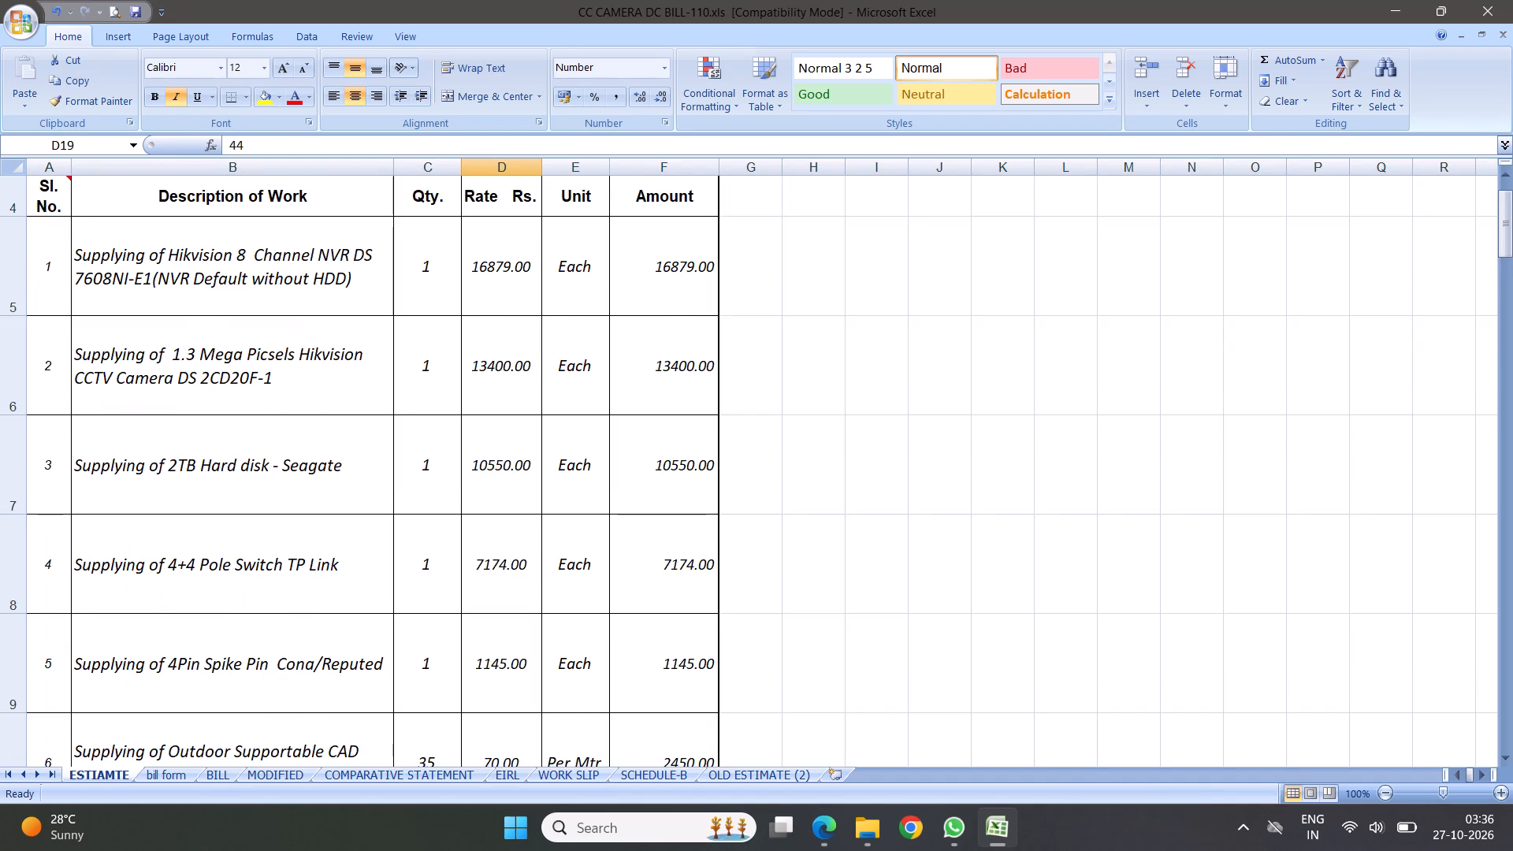
Review the Amount column of the ESTIAMTE sheet item by item, from the NVR down to the hardware and fixing charges.
{"action": "scroll", "coordinate": [556, 528], "scroll_direction": "down", "scroll_amount": 1}
{"action": "scroll", "coordinate": [677, 415], "scroll_direction": "up", "scroll_amount": 2}
{"action": "left_click", "coordinate": [678, 417]}
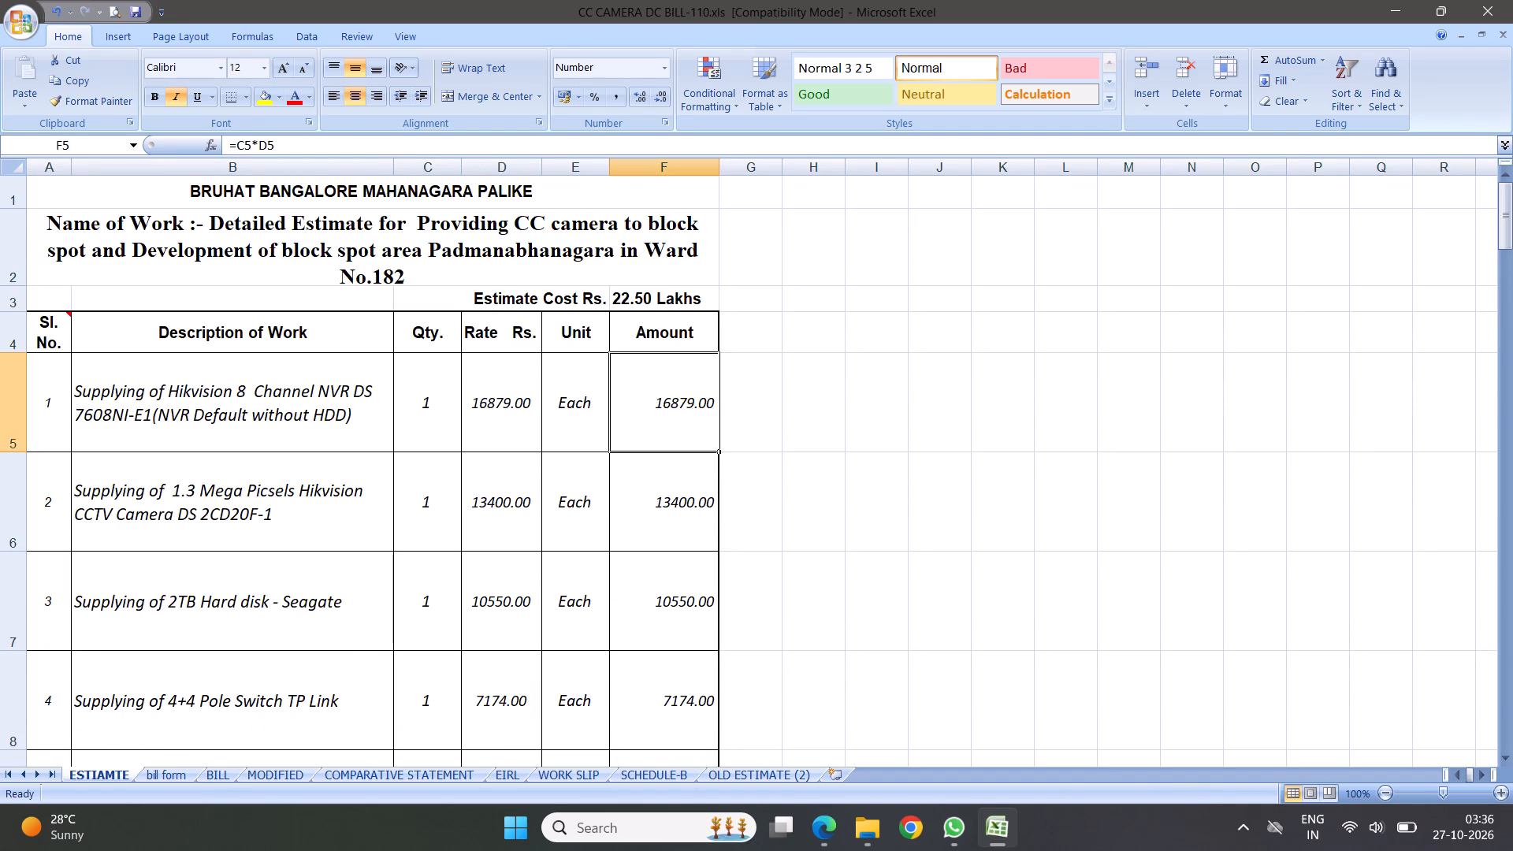
{"action": "left_click", "coordinate": [667, 499]}
{"action": "left_click", "coordinate": [688, 580]}
{"action": "left_click", "coordinate": [690, 701]}
{"action": "scroll", "coordinate": [729, 658], "scroll_direction": "down", "scroll_amount": 1}
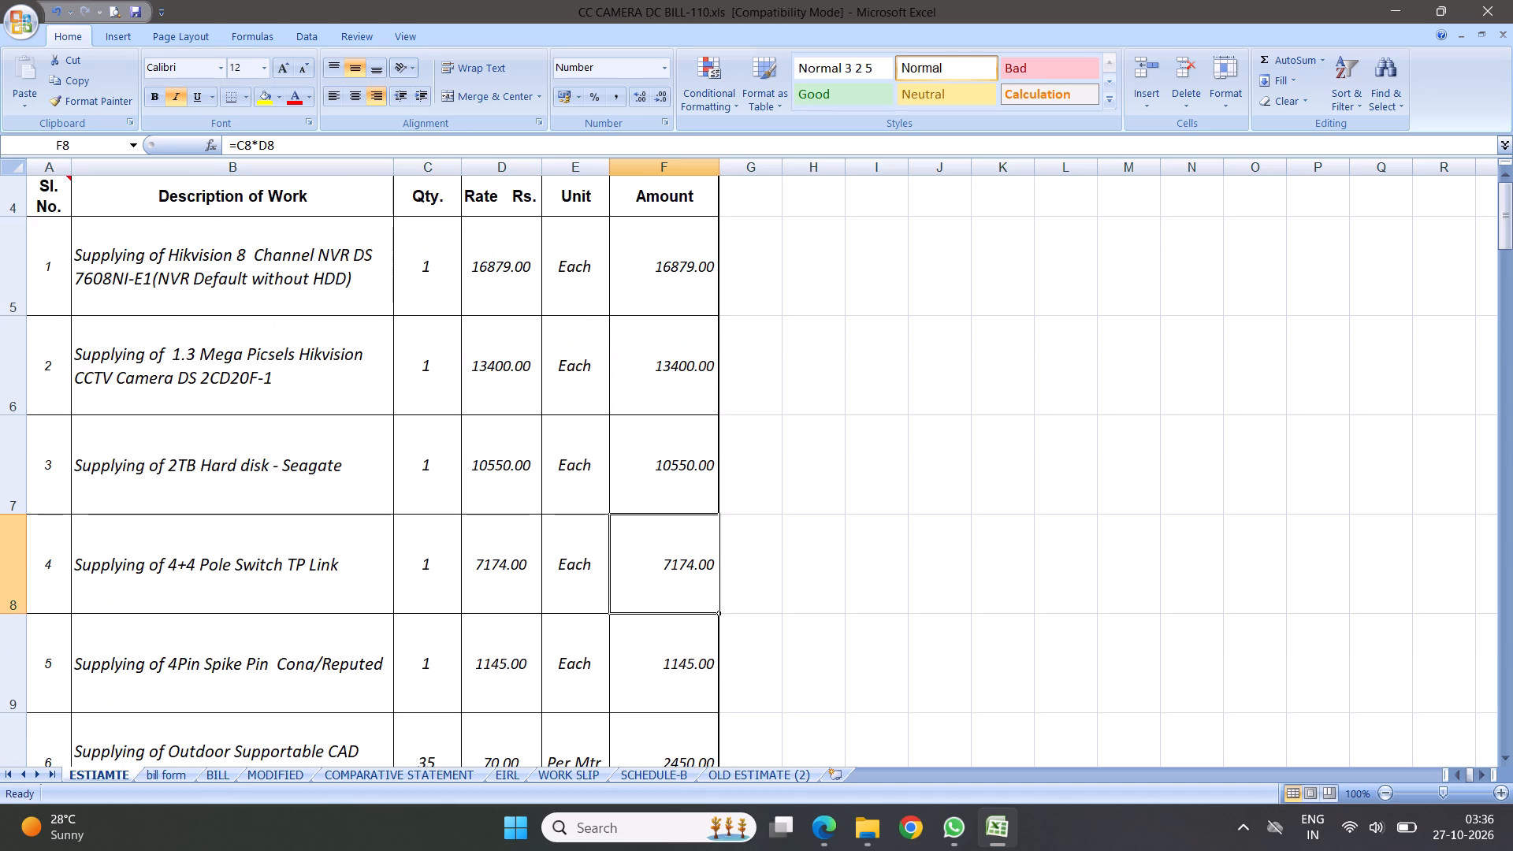
{"action": "left_click", "coordinate": [692, 634]}
{"action": "key", "text": "Return"}
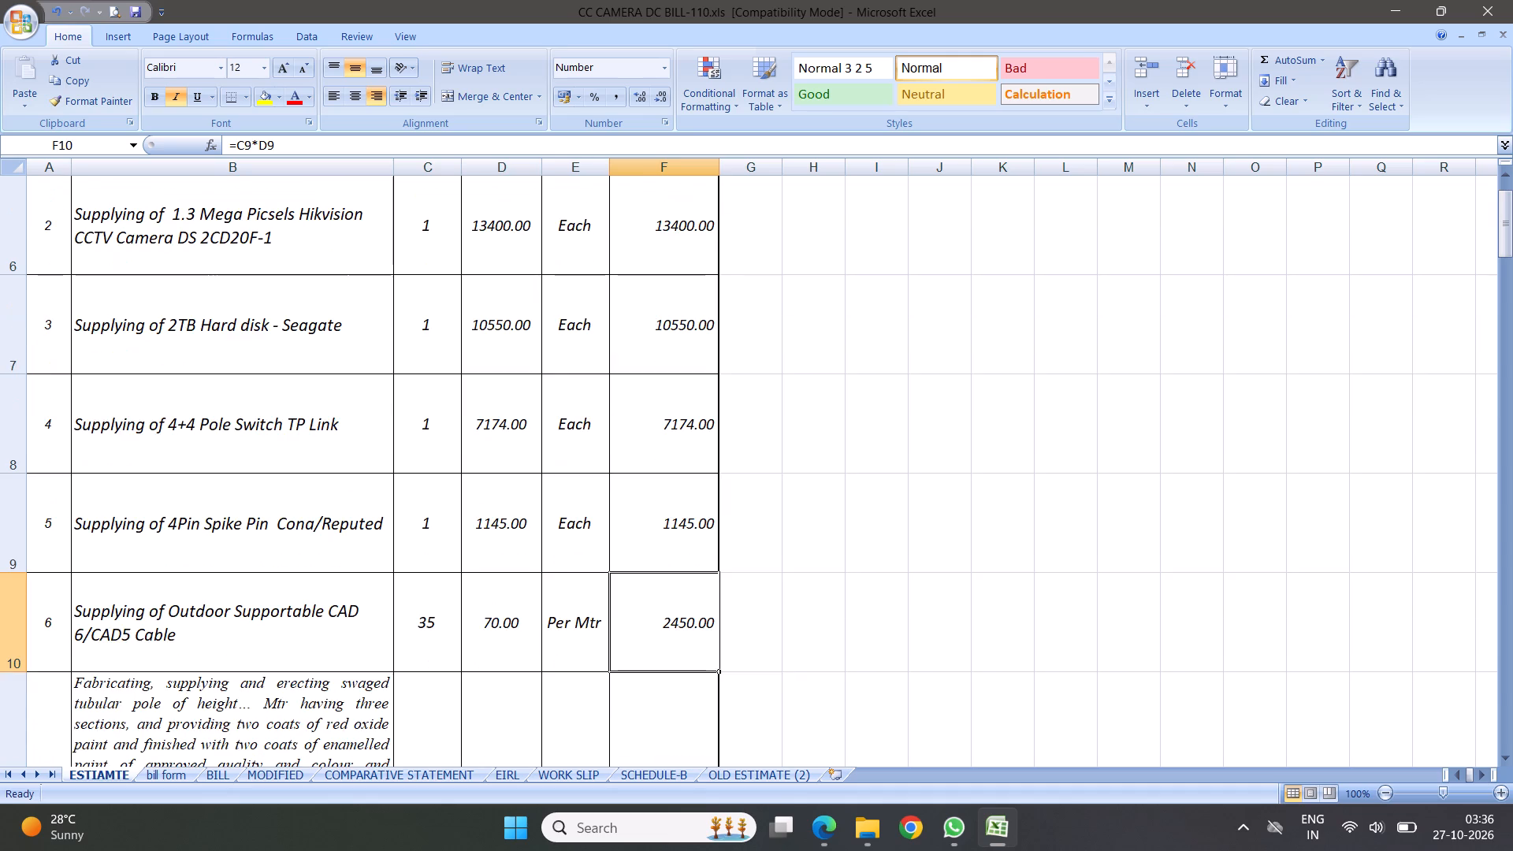
{"action": "key", "text": "Return"}
{"action": "key", "text": "Return"}
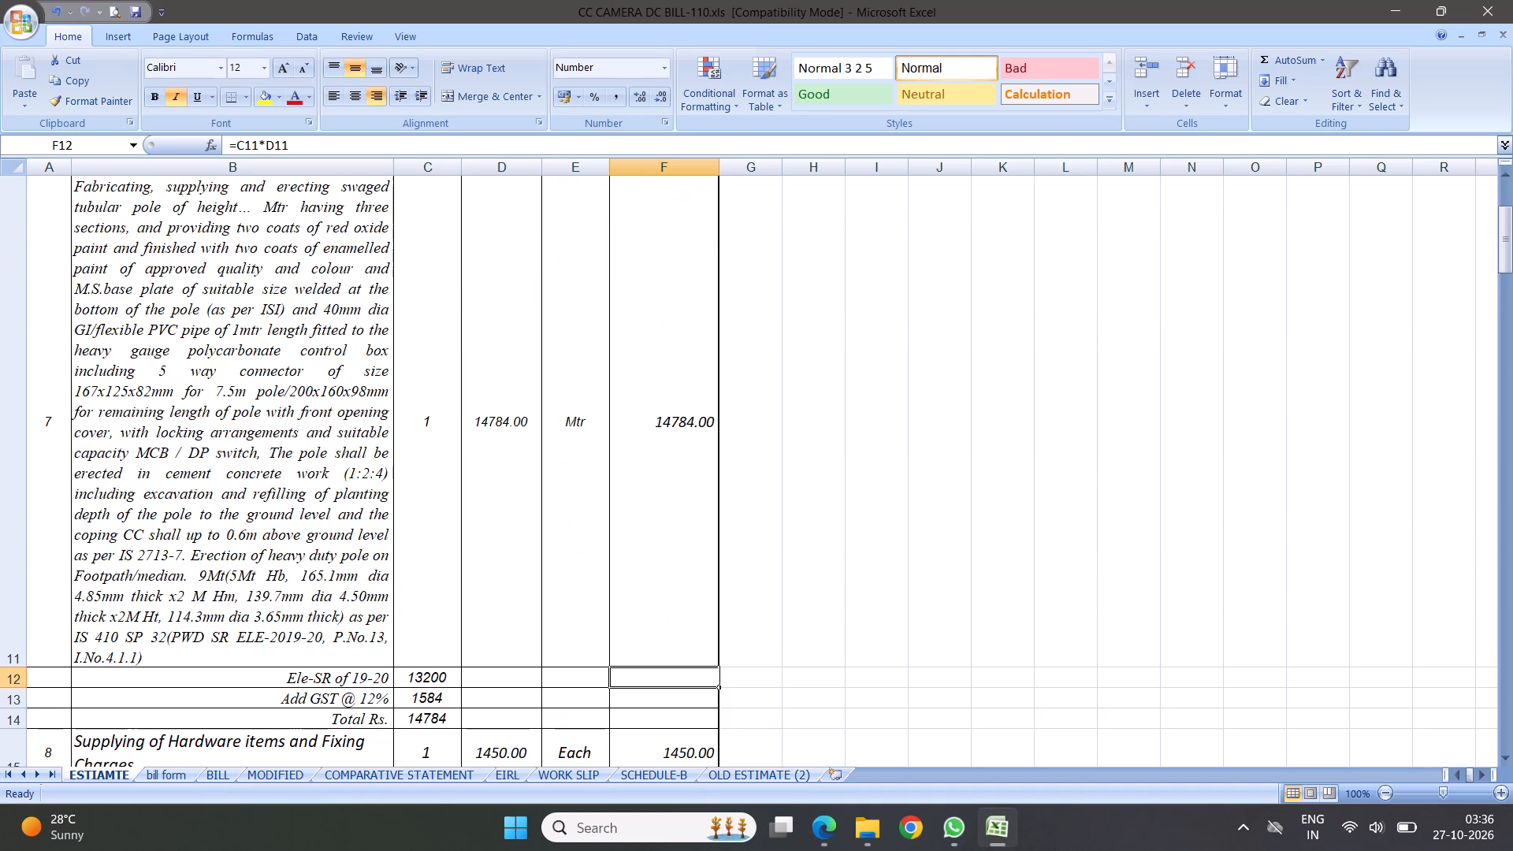
{"action": "key", "text": "Return"}
{"action": "key", "text": "Return"}
{"action": "key", "text": "Return"}
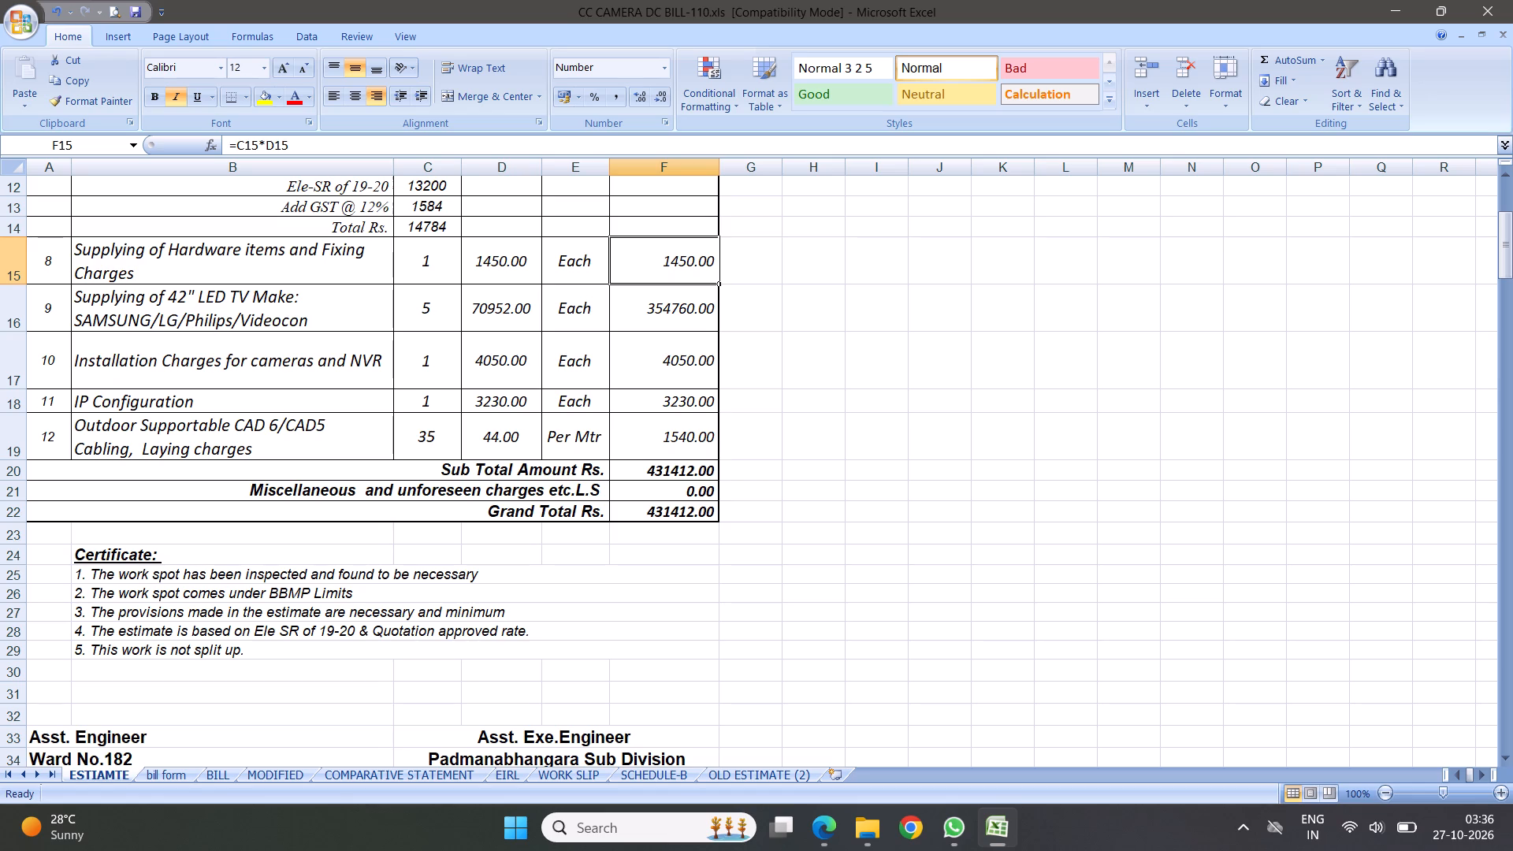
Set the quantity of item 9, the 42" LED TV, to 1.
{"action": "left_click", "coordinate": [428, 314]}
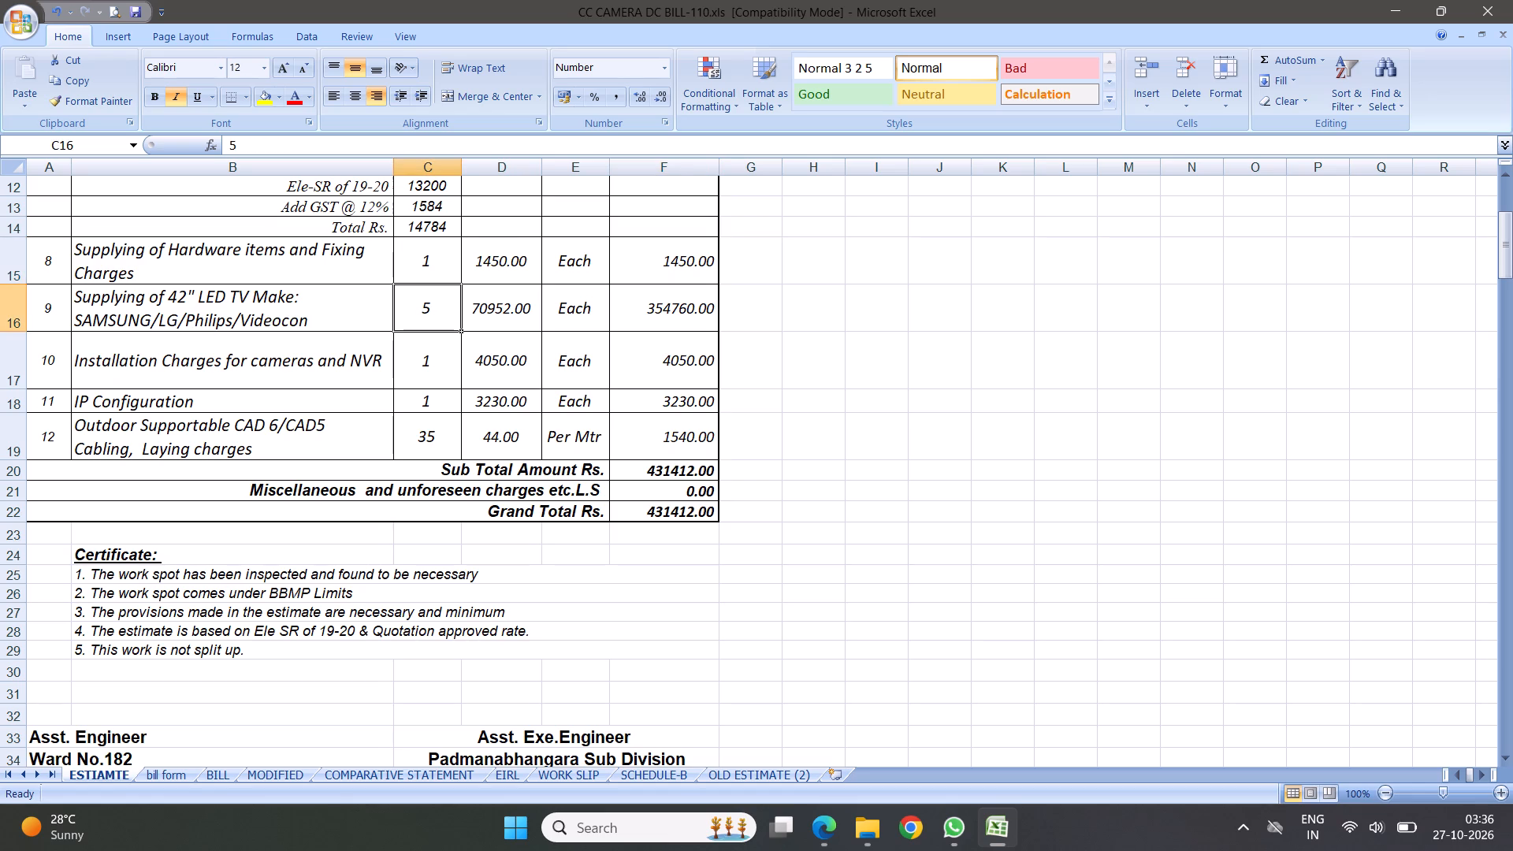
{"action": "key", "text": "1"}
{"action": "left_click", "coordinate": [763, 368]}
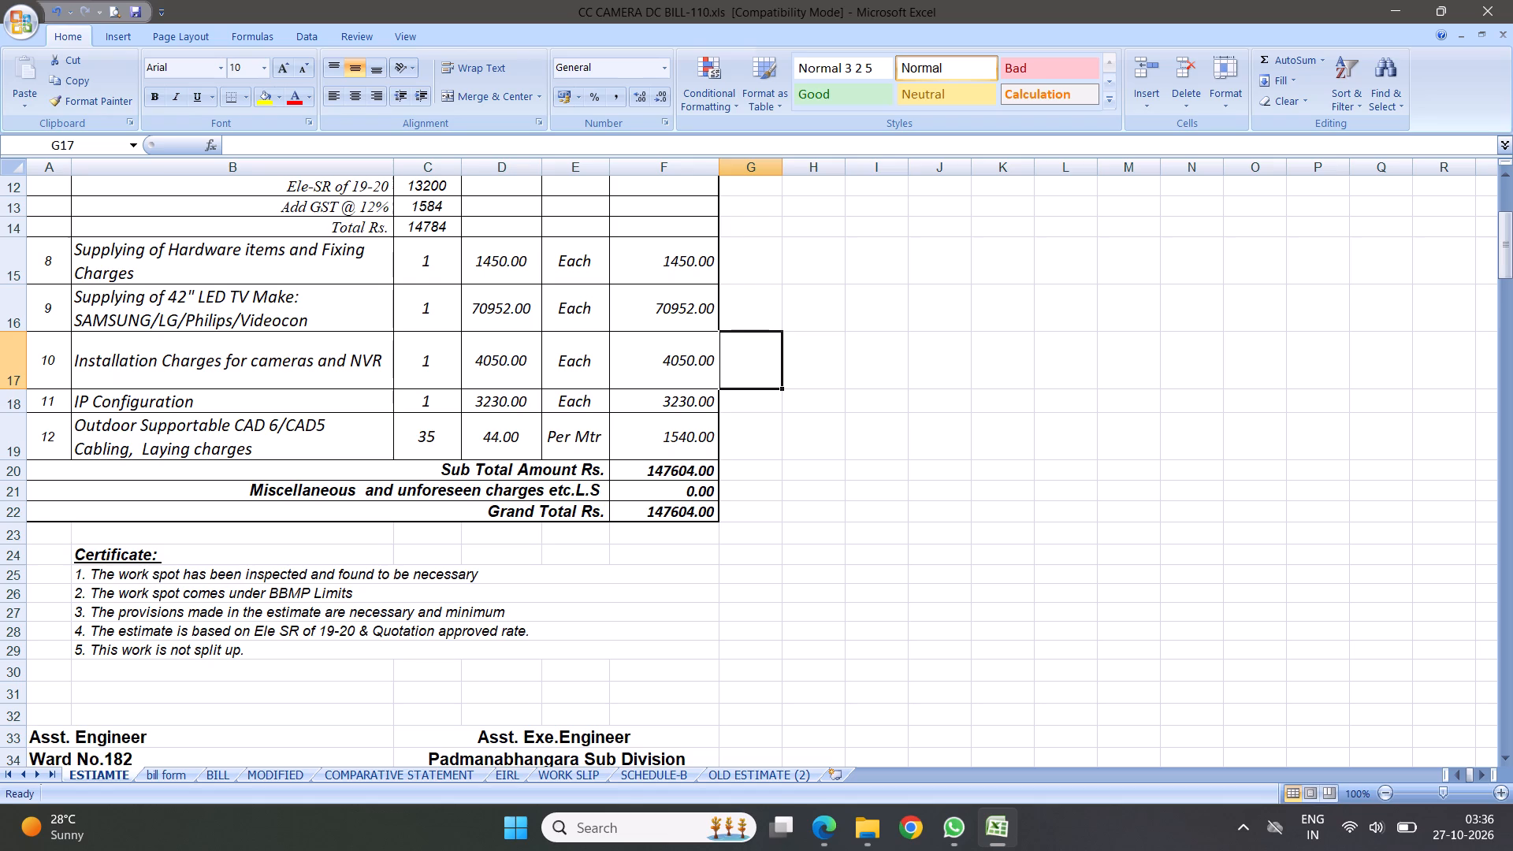
Delete the entire 42" LED TV row from the estimate.
{"action": "right_click", "coordinate": [0, 312]}
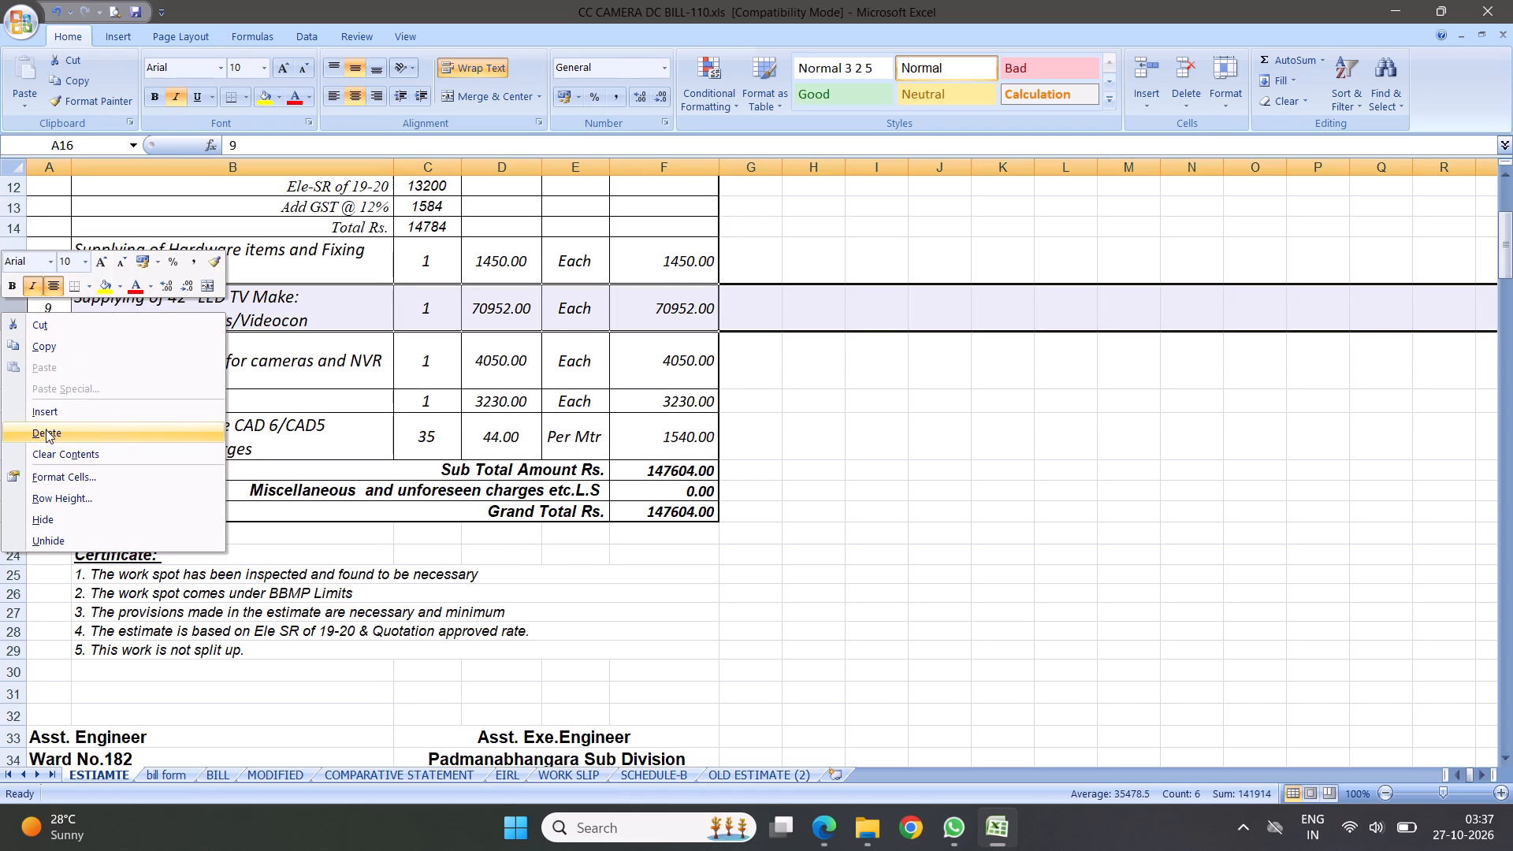
{"action": "left_click", "coordinate": [46, 429]}
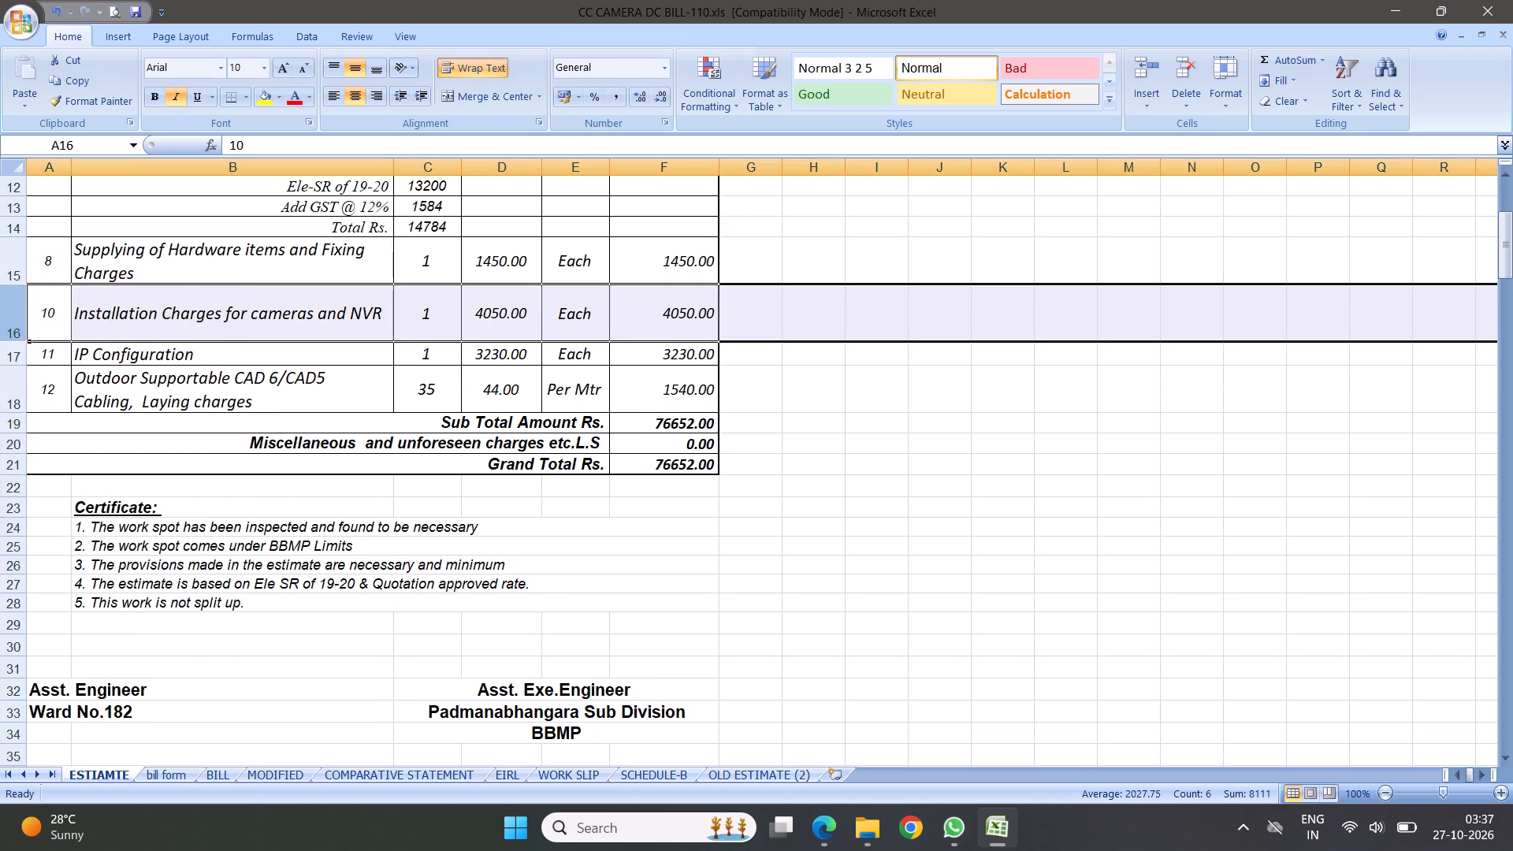
Set the quantity of item 2, the 1.3 Mega Picsels Hikvision CCTV Camera, to 2.
{"action": "scroll", "coordinate": [449, 374], "scroll_direction": "up", "scroll_amount": 4}
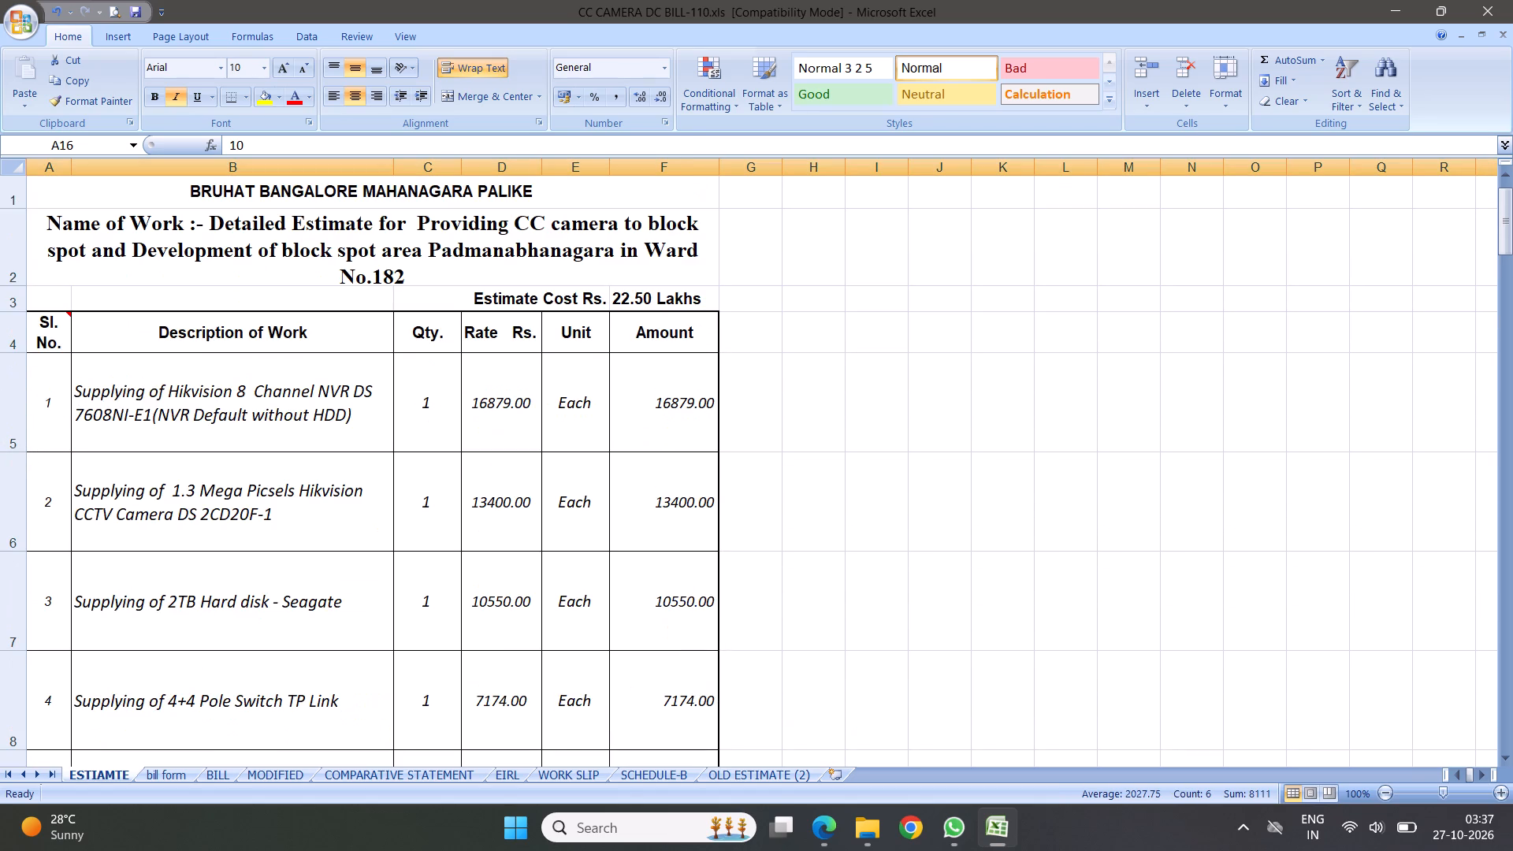
{"action": "left_click", "coordinate": [419, 405]}
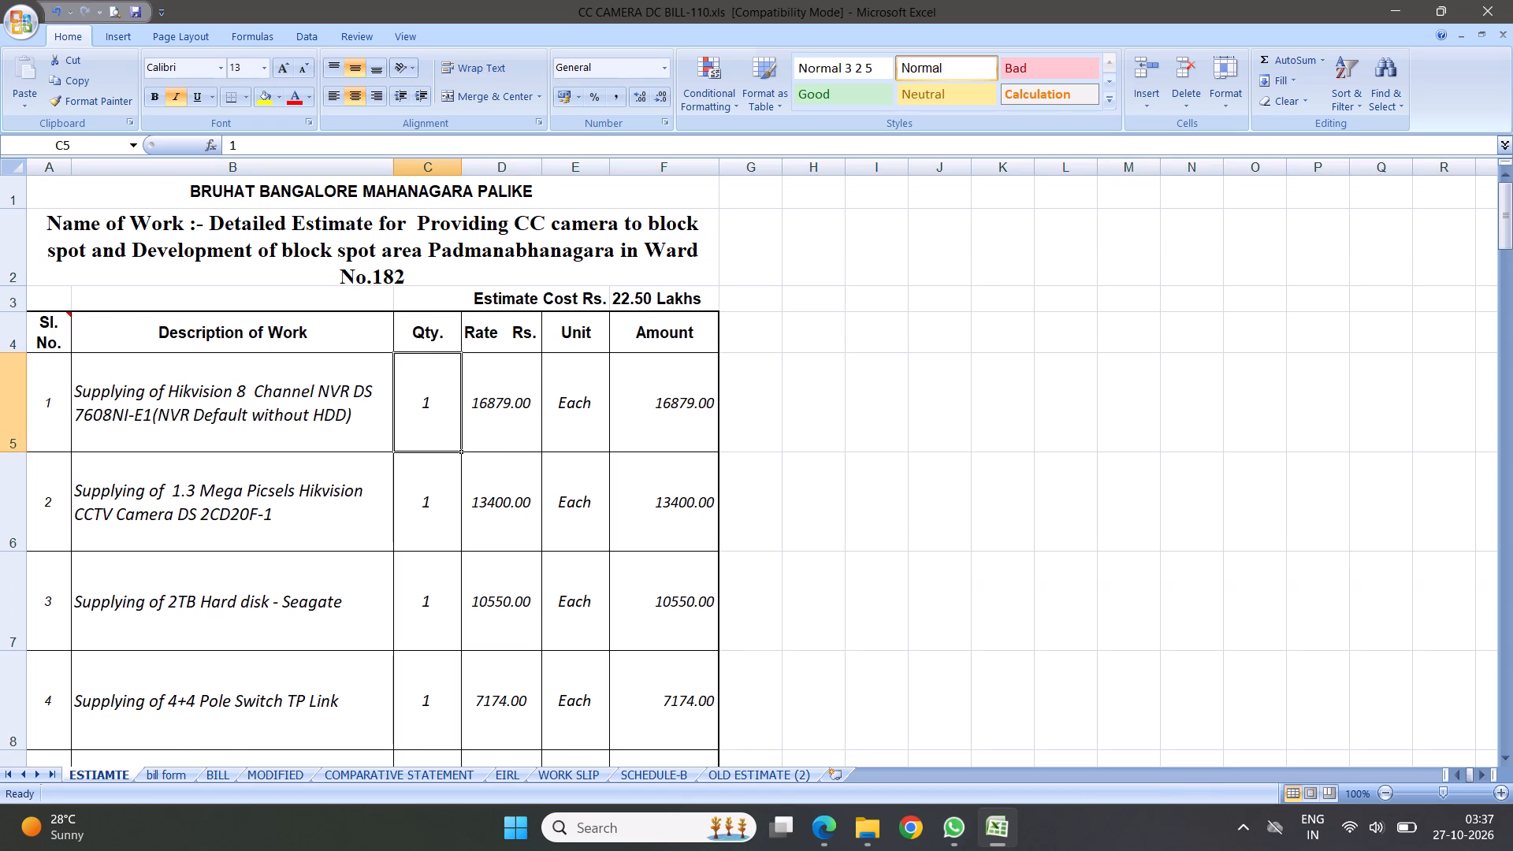
{"action": "left_click", "coordinate": [321, 404]}
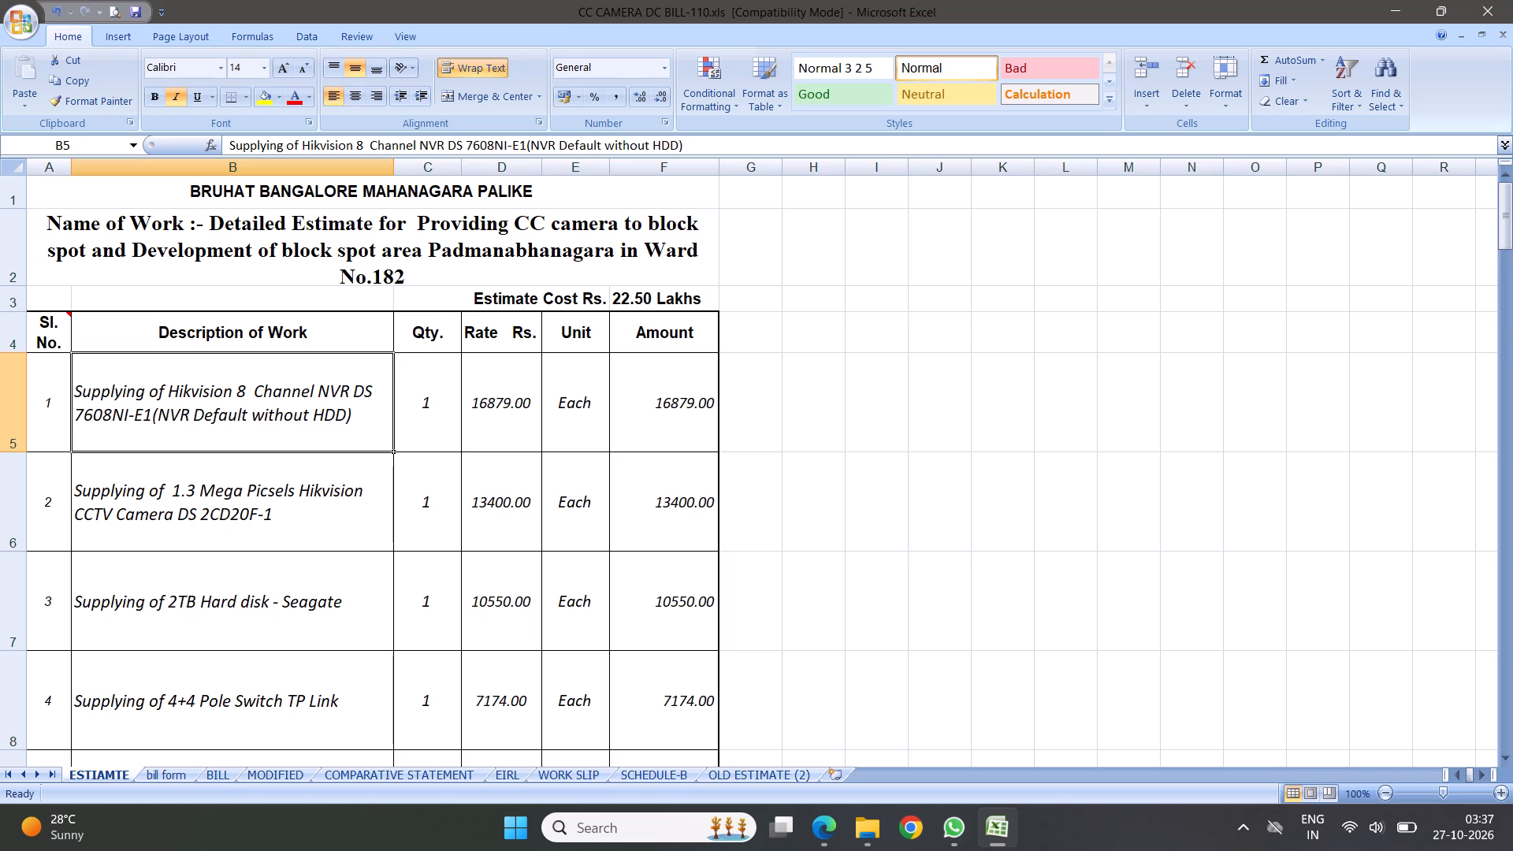
{"action": "left_click", "coordinate": [238, 496]}
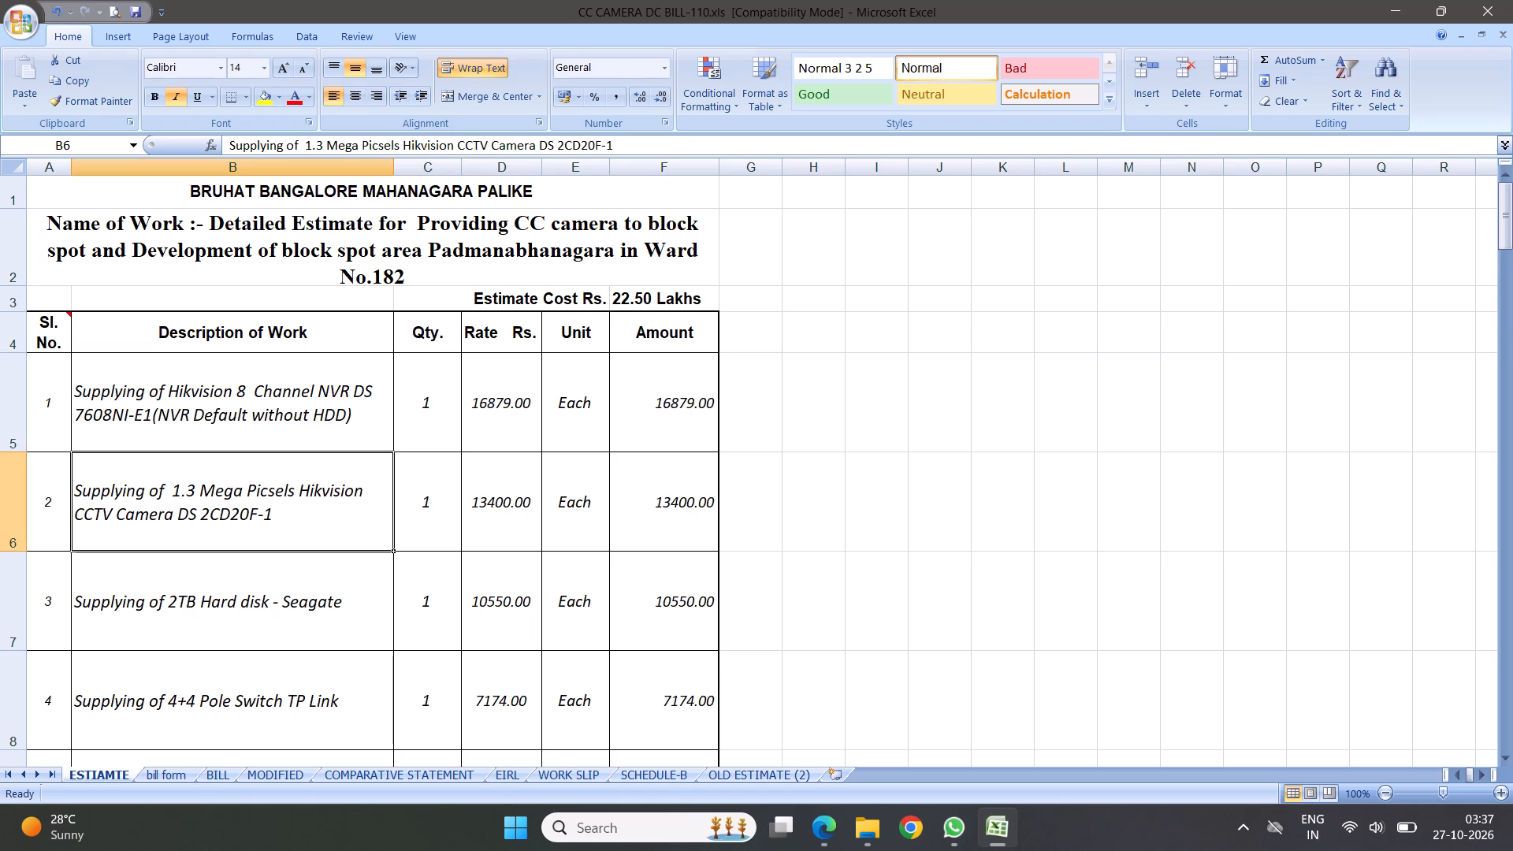
{"action": "left_click", "coordinate": [427, 511]}
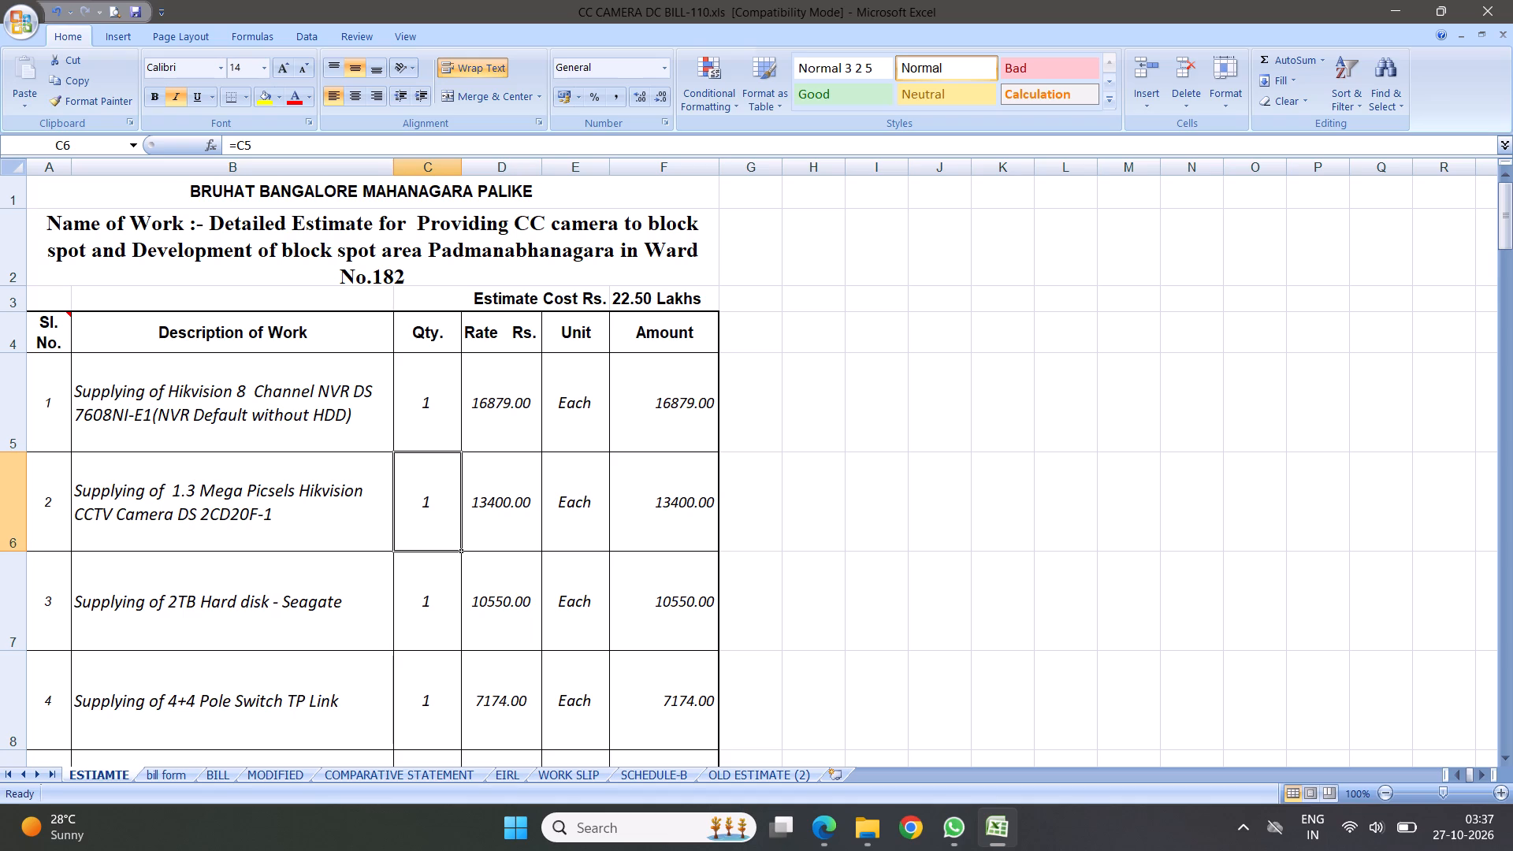
{"action": "key", "text": "2"}
Set the quantity of item 3, the 2TB Seagate hard disk, to 1.
{"action": "left_click", "coordinate": [423, 602]}
{"action": "key", "text": "1"}
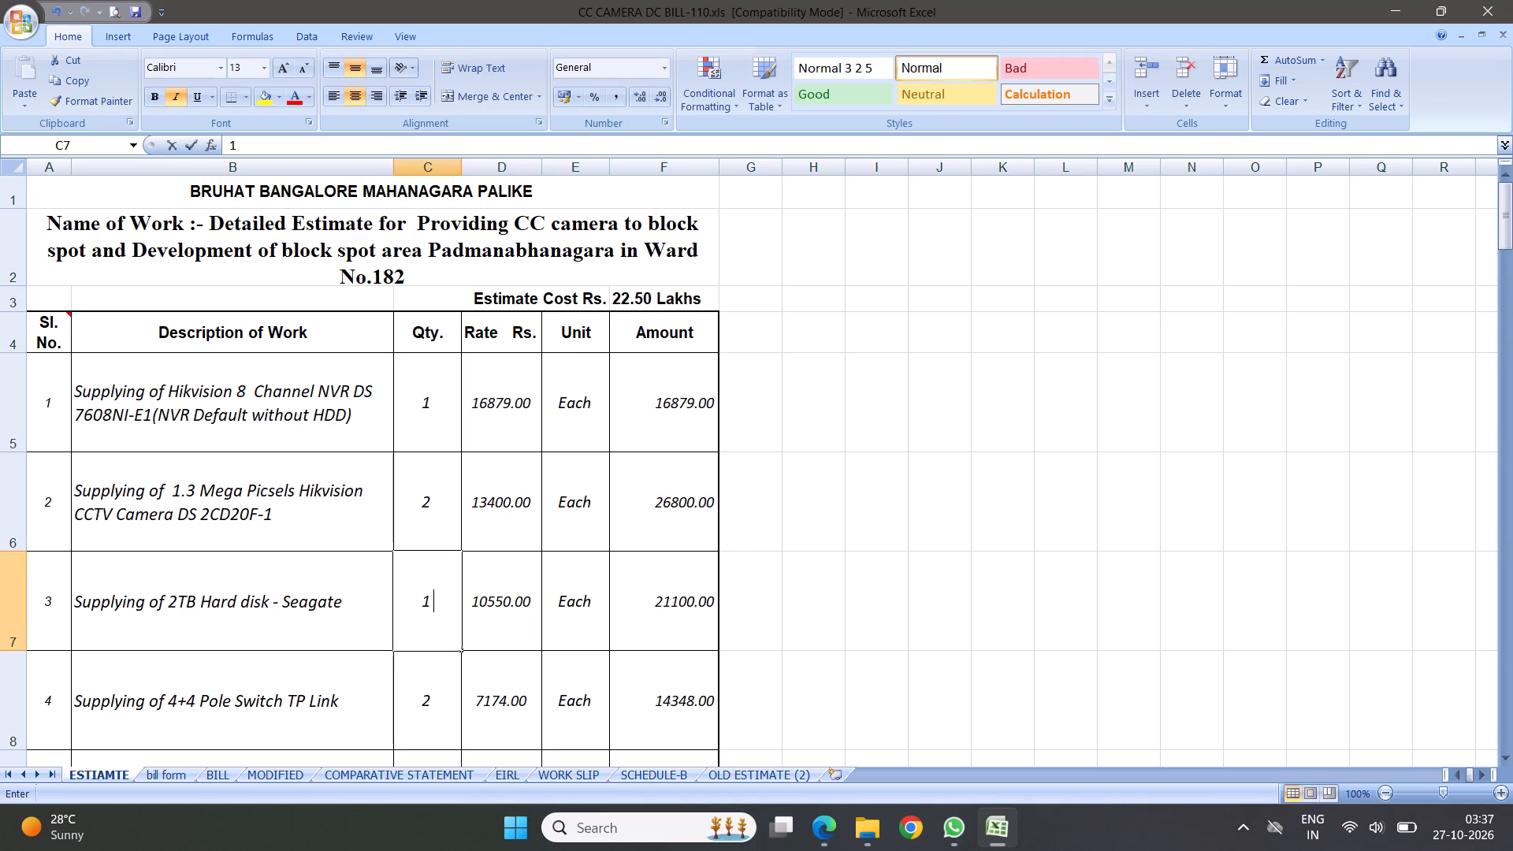
{"action": "left_click", "coordinate": [657, 600]}
Set the quantity of item 6, the Outdoor Supportable CAD 6/CAD5 Cable, to 50.
{"action": "left_click", "coordinate": [431, 588]}
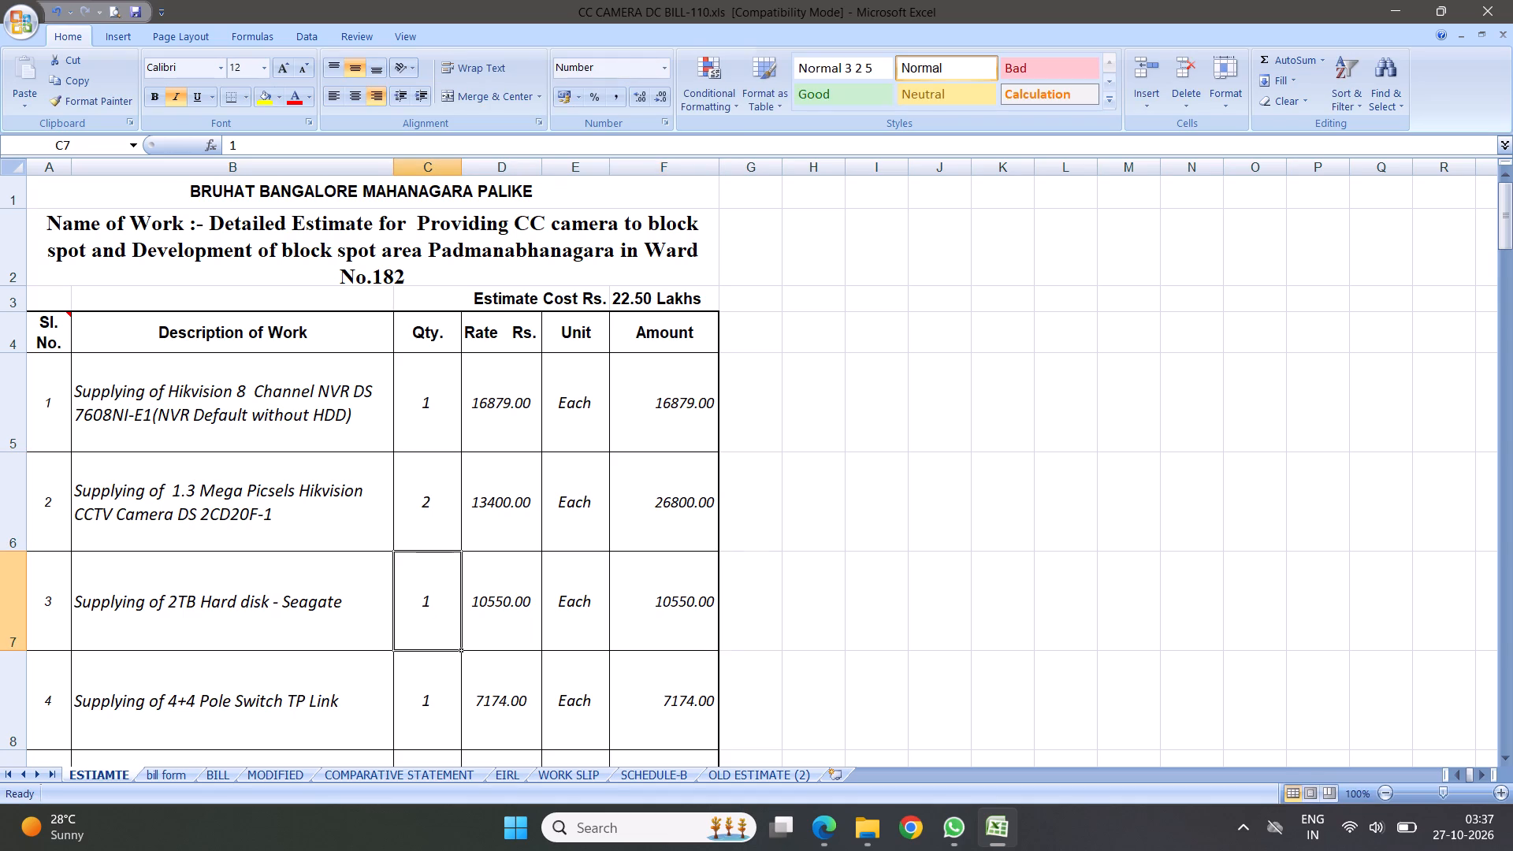
{"action": "key", "text": "Return"}
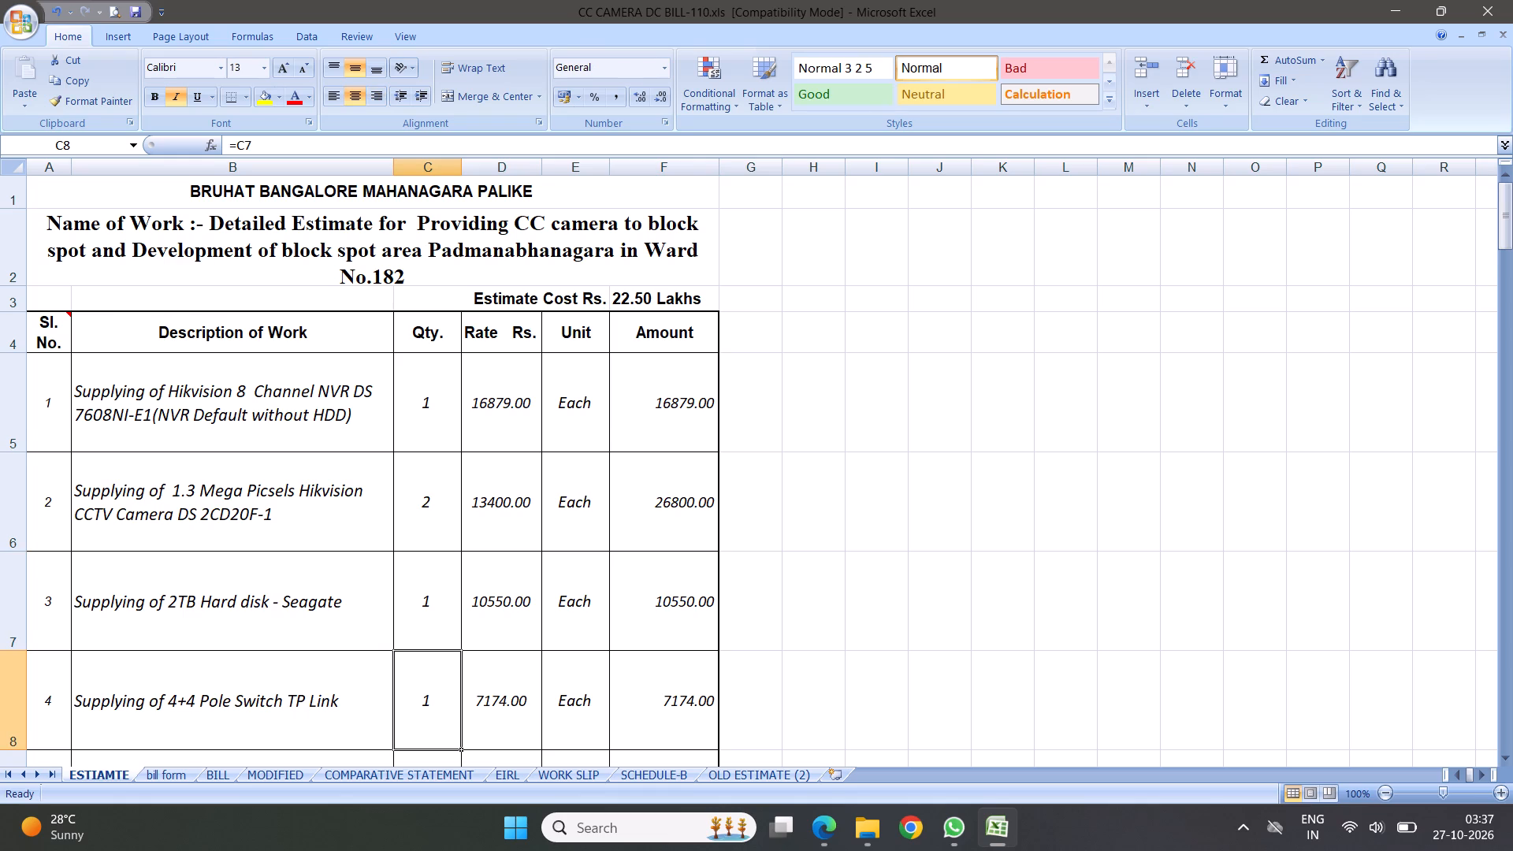
{"action": "key", "text": "Return"}
{"action": "key", "text": "Return"}
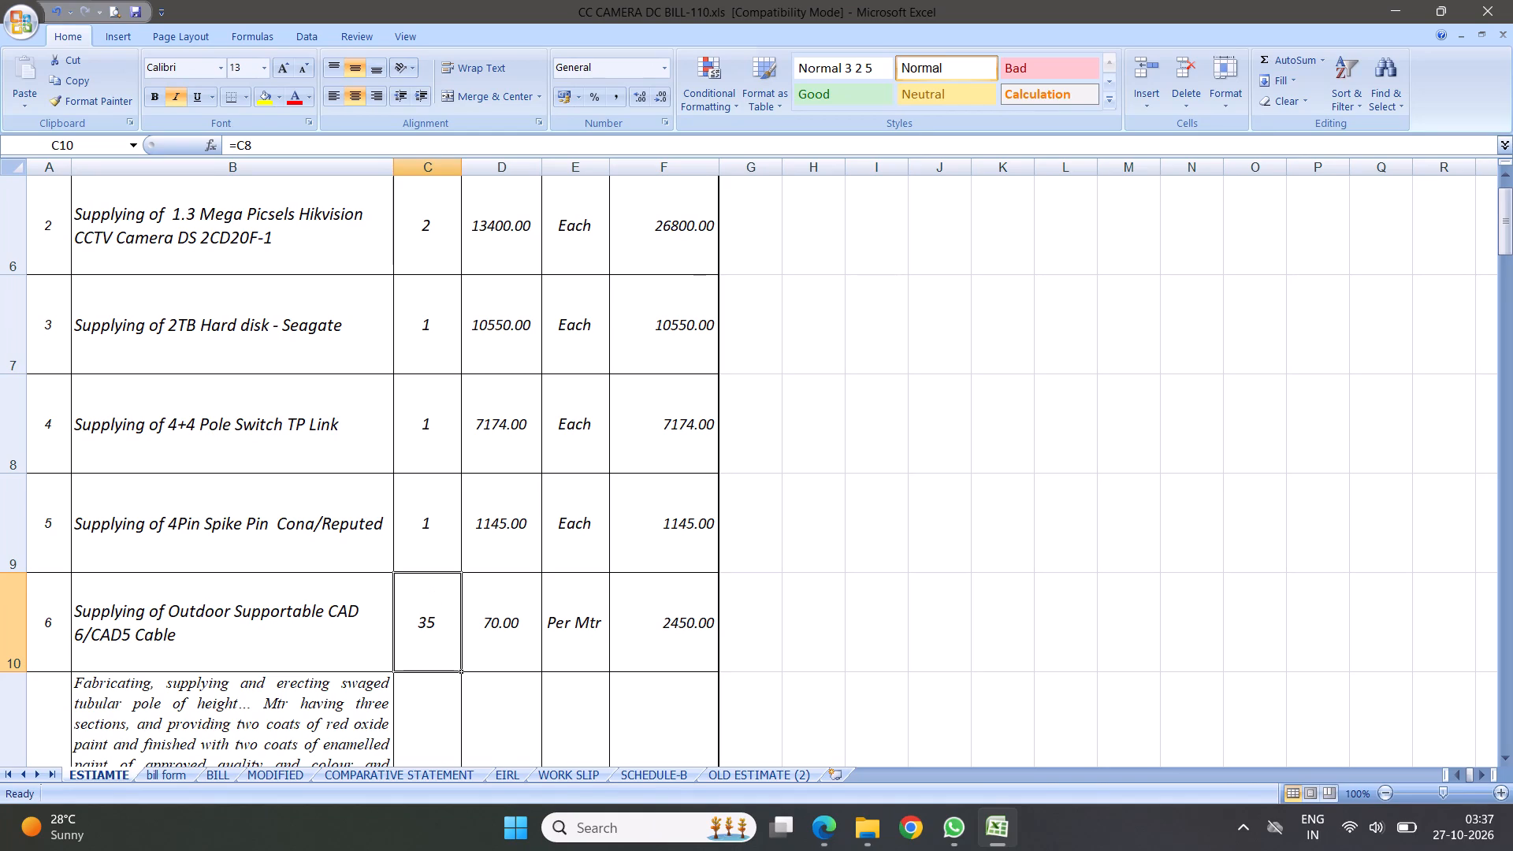
{"action": "type", "text": "50"}
{"action": "key", "text": "Return"}
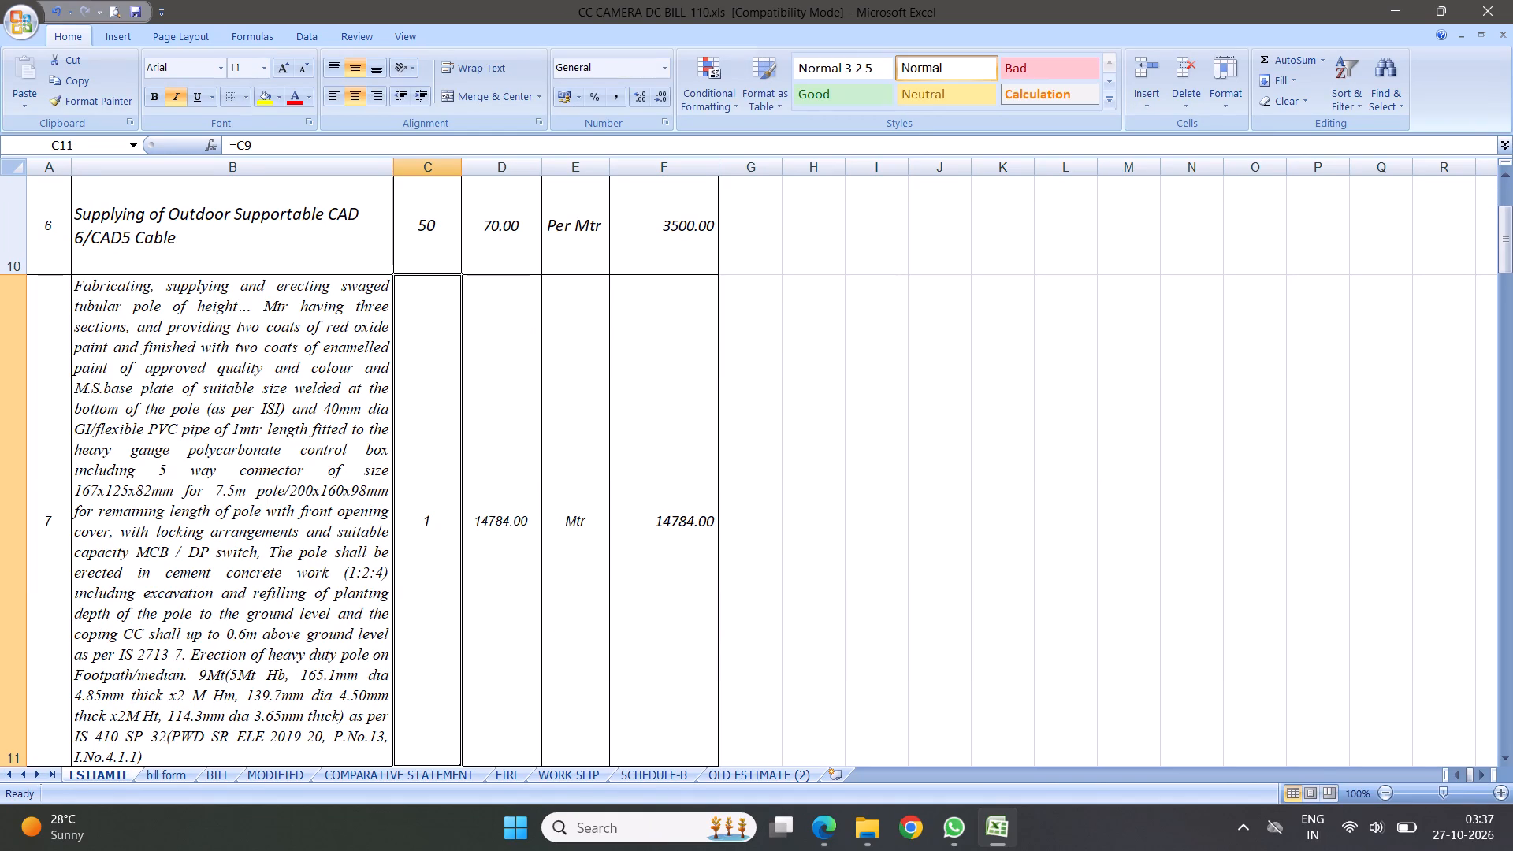
Review the quantities of the remaining items, the Grand Total formula and the top of the estimate.
{"action": "key", "text": "Return"}
{"action": "key", "text": "Return"}
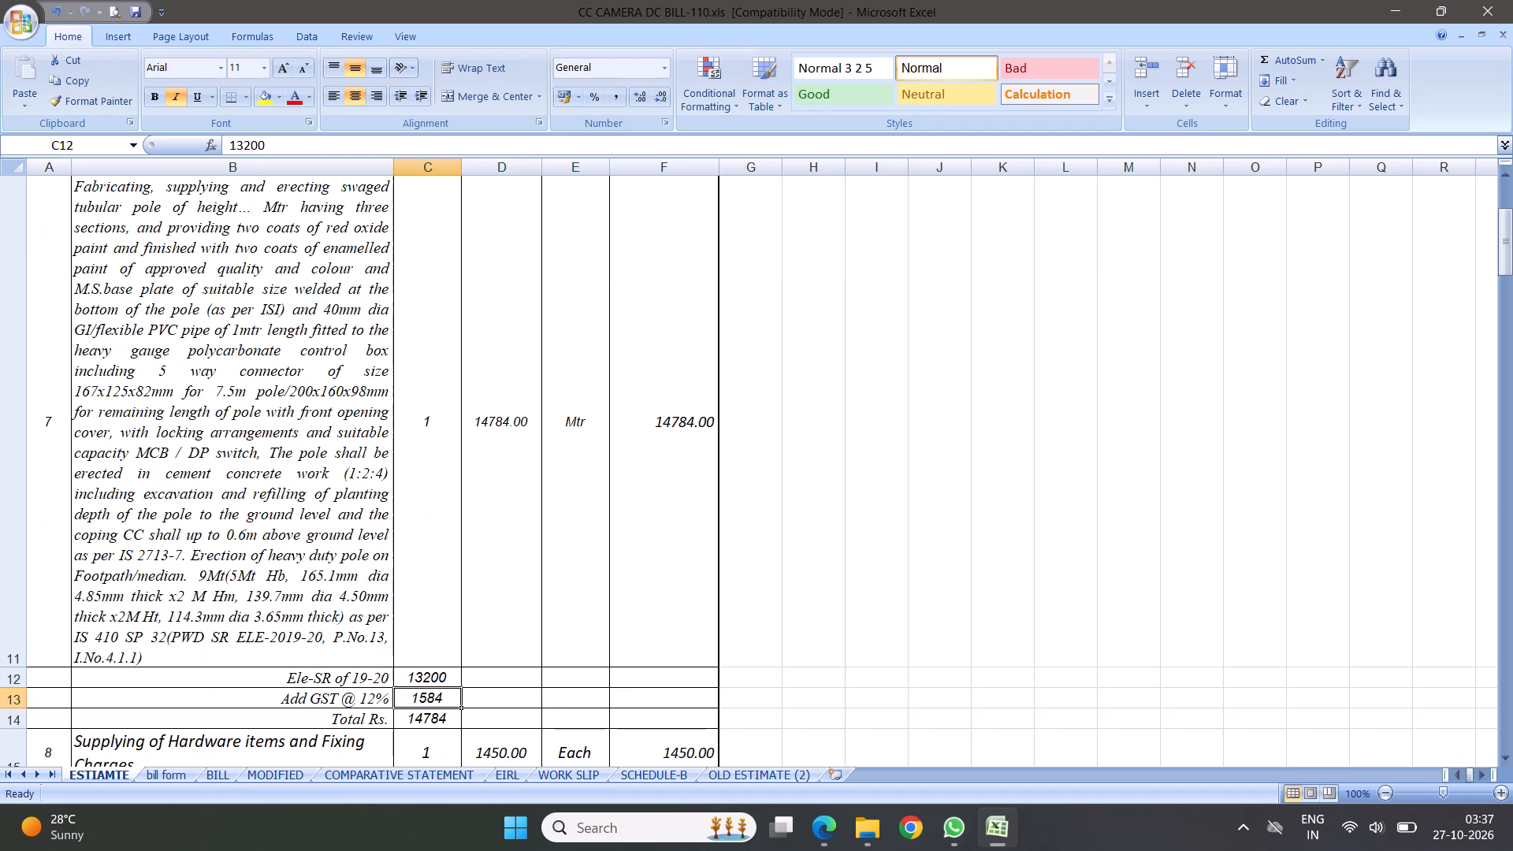
{"action": "key", "text": "Return"}
{"action": "key", "text": "Return"}
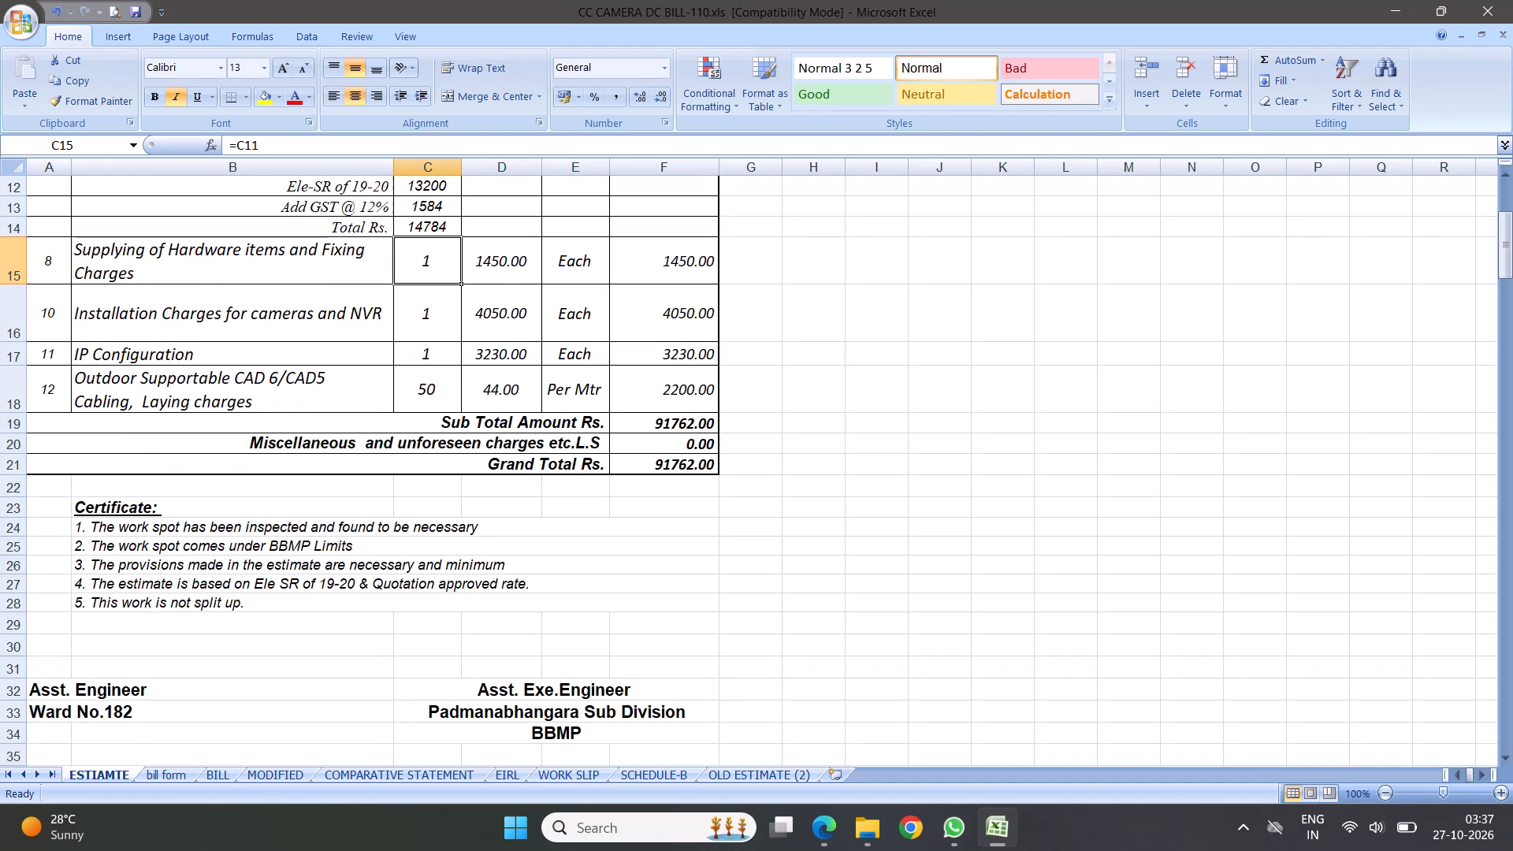
{"action": "left_click", "coordinate": [675, 470]}
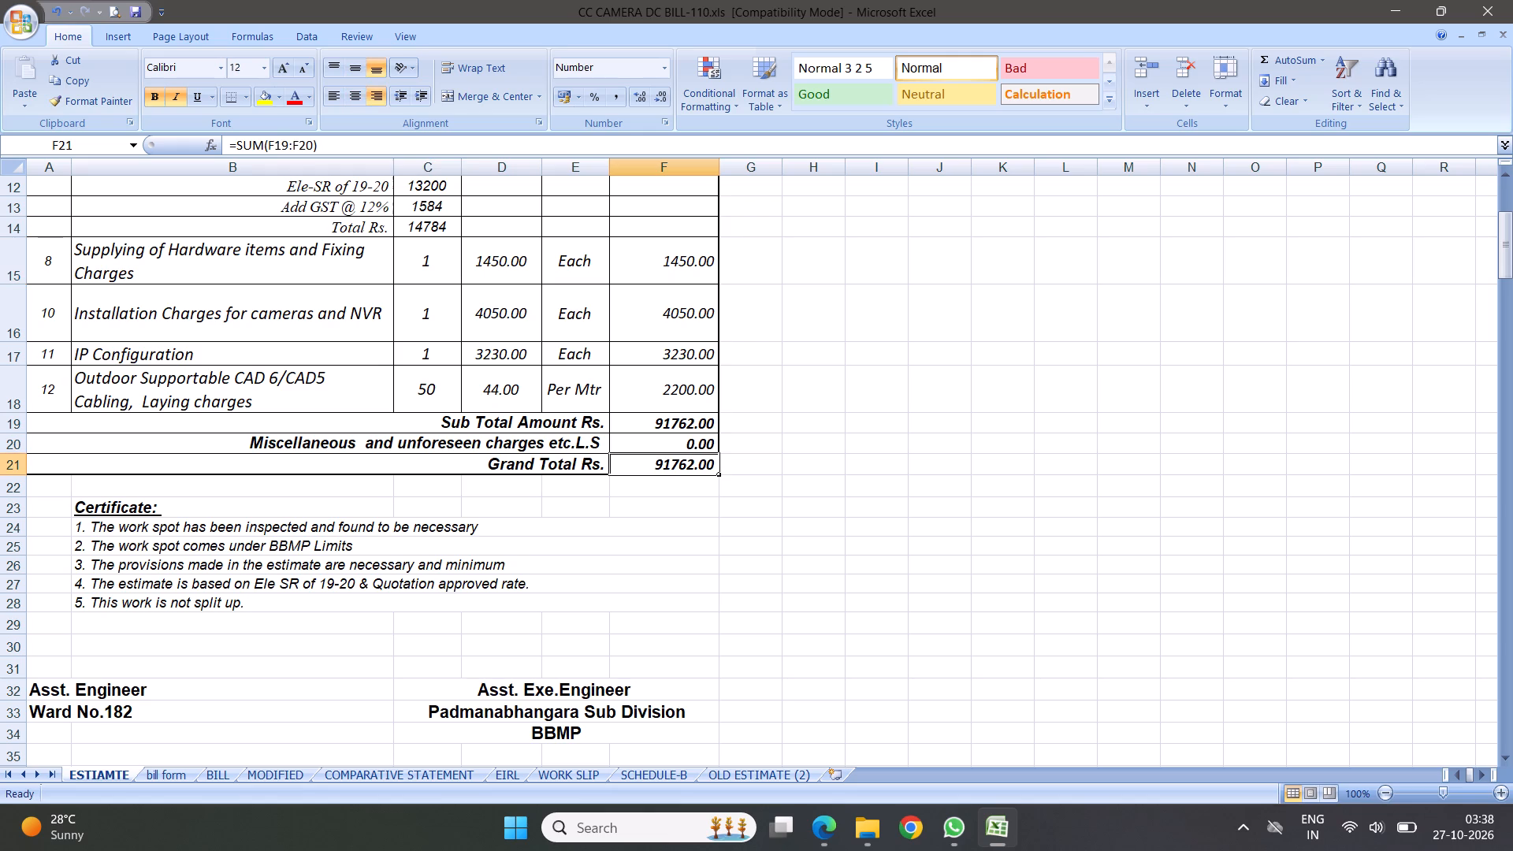
{"action": "scroll", "coordinate": [437, 351], "scroll_direction": "up", "scroll_amount": 5}
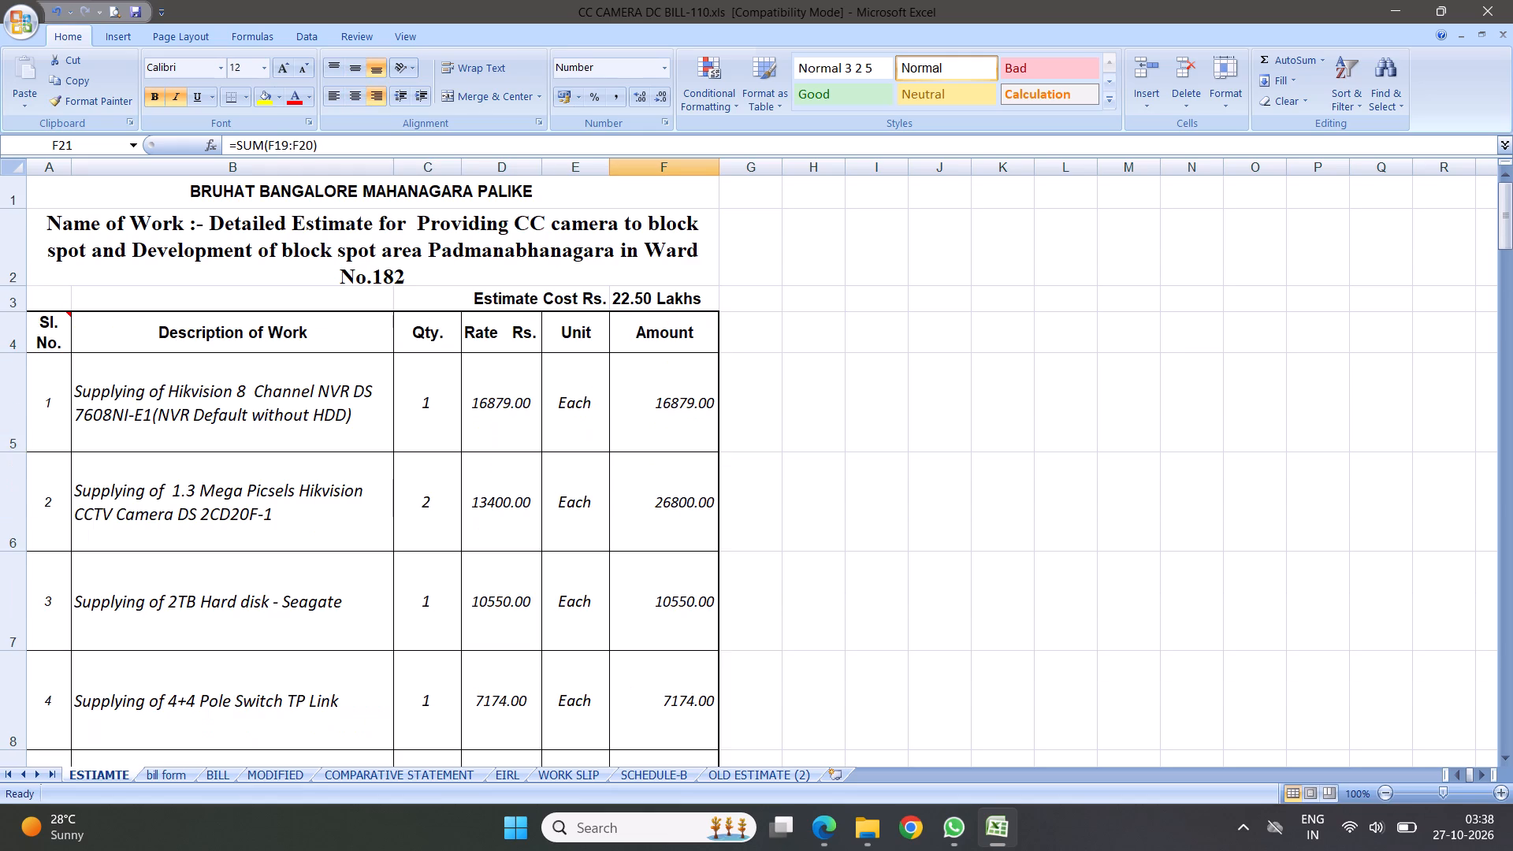
{"action": "scroll", "coordinate": [435, 362], "scroll_direction": "up", "scroll_amount": 3}
{"action": "scroll", "coordinate": [641, 388], "scroll_direction": "down", "scroll_amount": 5}
Insert a row above Miscellaneous and unforeseen charges and copy the Sub Total row's formatting onto it.
{"action": "left_click", "coordinate": [571, 413]}
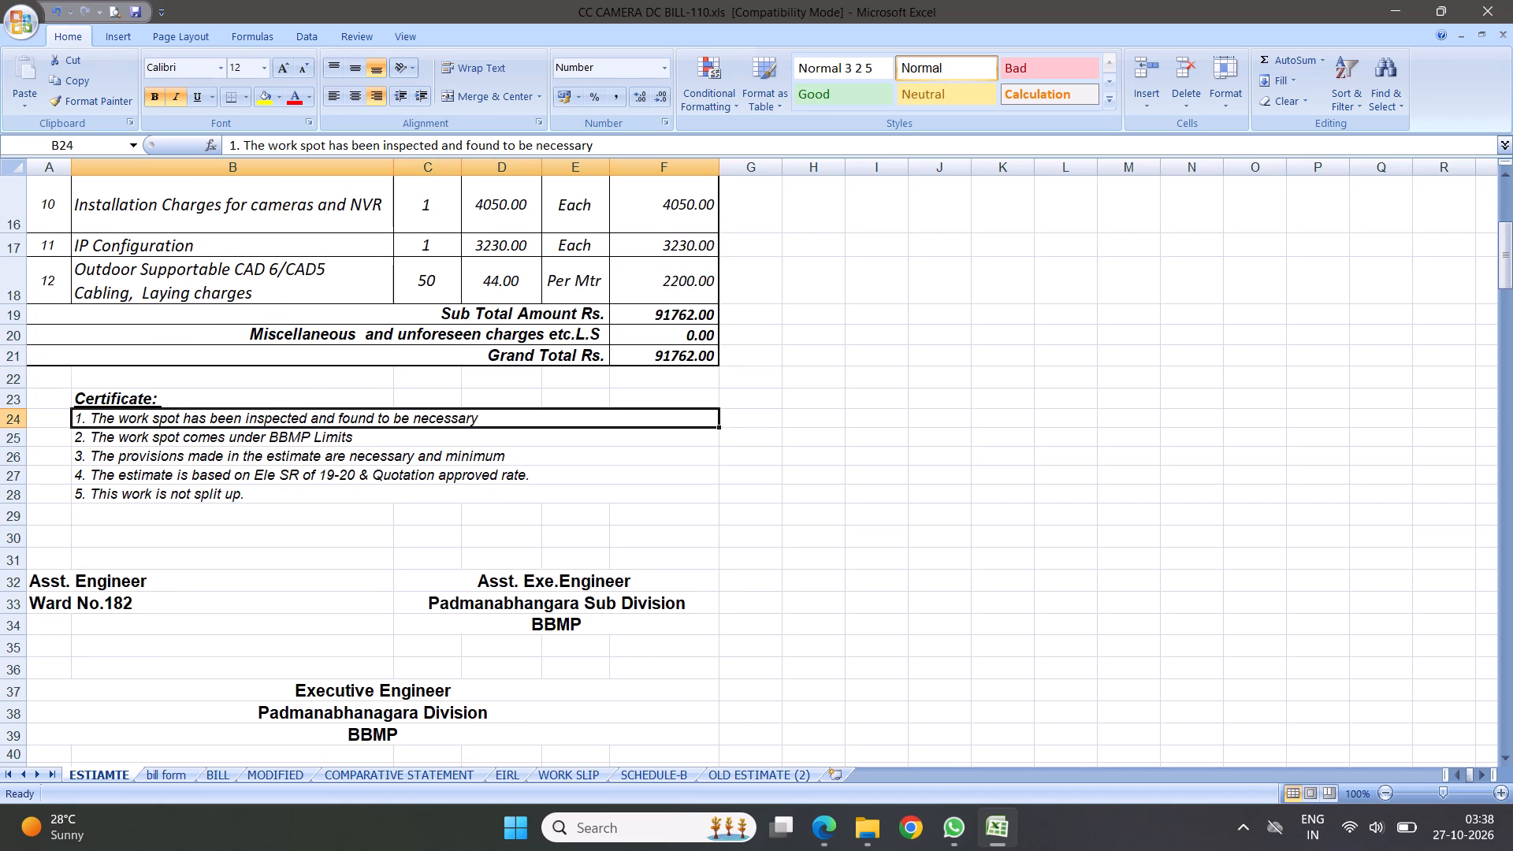
{"action": "left_click", "coordinate": [12, 336]}
{"action": "right_click", "coordinate": [12, 336]}
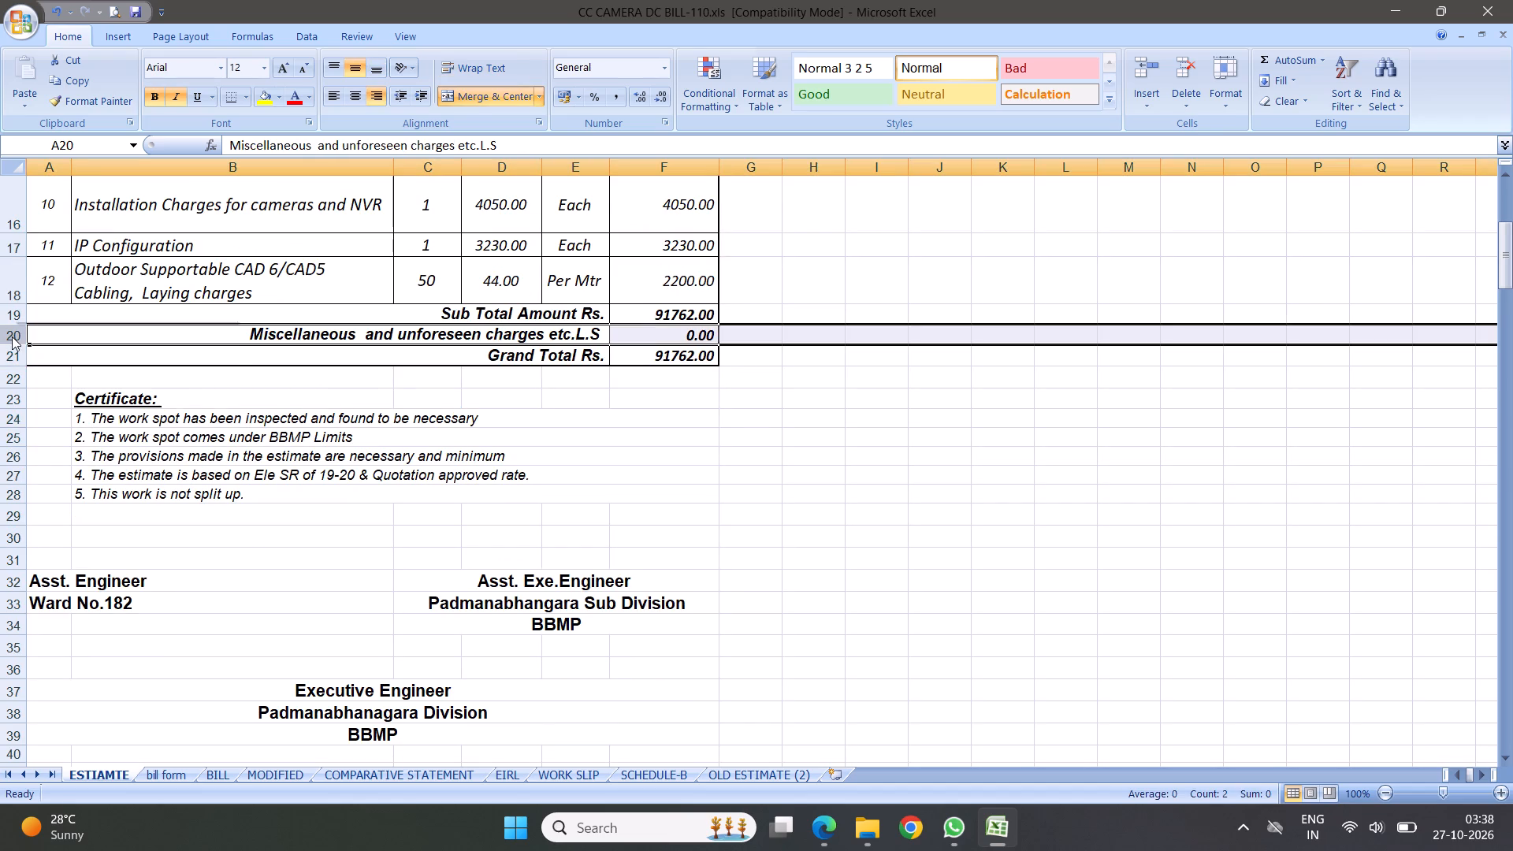
{"action": "left_click", "coordinate": [67, 430]}
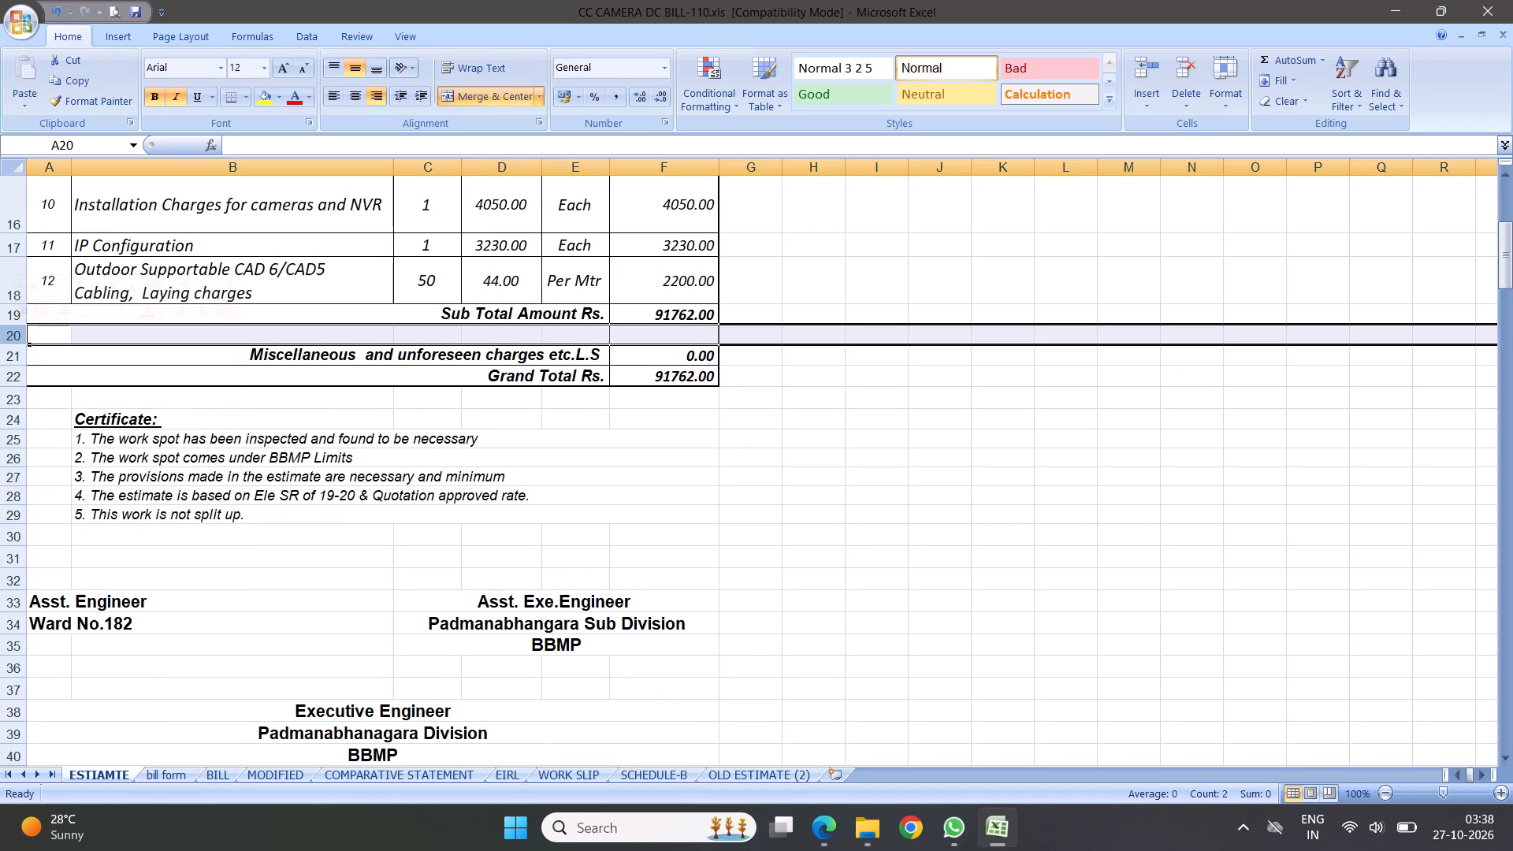
{"action": "left_click", "coordinate": [11, 318]}
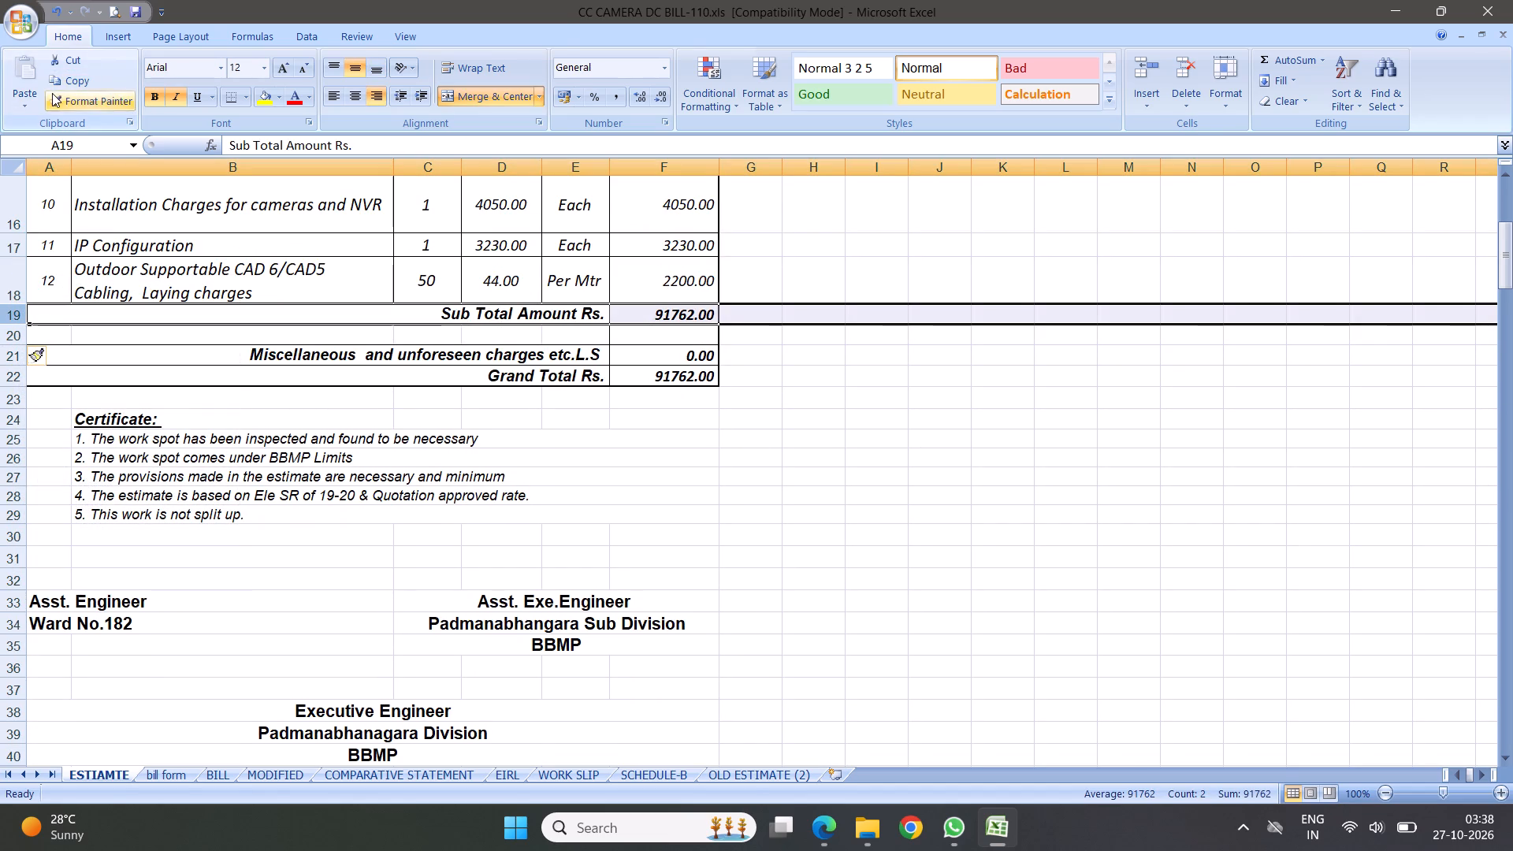
{"action": "left_click", "coordinate": [52, 93]}
{"action": "left_click", "coordinate": [12, 339]}
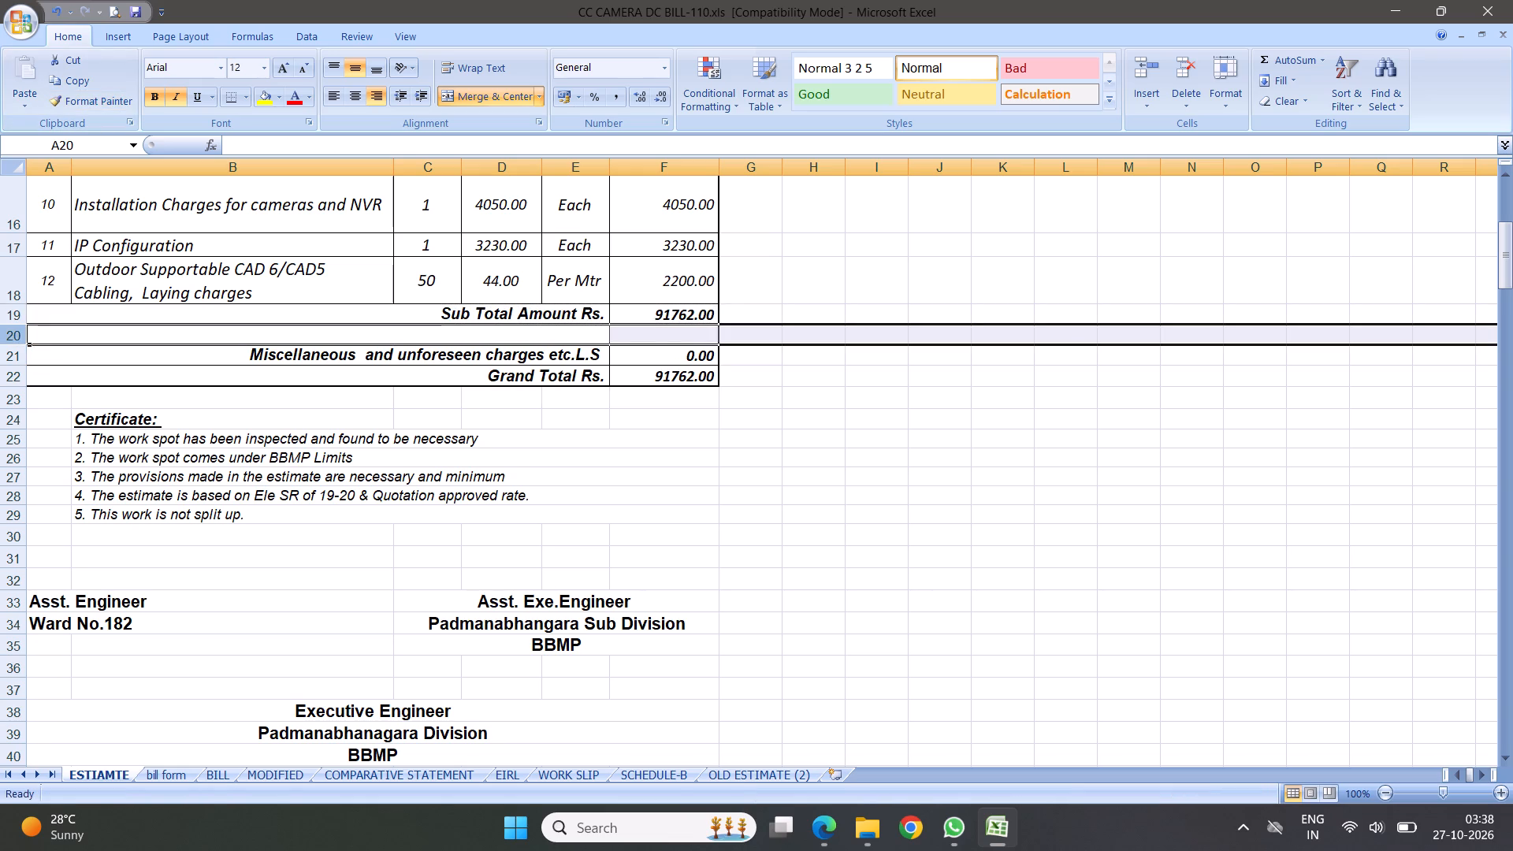
Label the new row below the Sub Total "Add GST @ 18% Rs.".
{"action": "left_click", "coordinate": [485, 332]}
{"action": "type", "text": "aDD"}
{"action": "key", "text": "BackSpace"}
{"action": "key", "text": "BackSpace"}
{"action": "type", "text": "ADd"}
{"action": "key", "text": "BackSpace"}
{"action": "key", "text": "BackSpace"}
{"action": "key", "text": "d"}
{"action": "key", "text": "BackSpace"}
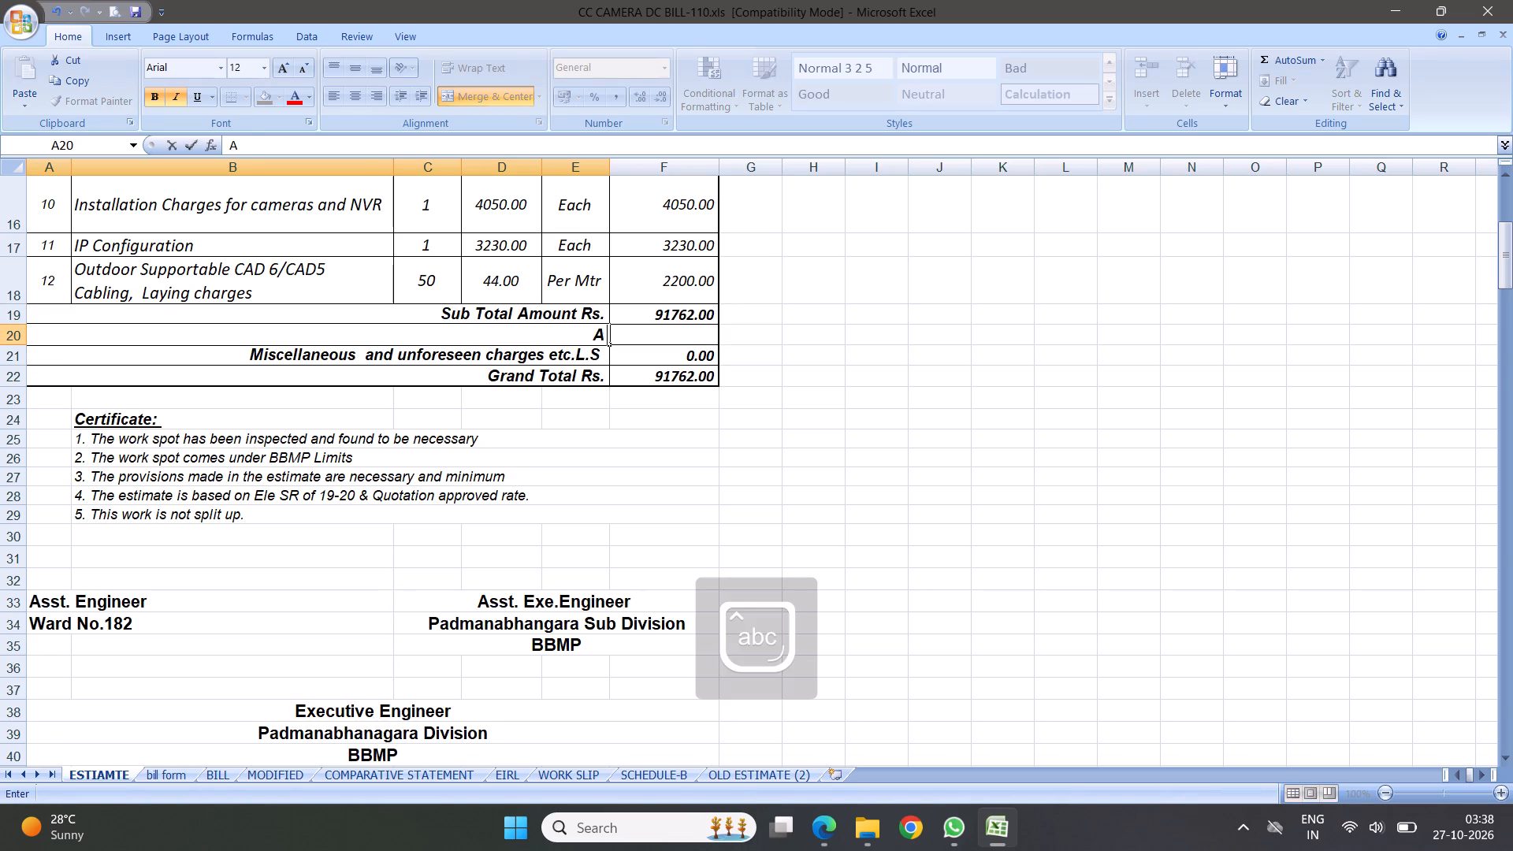
{"action": "type", "text": "dd GST @ 18% Rs."}
{"action": "left_click", "coordinate": [730, 407]}
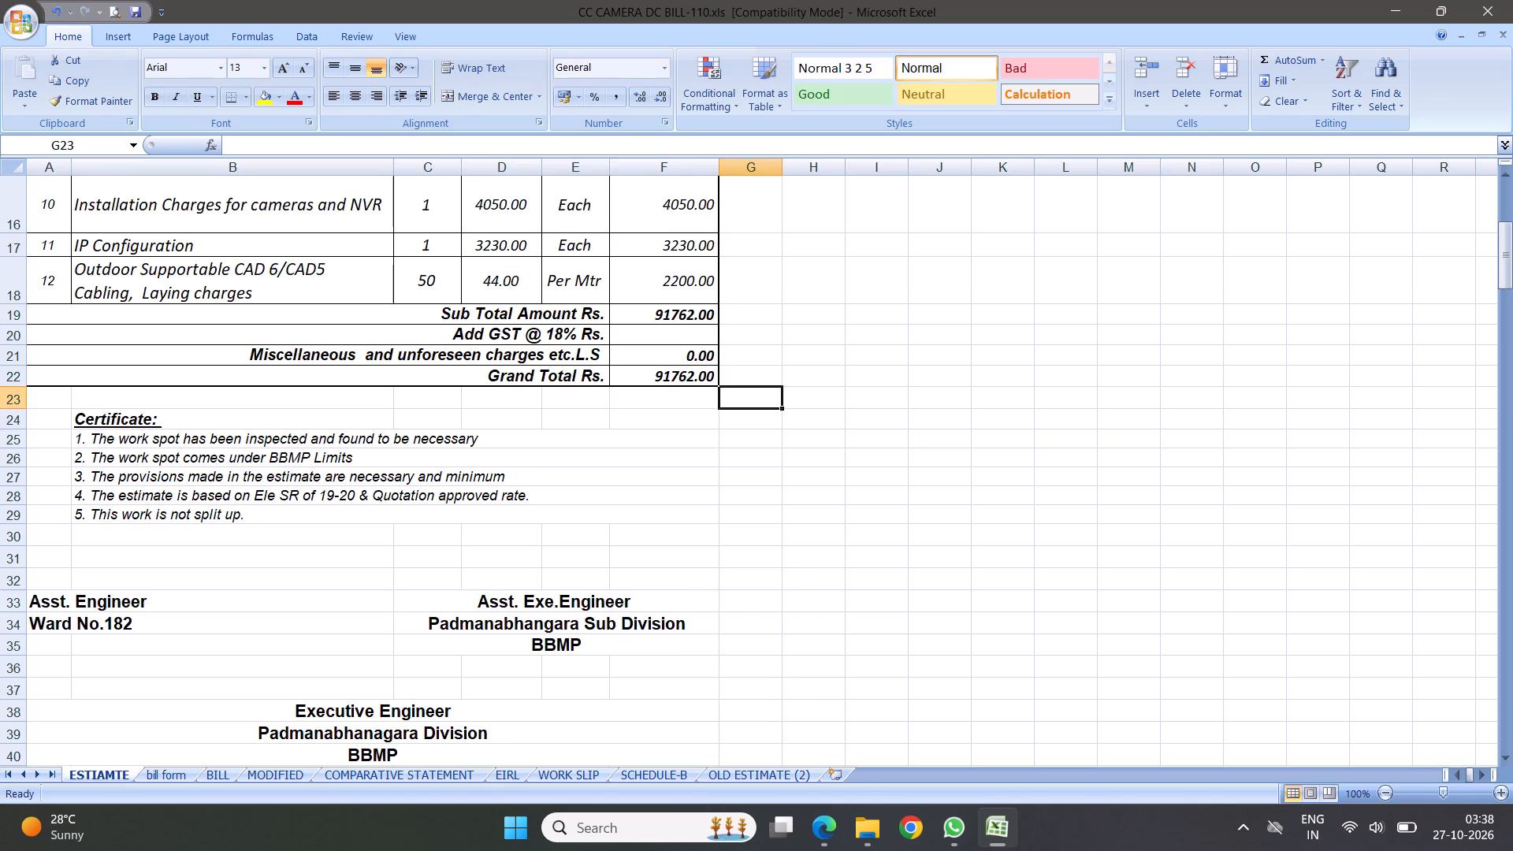
Calculate the GST amount in the new row with the formula =F19*18%.
{"action": "left_click", "coordinate": [677, 333]}
{"action": "key", "text": "equal"}
{"action": "left_click", "coordinate": [650, 317]}
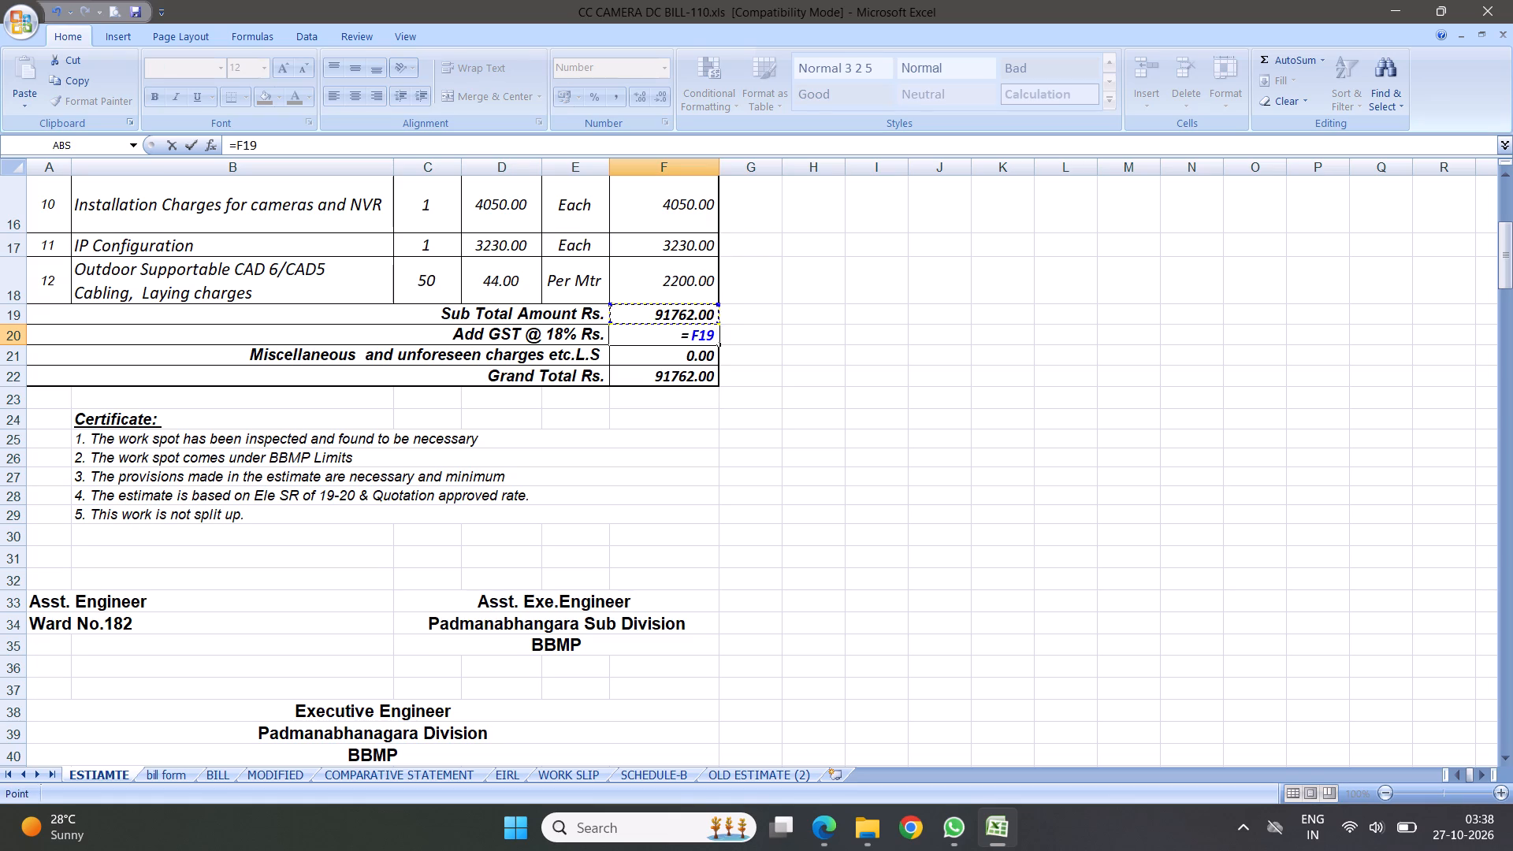
{"action": "type", "text": "*18%"}
{"action": "key", "text": "Return"}
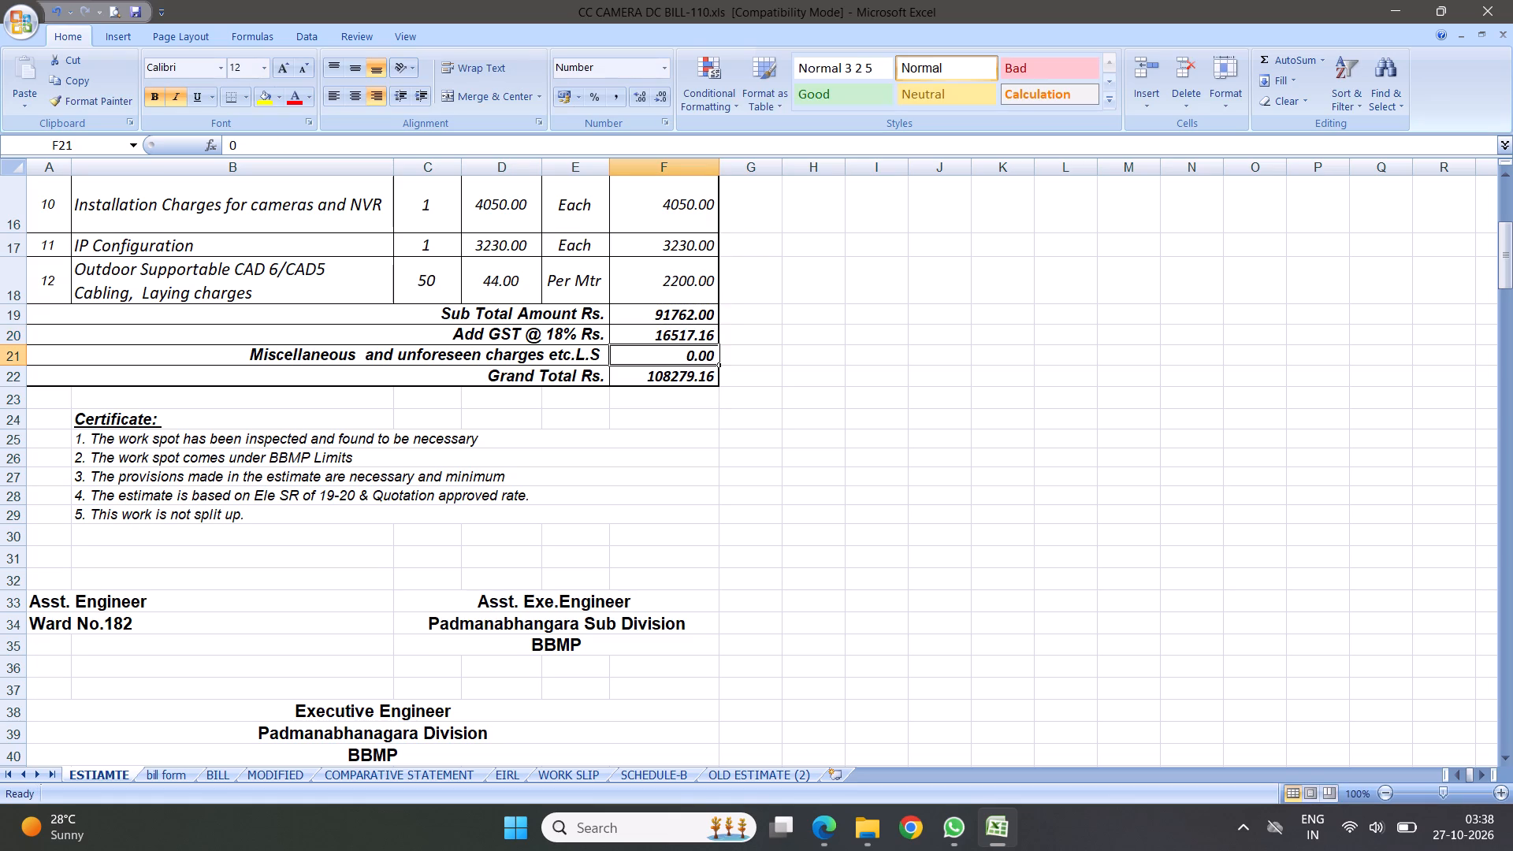
Clear the Miscellaneous and unforeseen charges amount and check the sum of the amounts above the Grand Total.
{"action": "key", "text": "Delete"}
{"action": "left_click_drag", "start_coordinate": [677, 318], "coordinate": [675, 356]}
{"action": "scroll", "coordinate": [514, 343], "scroll_direction": "up", "scroll_amount": 1}
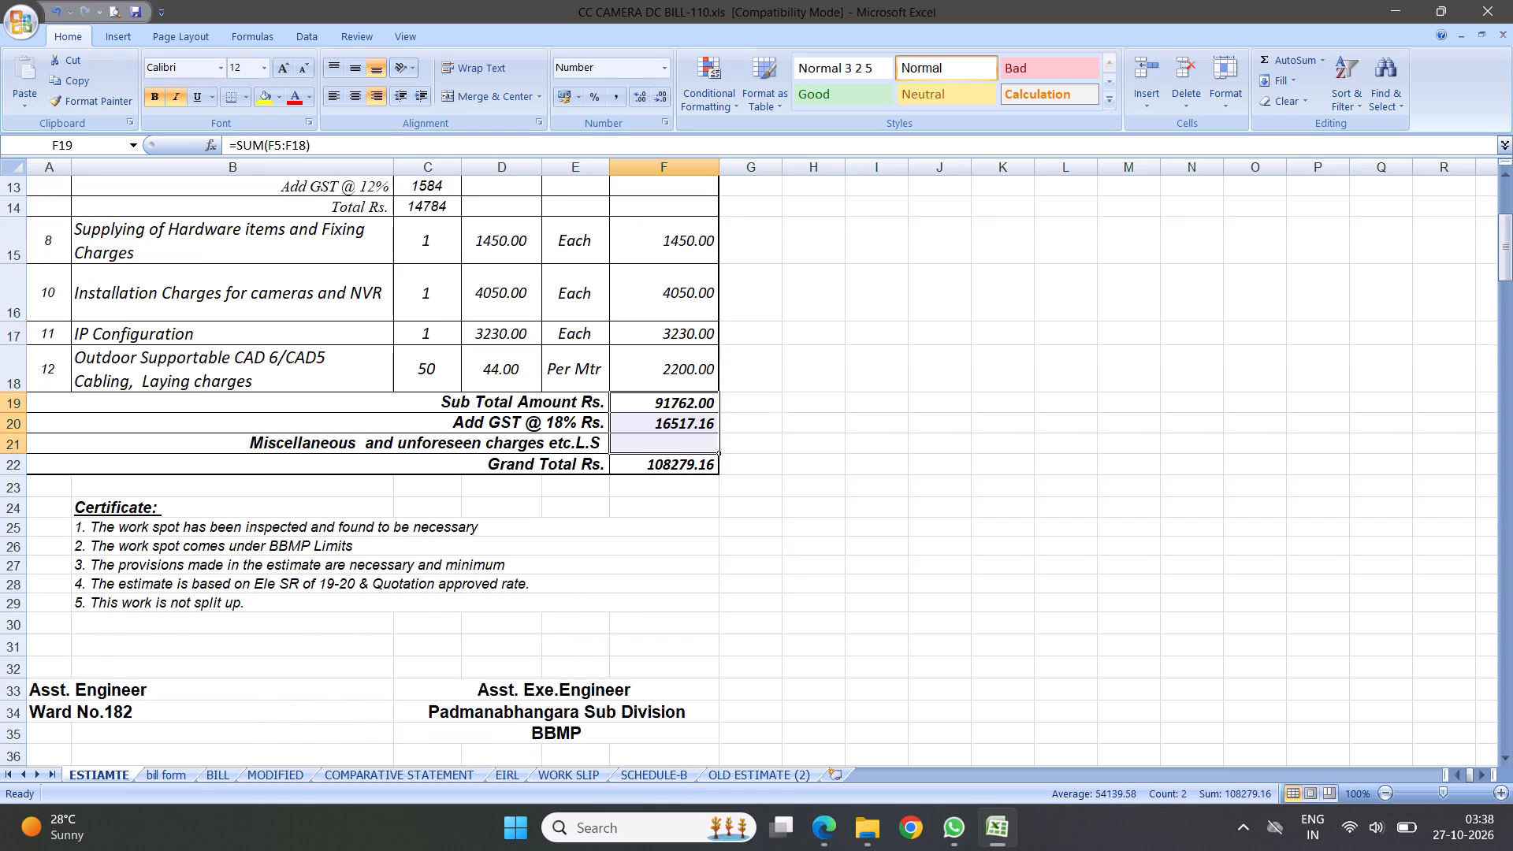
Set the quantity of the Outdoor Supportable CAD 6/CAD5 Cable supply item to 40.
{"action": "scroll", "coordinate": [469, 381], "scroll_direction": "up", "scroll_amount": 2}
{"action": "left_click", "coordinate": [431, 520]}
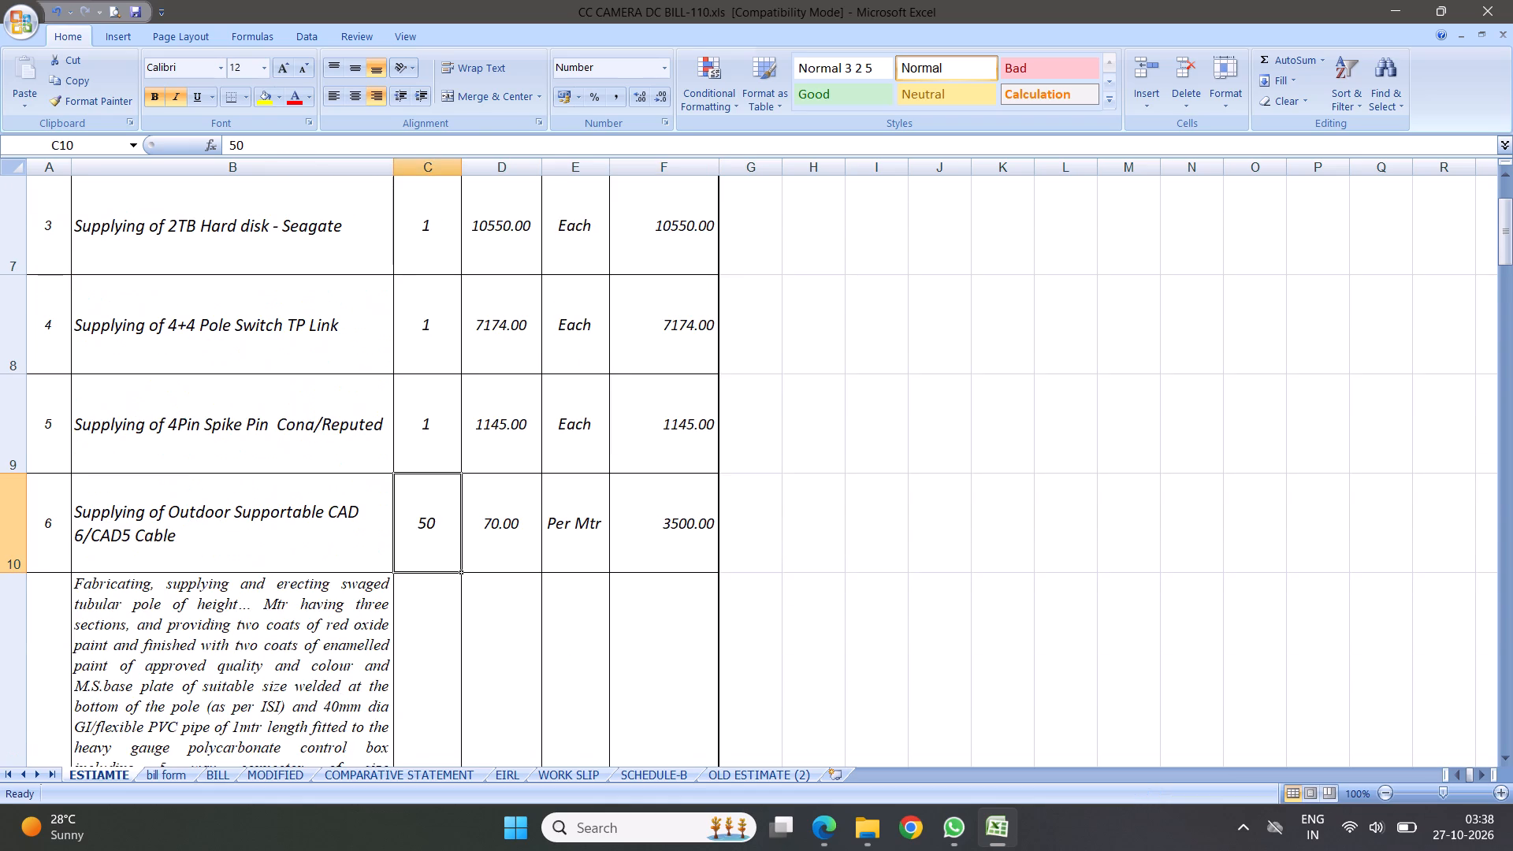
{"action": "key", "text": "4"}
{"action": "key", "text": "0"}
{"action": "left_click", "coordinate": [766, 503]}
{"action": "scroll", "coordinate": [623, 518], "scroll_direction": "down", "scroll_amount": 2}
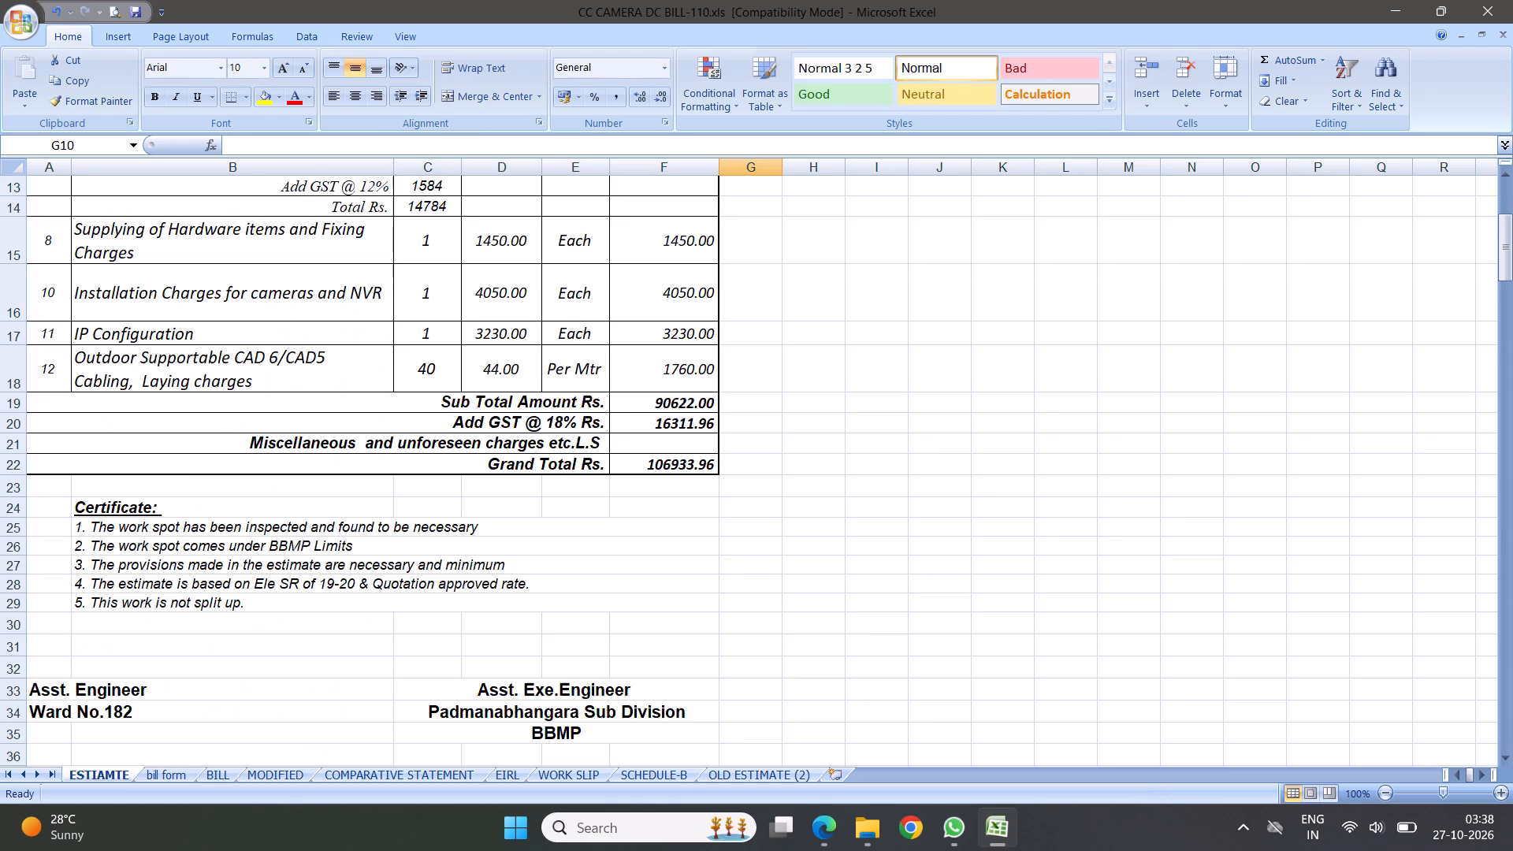
Check the cable laying quantity, the pole item, and the descriptions and quantities of supply items 1 to 5.
{"action": "left_click", "coordinate": [434, 376]}
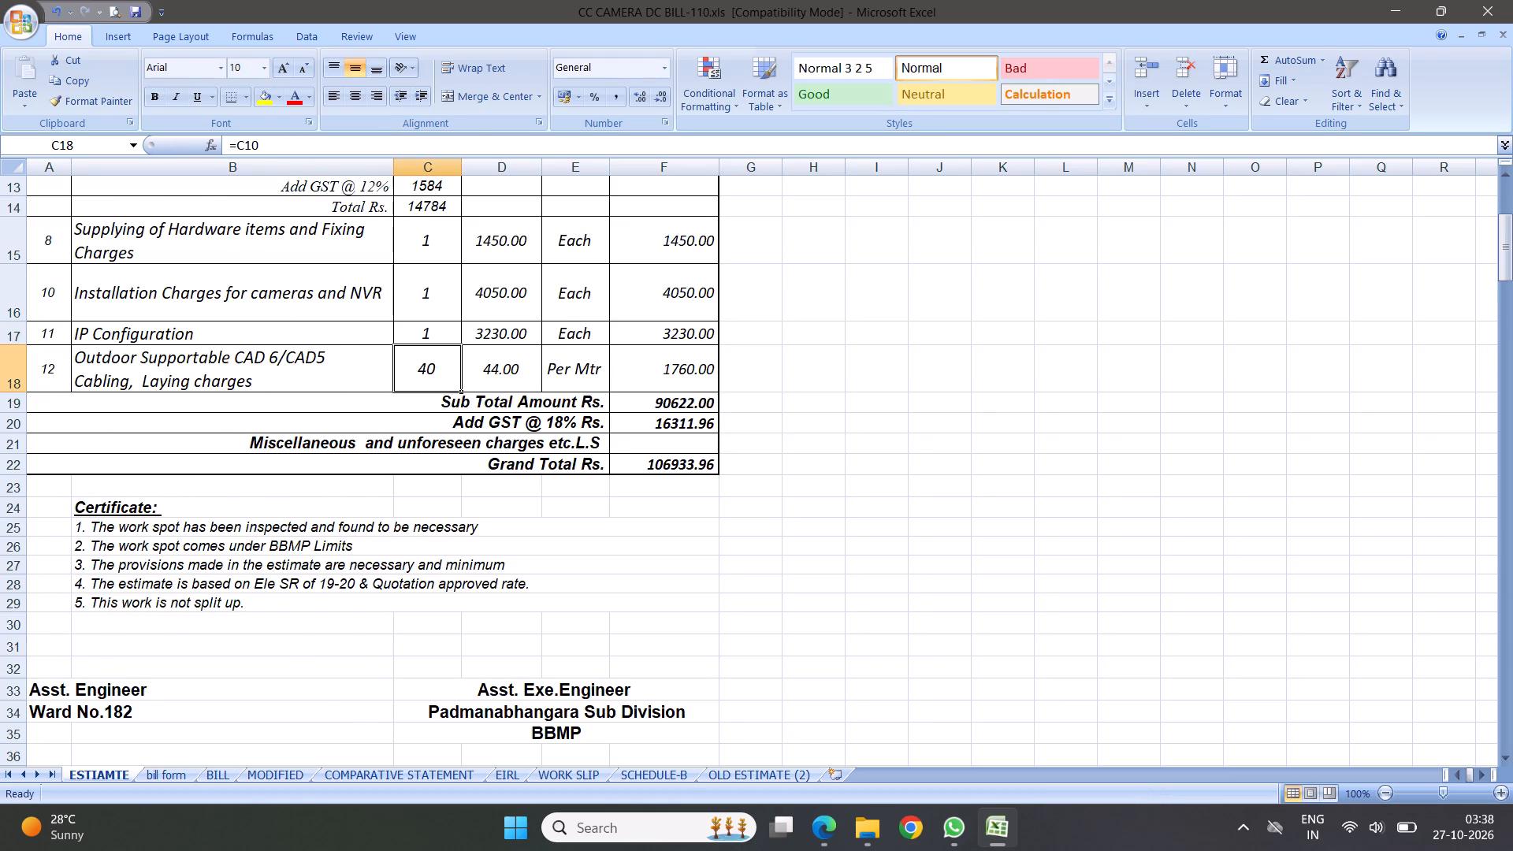
{"action": "scroll", "coordinate": [475, 319], "scroll_direction": "up", "scroll_amount": 2}
{"action": "scroll", "coordinate": [452, 547], "scroll_direction": "down", "scroll_amount": 1}
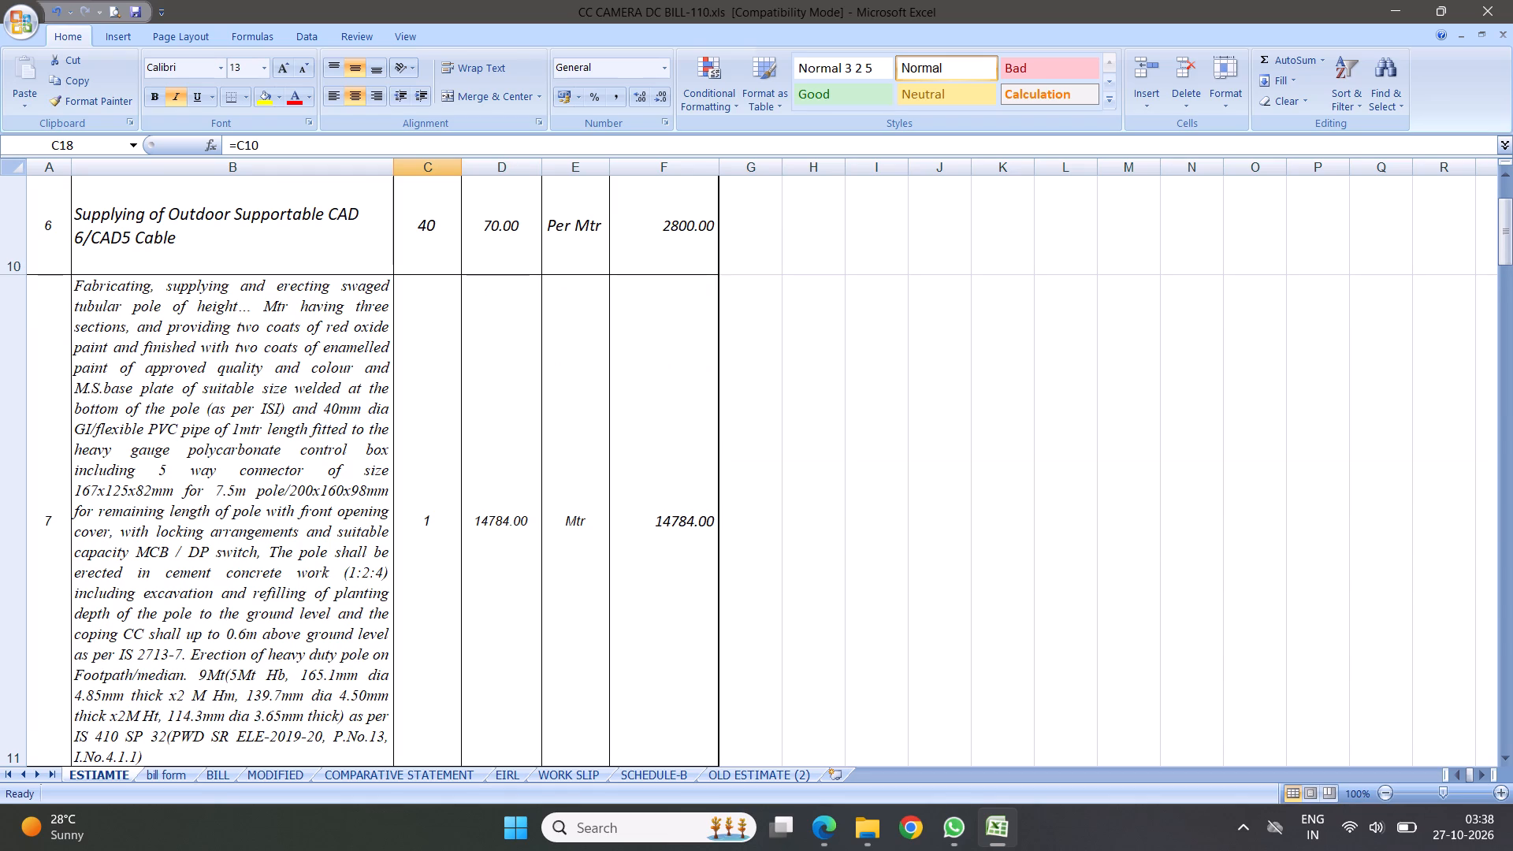
{"action": "left_click", "coordinate": [261, 456]}
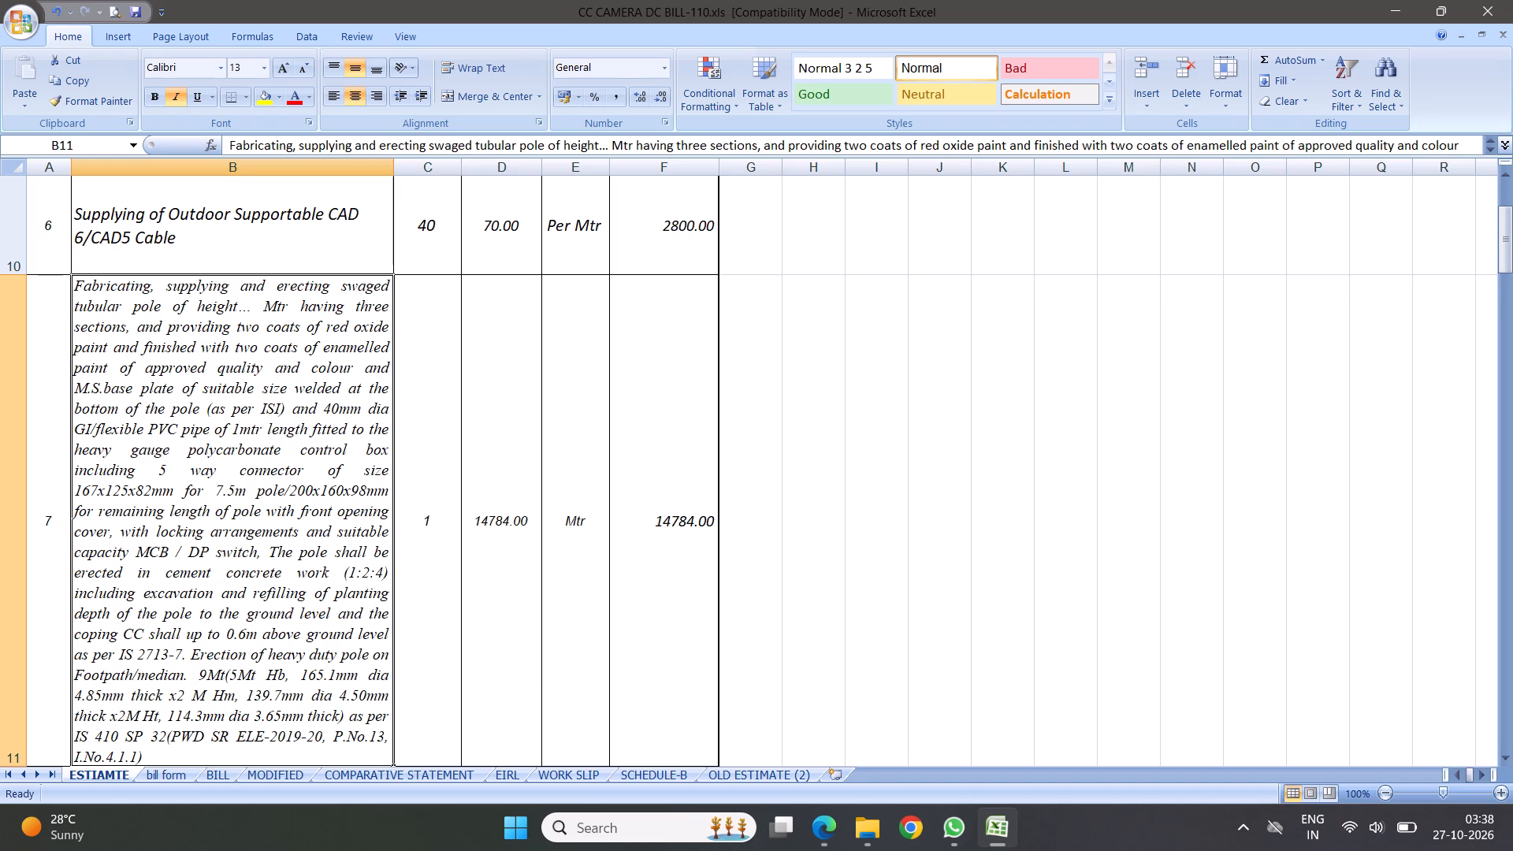
{"action": "scroll", "coordinate": [365, 370], "scroll_direction": "up", "scroll_amount": 1}
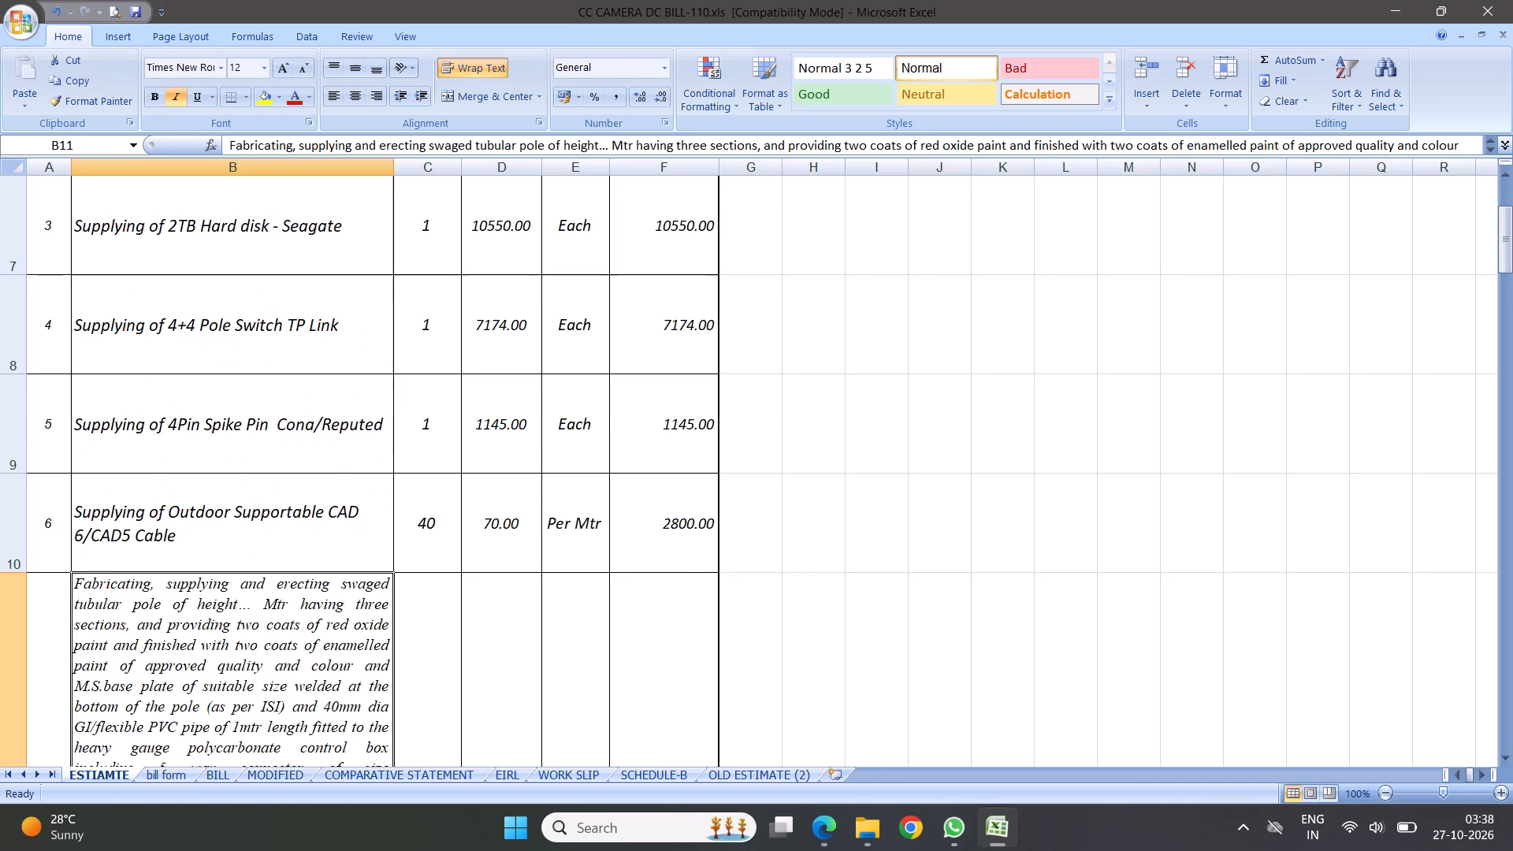
{"action": "scroll", "coordinate": [417, 367], "scroll_direction": "up", "scroll_amount": 1}
{"action": "left_click", "coordinate": [284, 388]}
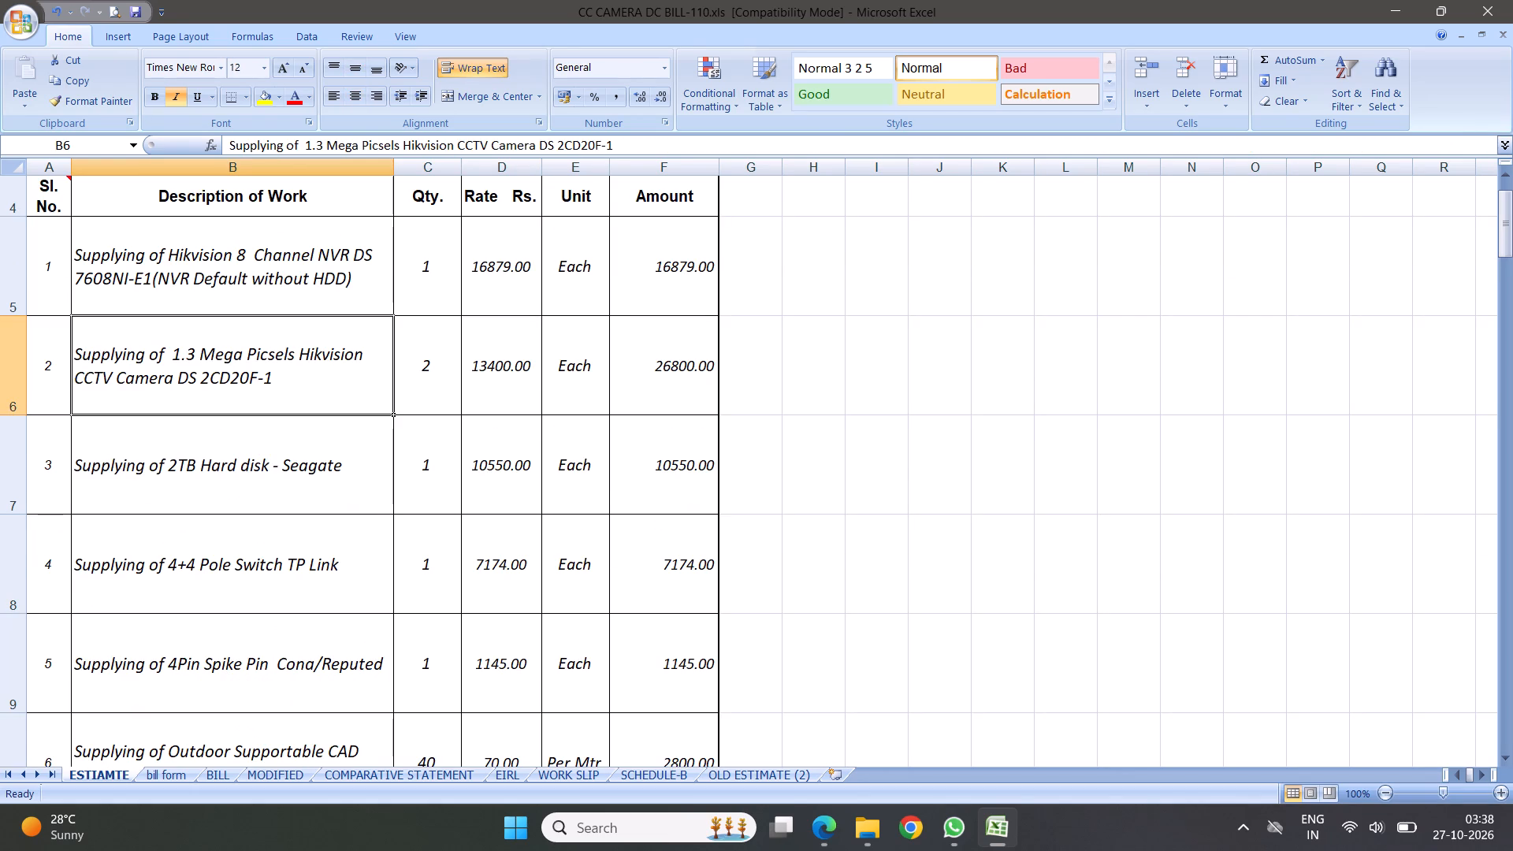
{"action": "left_click", "coordinate": [277, 474]}
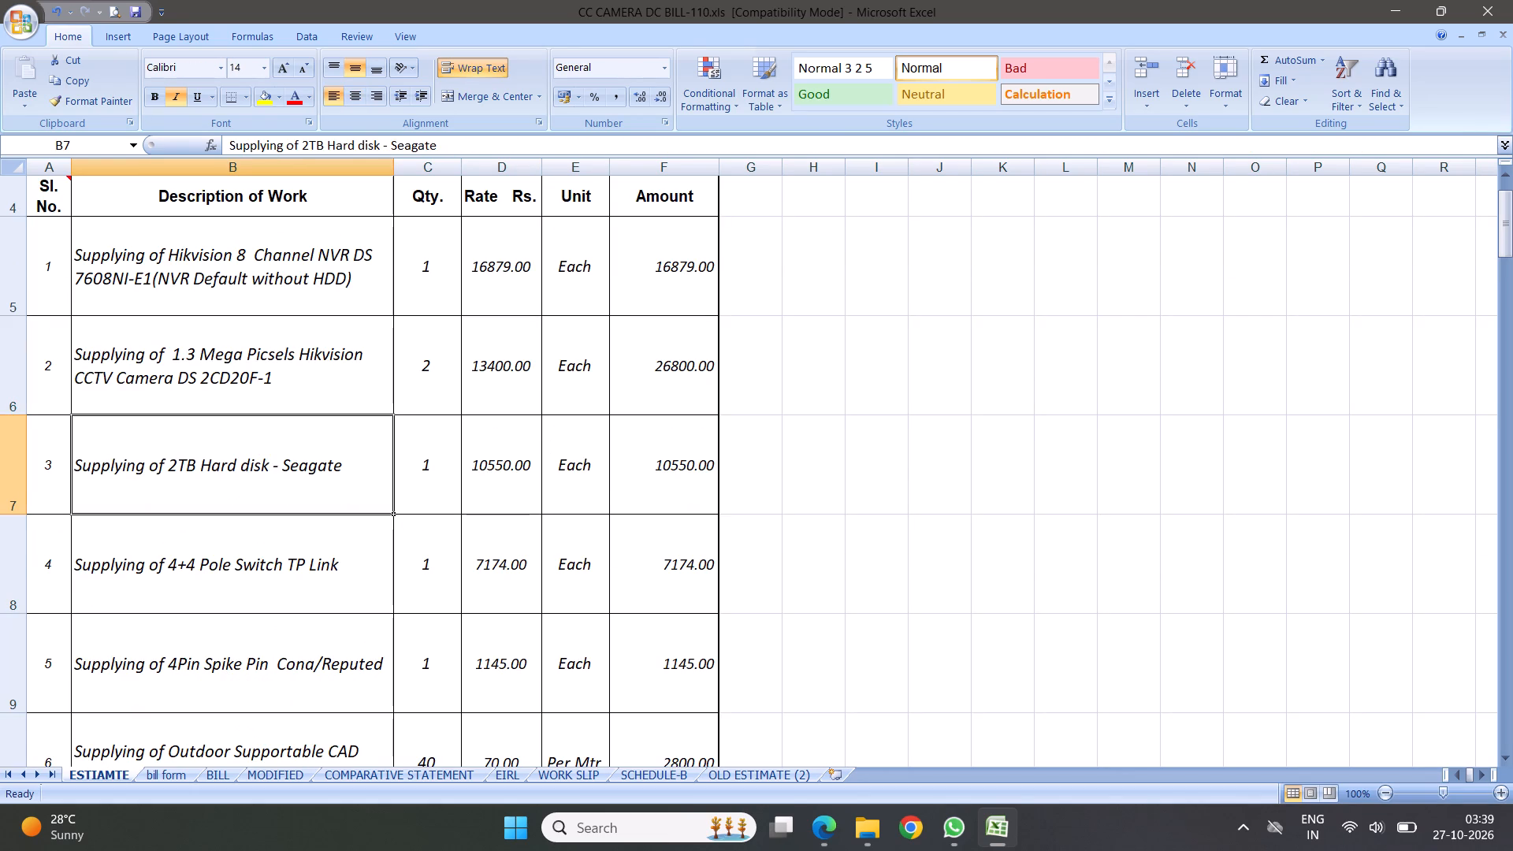
{"action": "left_click", "coordinate": [437, 288]}
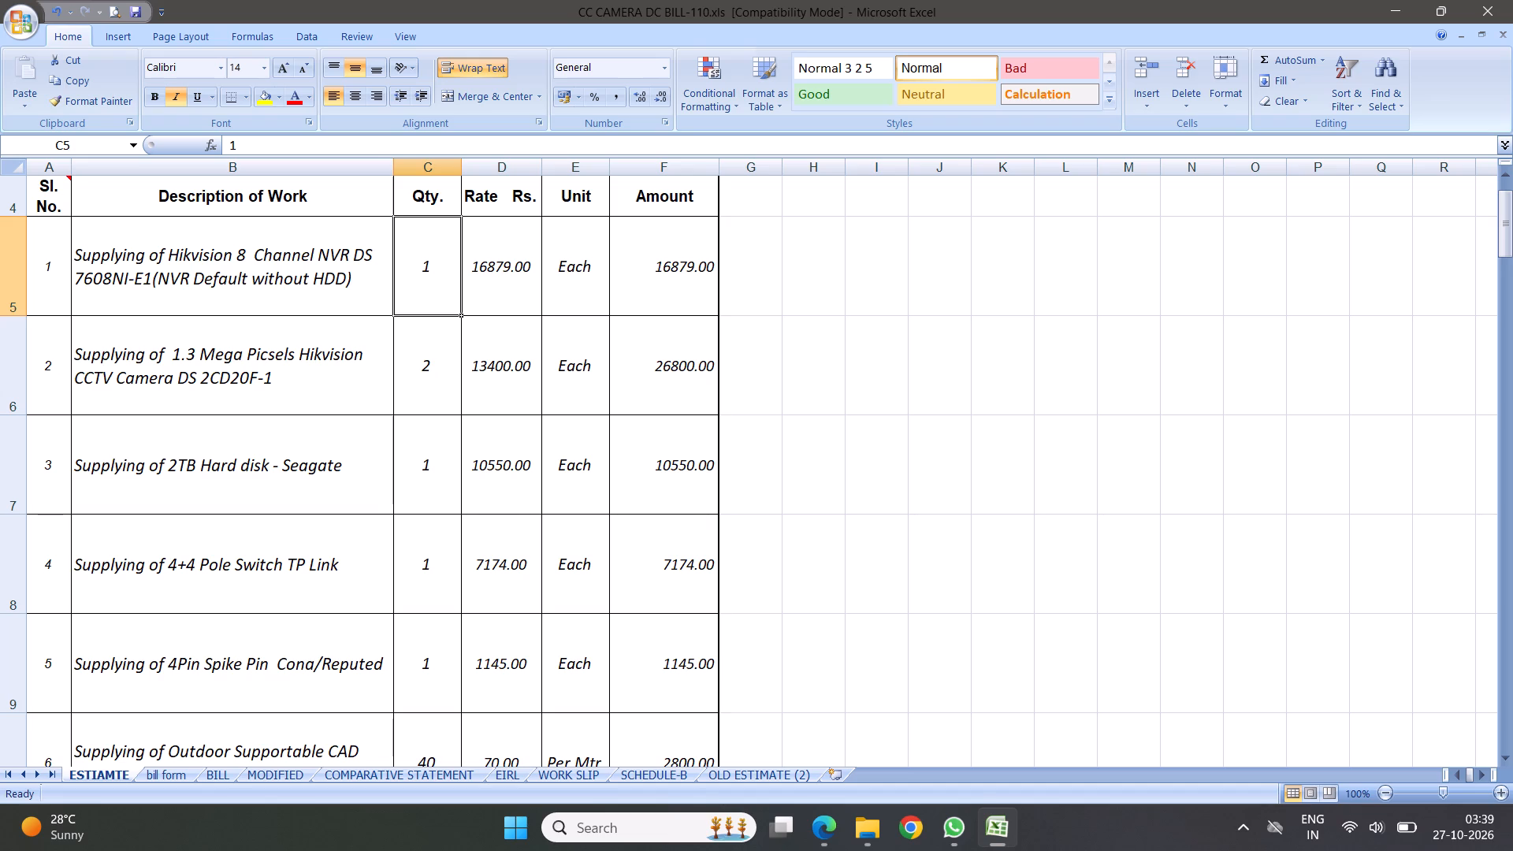
{"action": "left_click", "coordinate": [436, 358]}
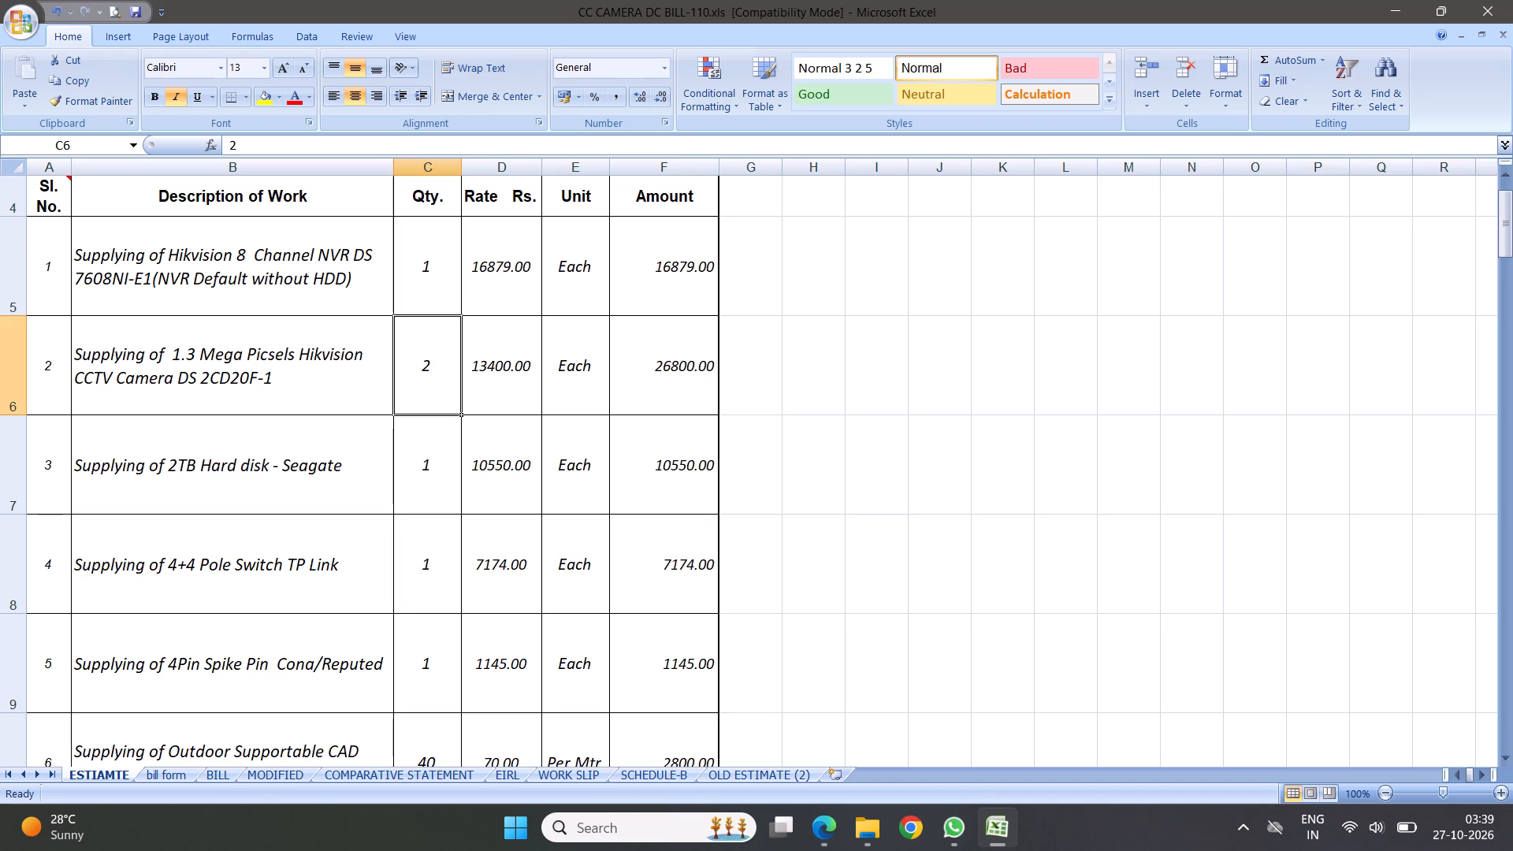
{"action": "scroll", "coordinate": [478, 469], "scroll_direction": "down", "scroll_amount": 1}
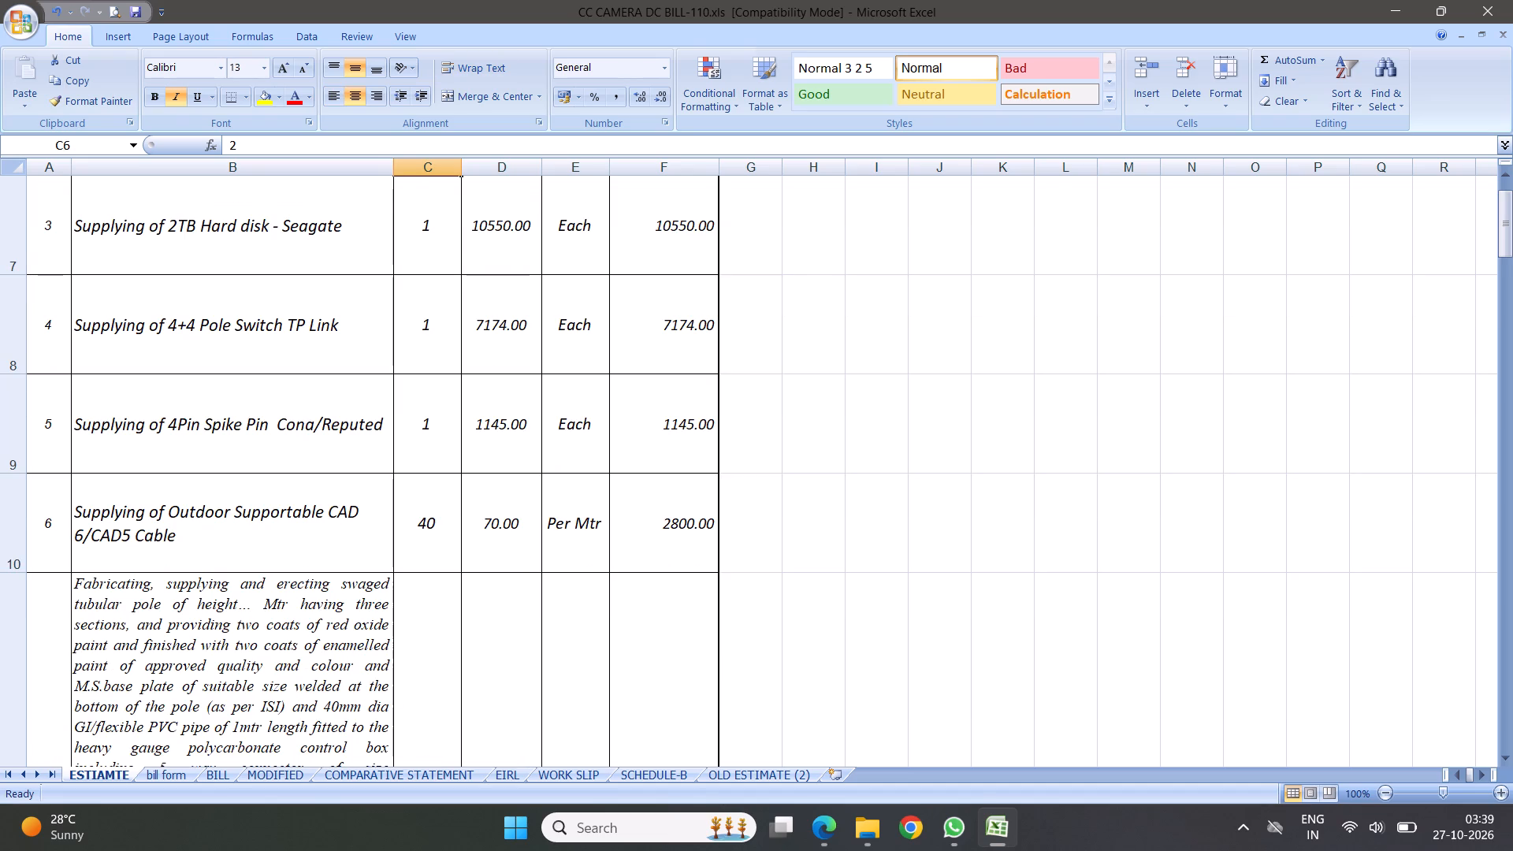
{"action": "left_click", "coordinate": [431, 221]}
{"action": "left_click", "coordinate": [424, 309]}
{"action": "left_click", "coordinate": [429, 418]}
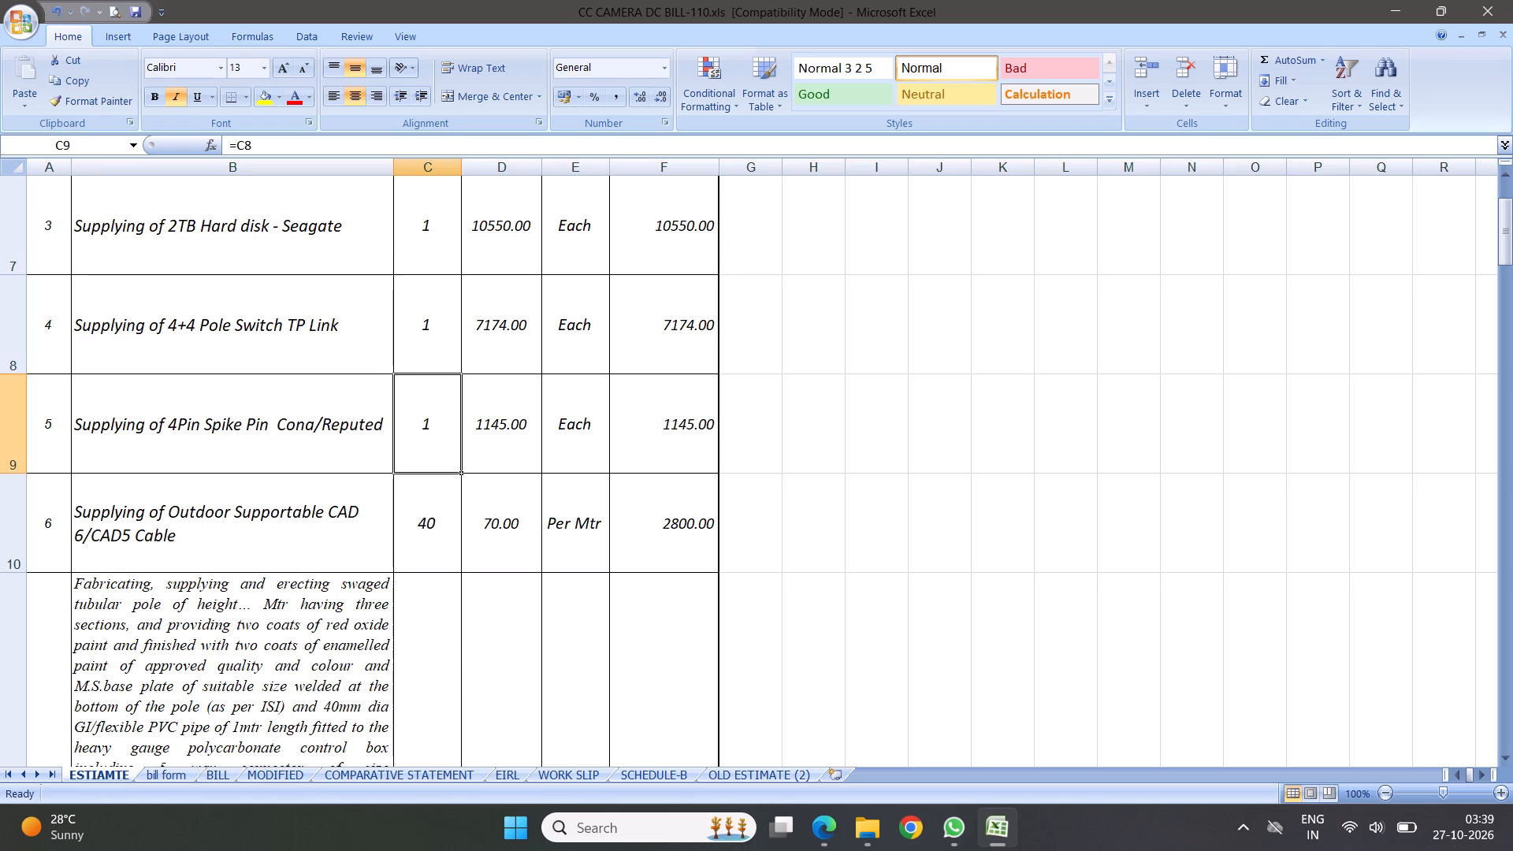
Set the quantity of the Outdoor Supportable CAD 6/CAD5 Cable supply item to 20.
{"action": "left_click", "coordinate": [432, 541]}
{"action": "key", "text": "2"}
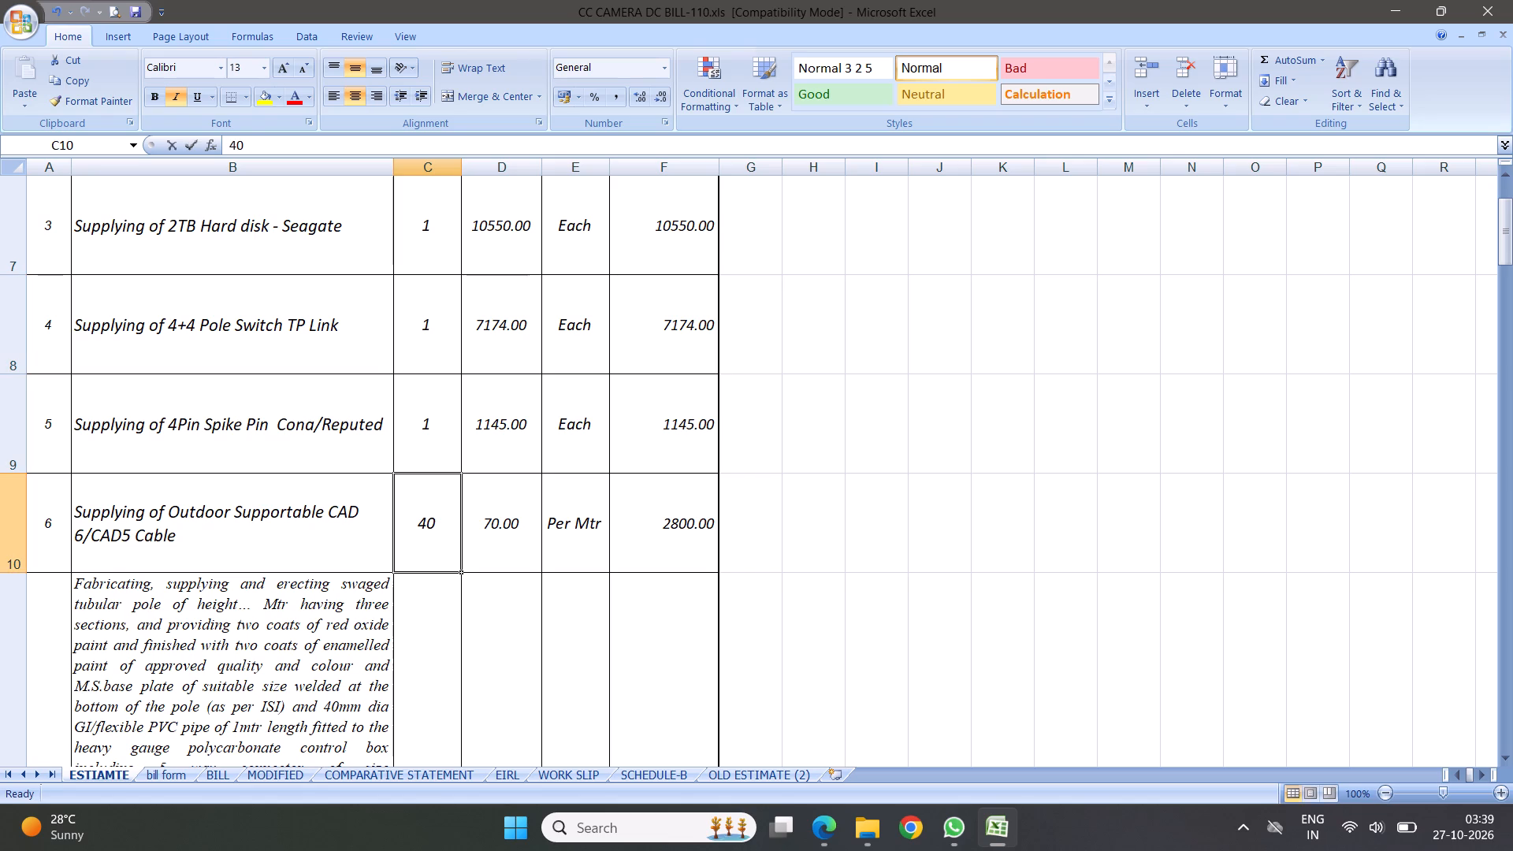
{"action": "key", "text": "0"}
{"action": "left_click", "coordinate": [669, 492]}
{"action": "scroll", "coordinate": [650, 501], "scroll_direction": "down", "scroll_amount": 2}
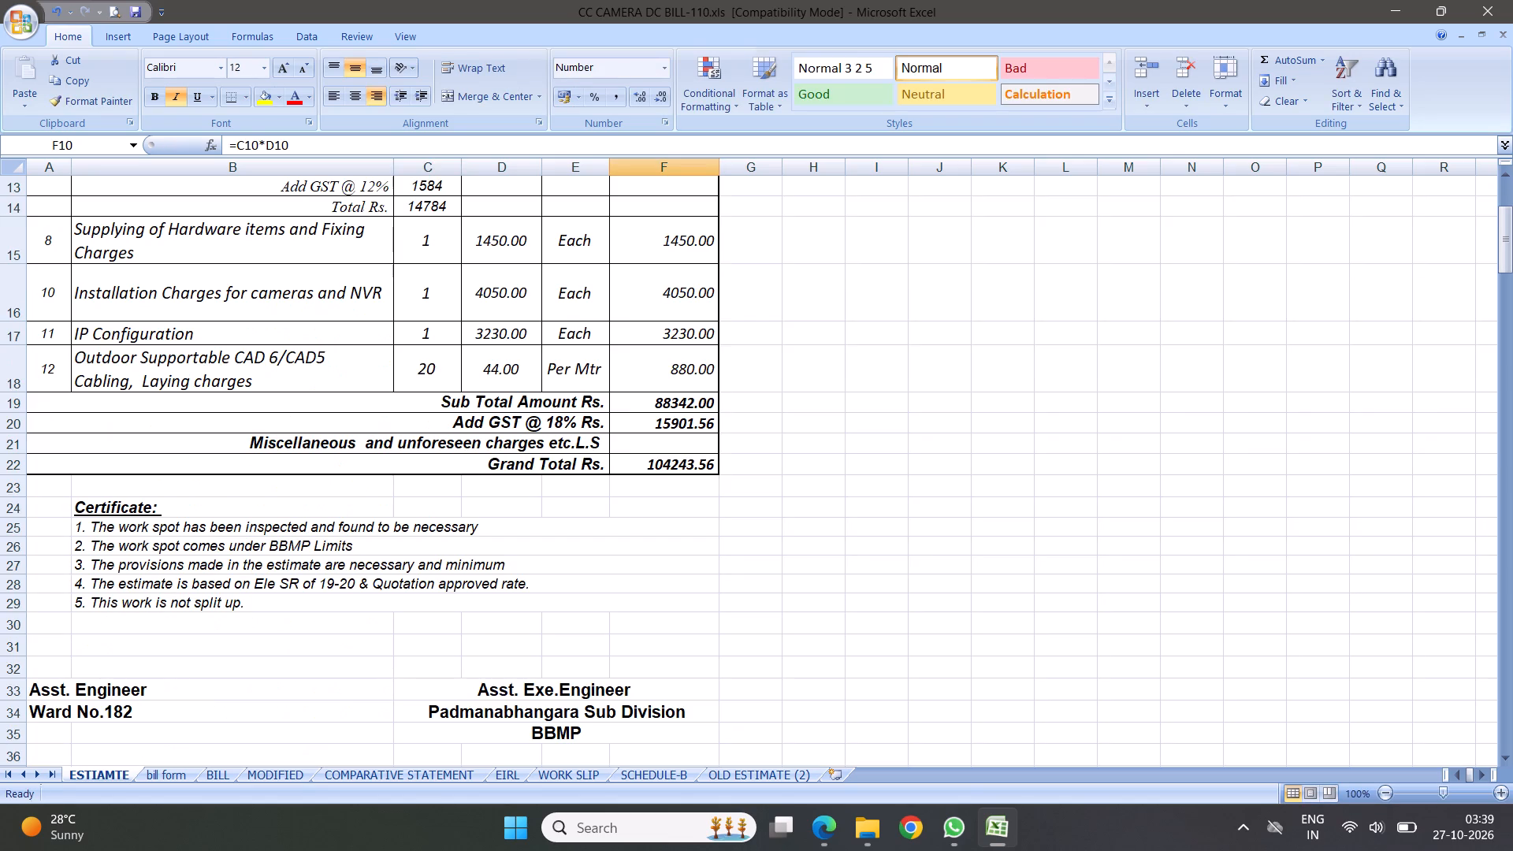
{"action": "scroll", "coordinate": [499, 380], "scroll_direction": "up", "scroll_amount": 1}
{"action": "scroll", "coordinate": [629, 502], "scroll_direction": "down", "scroll_amount": 1}
Set the quantity of Installation Charges for cameras and NVR to 2.
{"action": "left_click", "coordinate": [351, 371]}
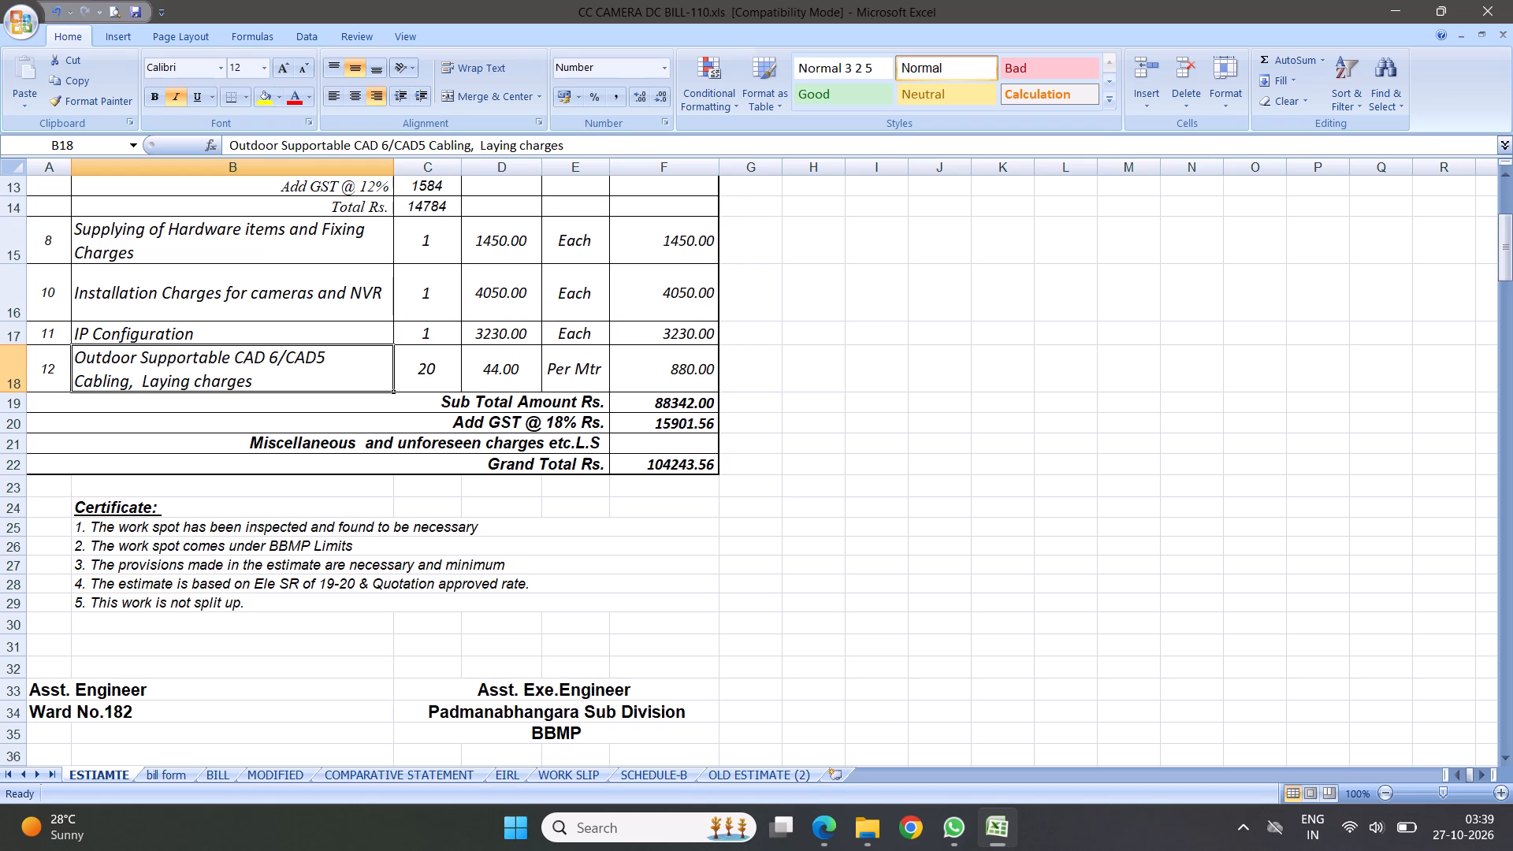
{"action": "left_click", "coordinate": [230, 302]}
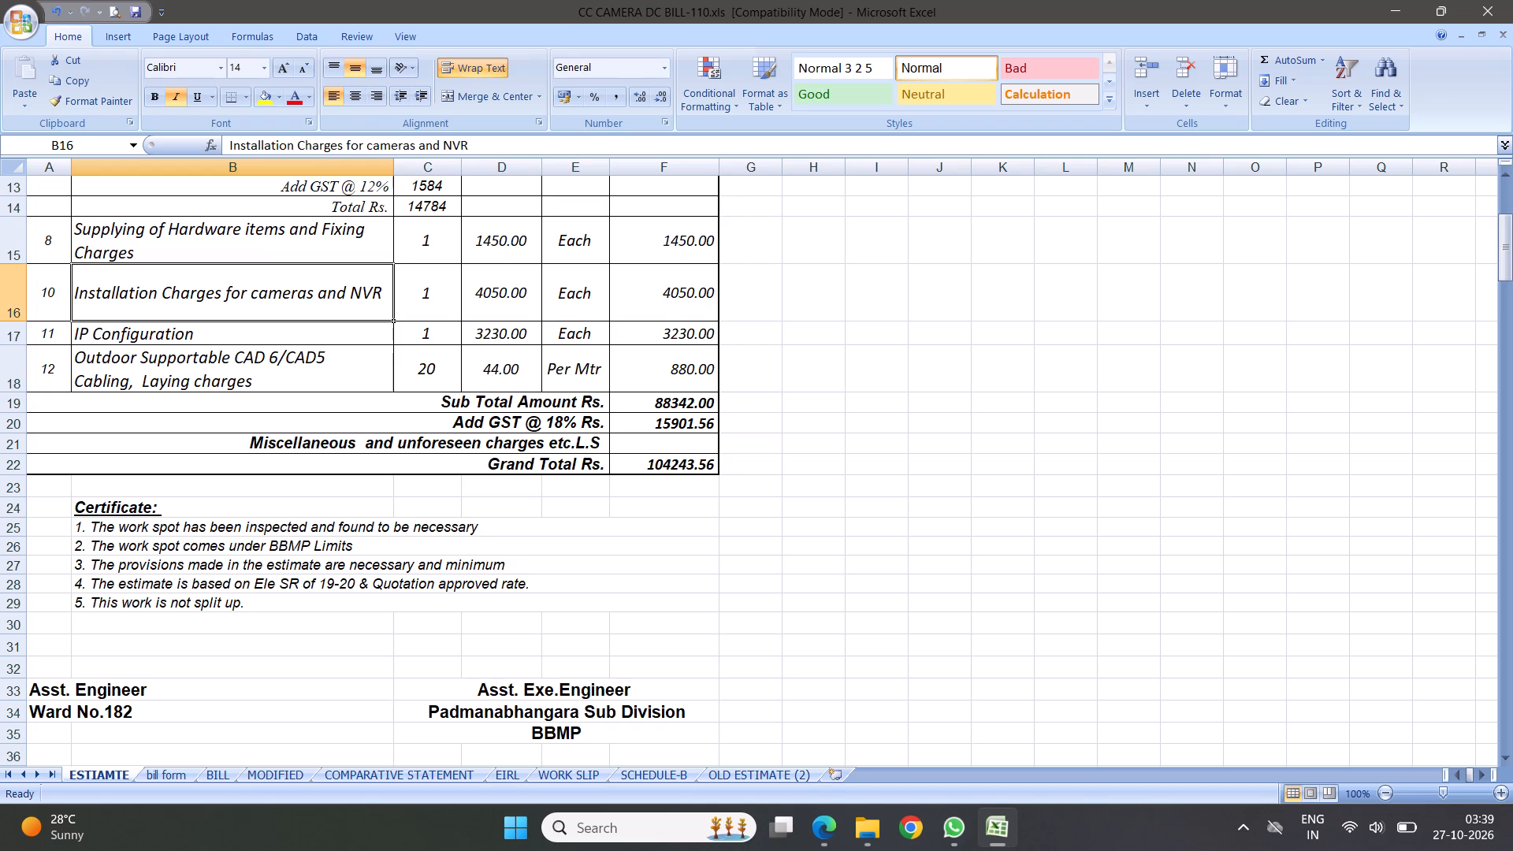
{"action": "left_click", "coordinate": [433, 295]}
{"action": "key", "text": "2"}
{"action": "left_click", "coordinate": [809, 352]}
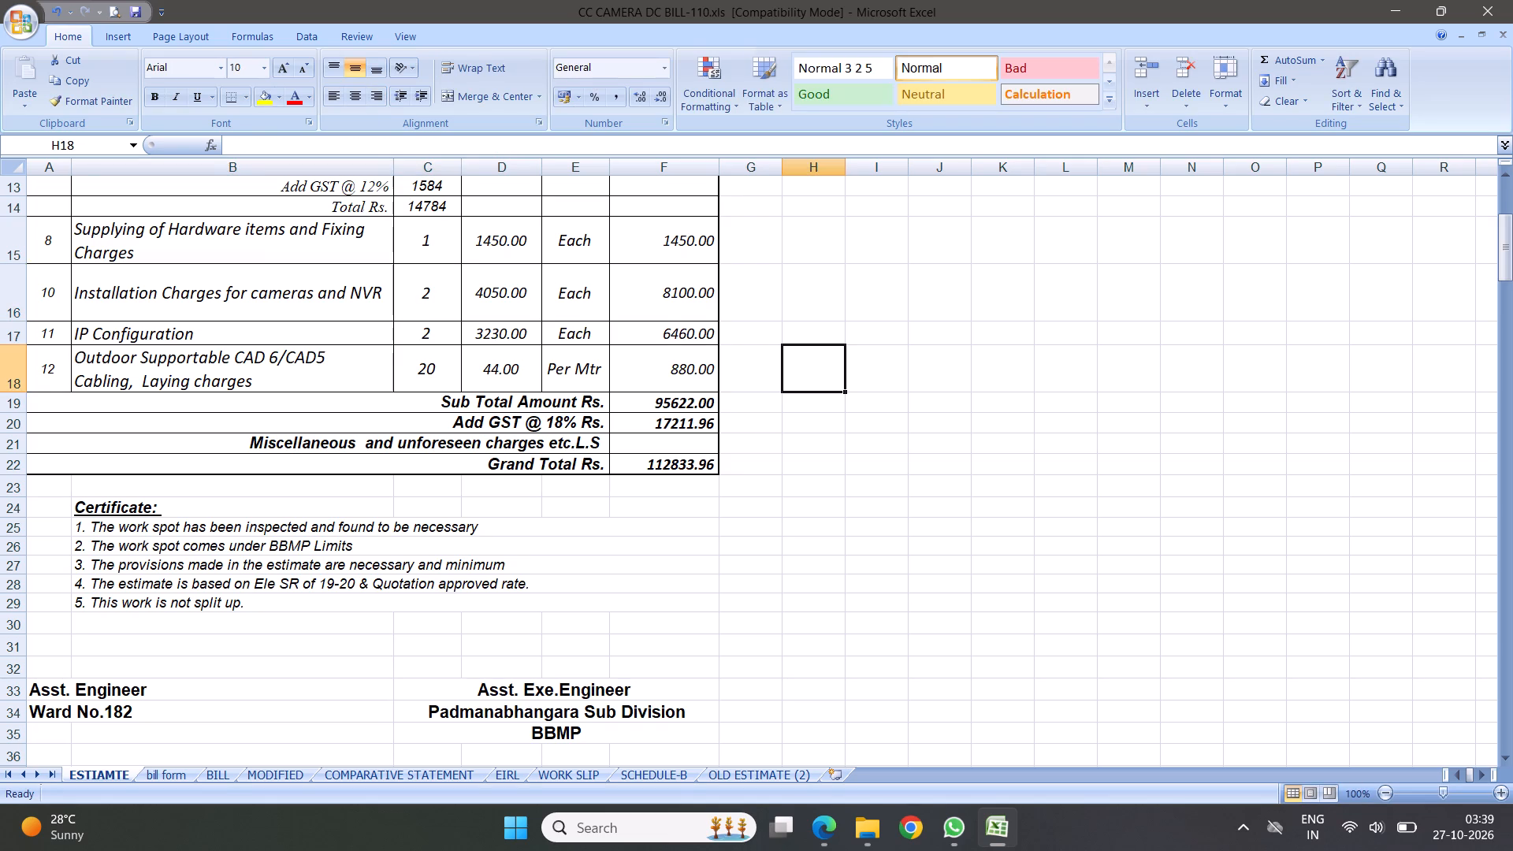
Replace the linked IP Configuration quantity with 1.
{"action": "left_click", "coordinate": [431, 335]}
{"action": "key", "text": "1"}
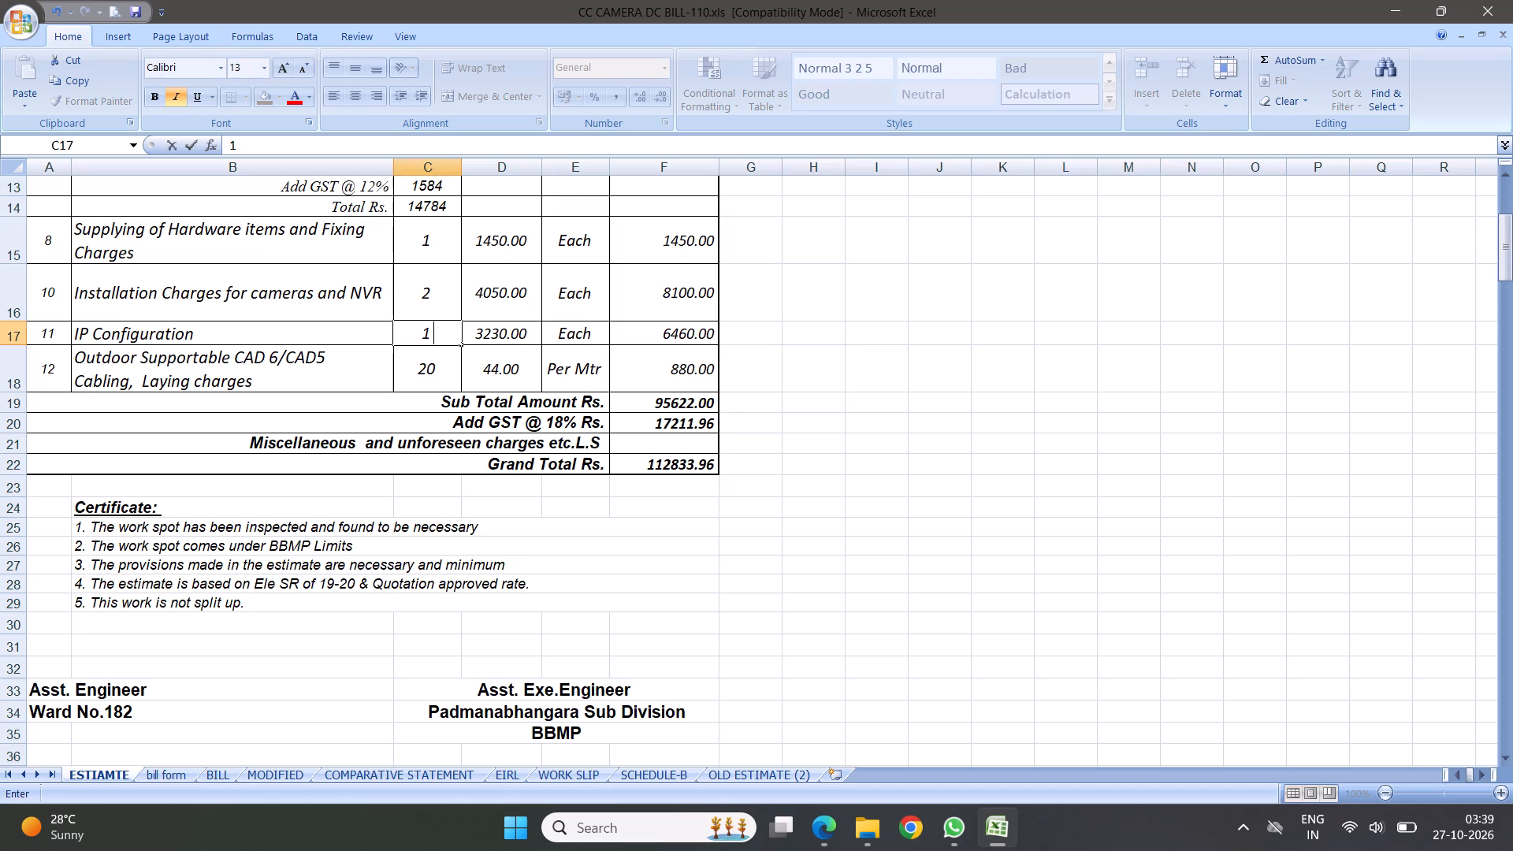
{"action": "left_click", "coordinate": [794, 382]}
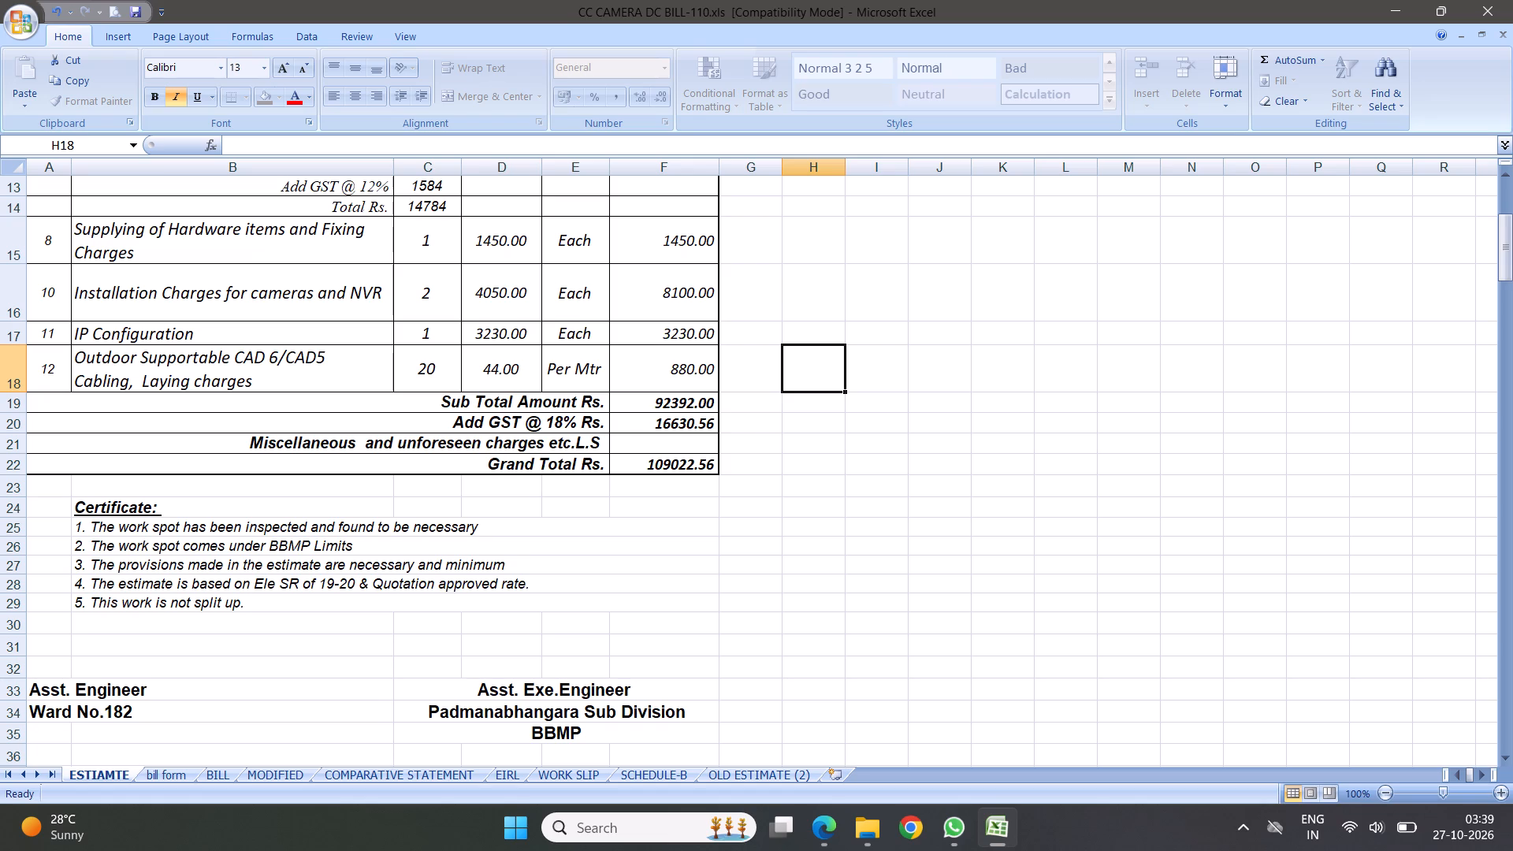
Review the descriptions and quantities of supply items 1 to 6 against the estimate's totals.
{"action": "scroll", "coordinate": [545, 371], "scroll_direction": "up", "scroll_amount": 3}
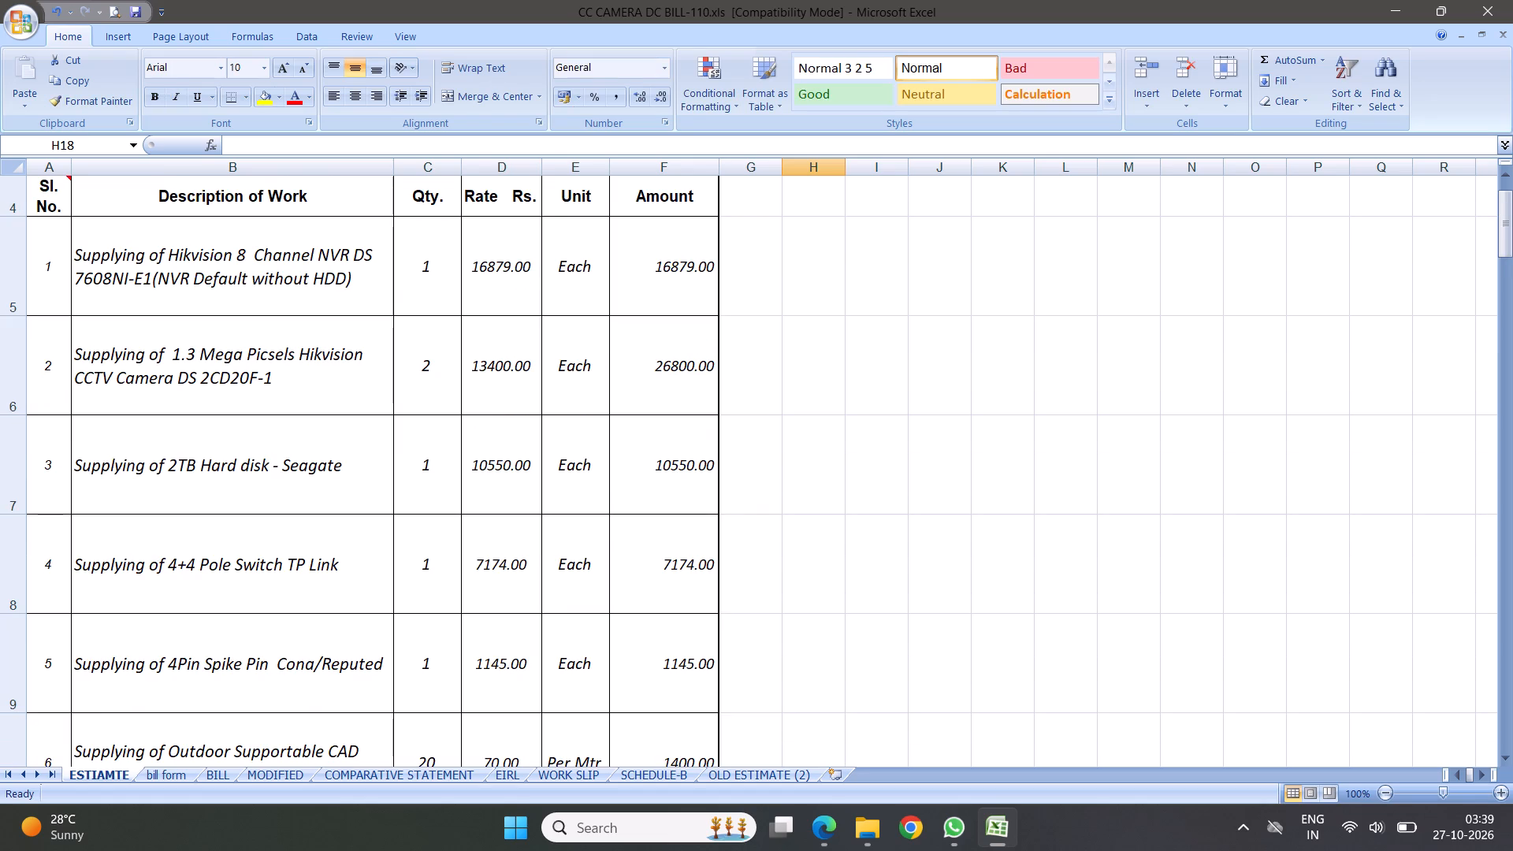
{"action": "left_click", "coordinate": [221, 555]}
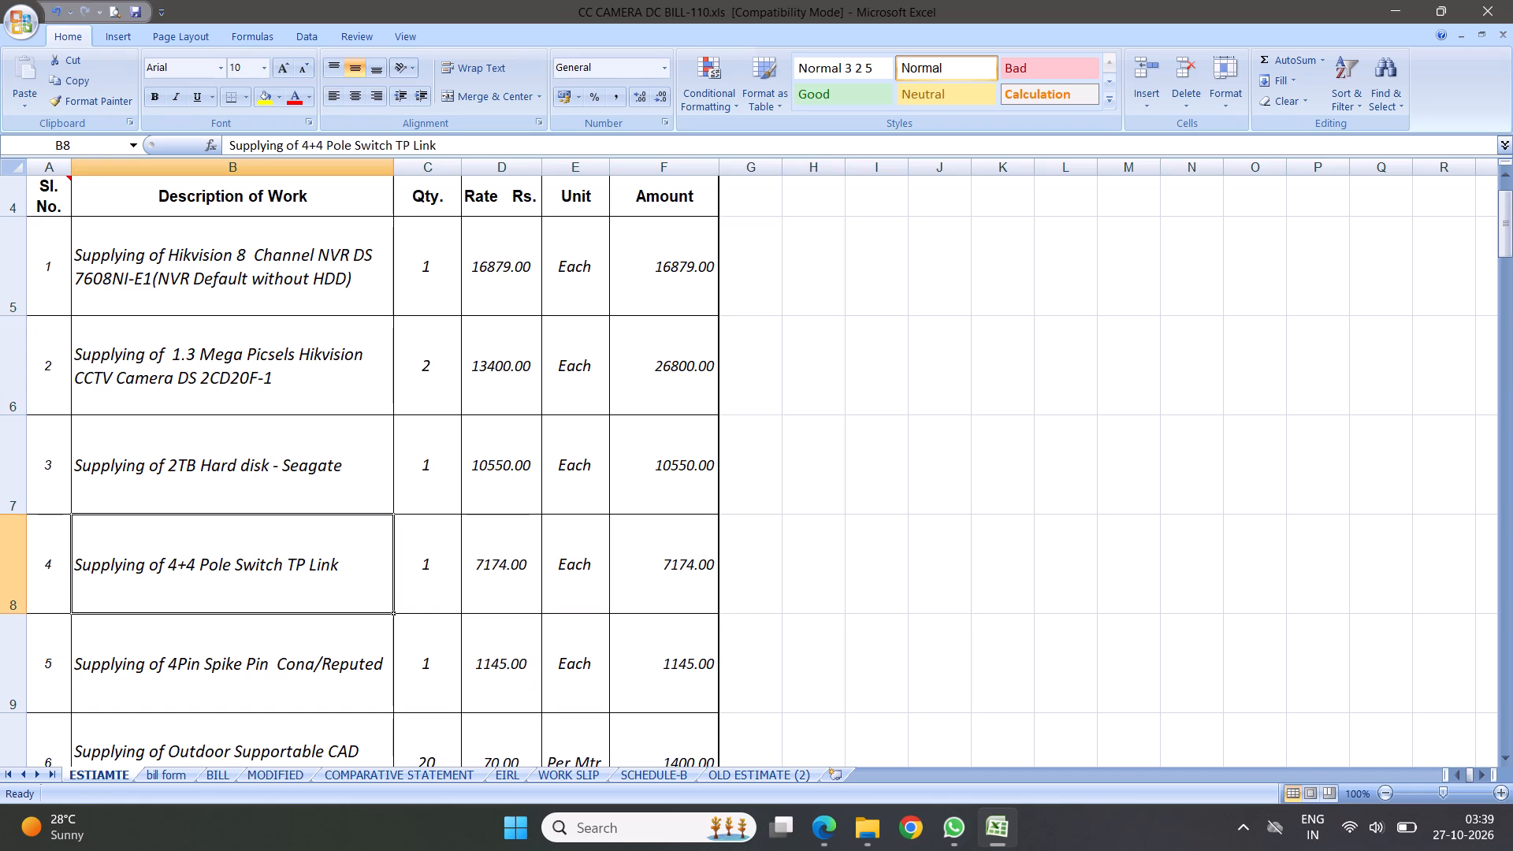
{"action": "left_click", "coordinate": [237, 681]}
{"action": "scroll", "coordinate": [359, 570], "scroll_direction": "down", "scroll_amount": 1}
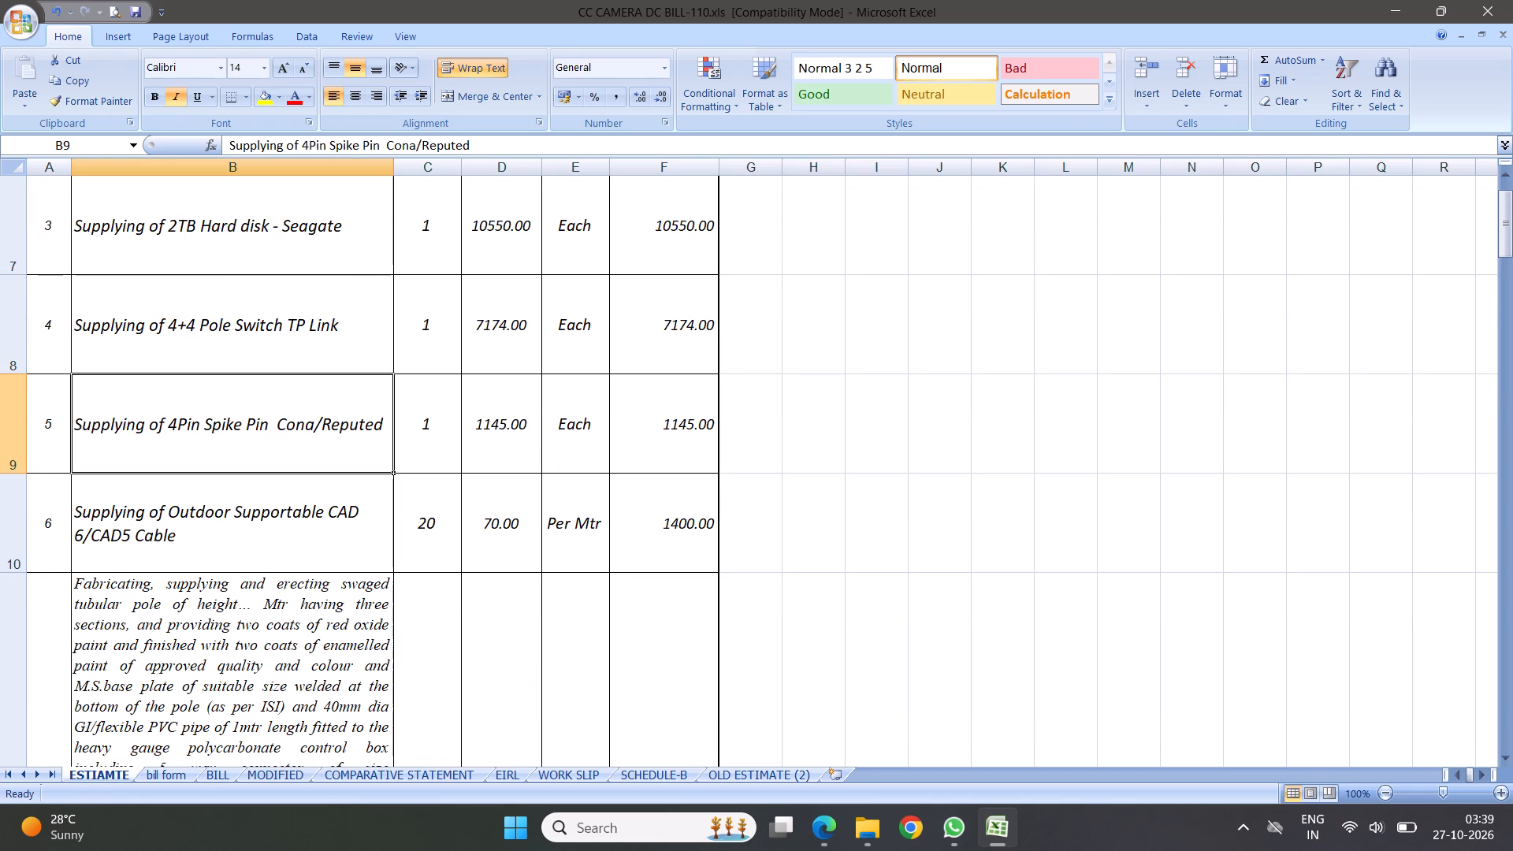
{"action": "left_click", "coordinate": [255, 543]}
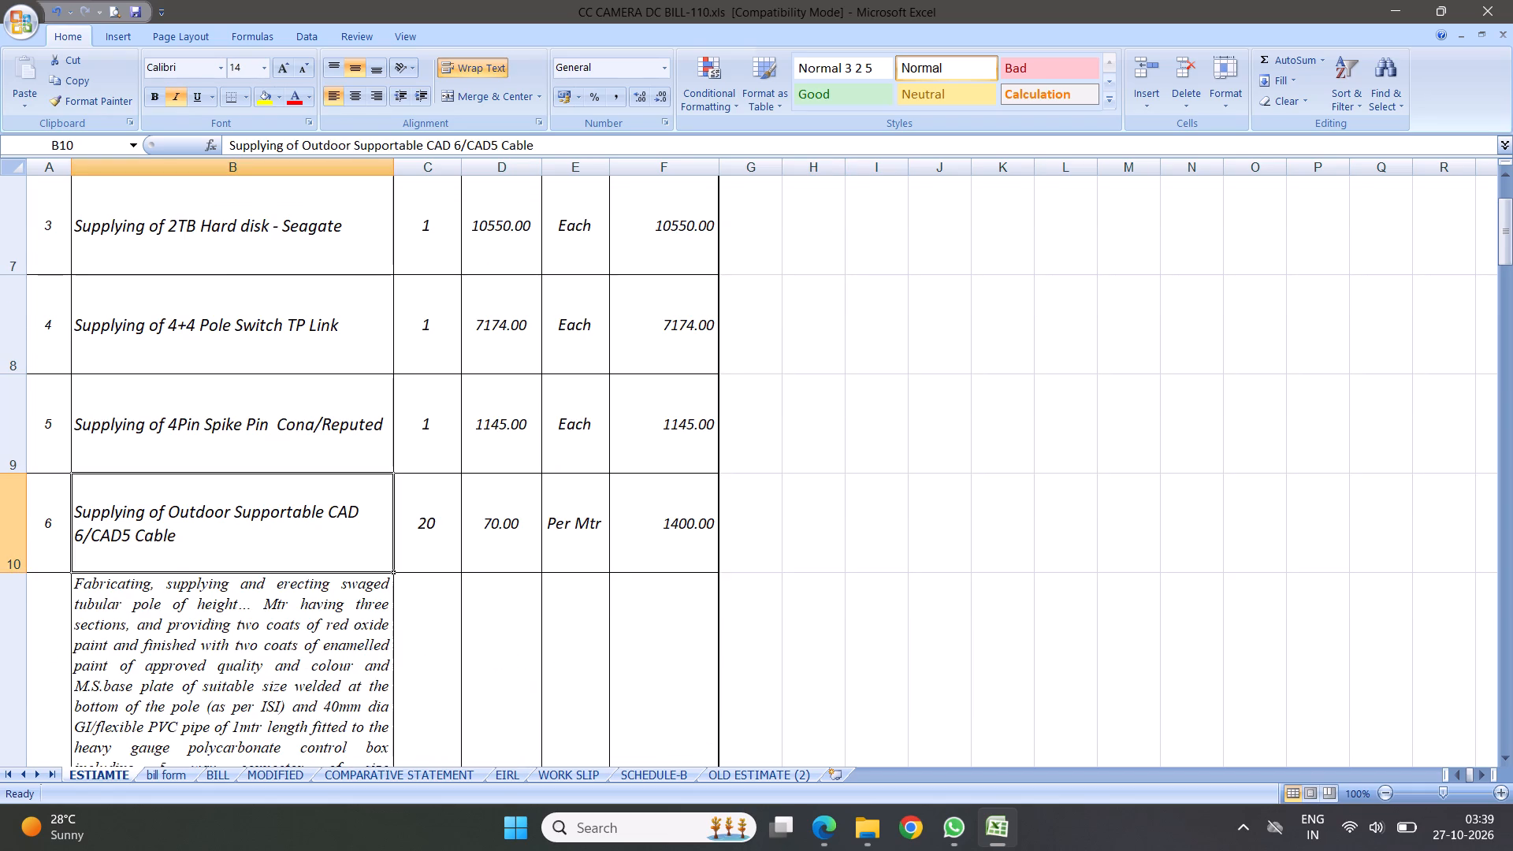
{"action": "scroll", "coordinate": [455, 481], "scroll_direction": "down", "scroll_amount": 3}
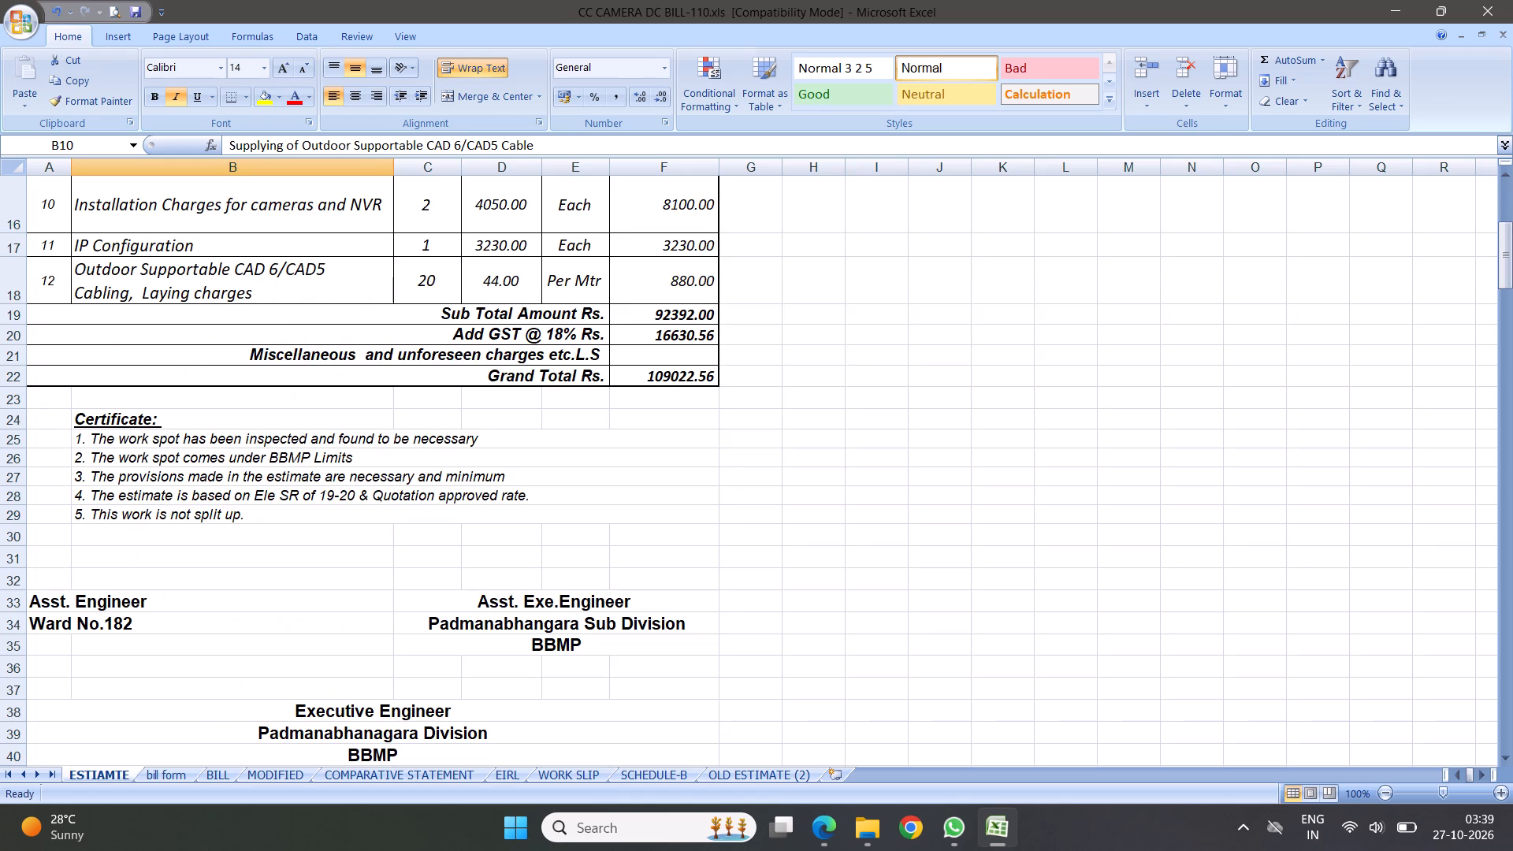
{"action": "scroll", "coordinate": [366, 403], "scroll_direction": "up", "scroll_amount": 3}
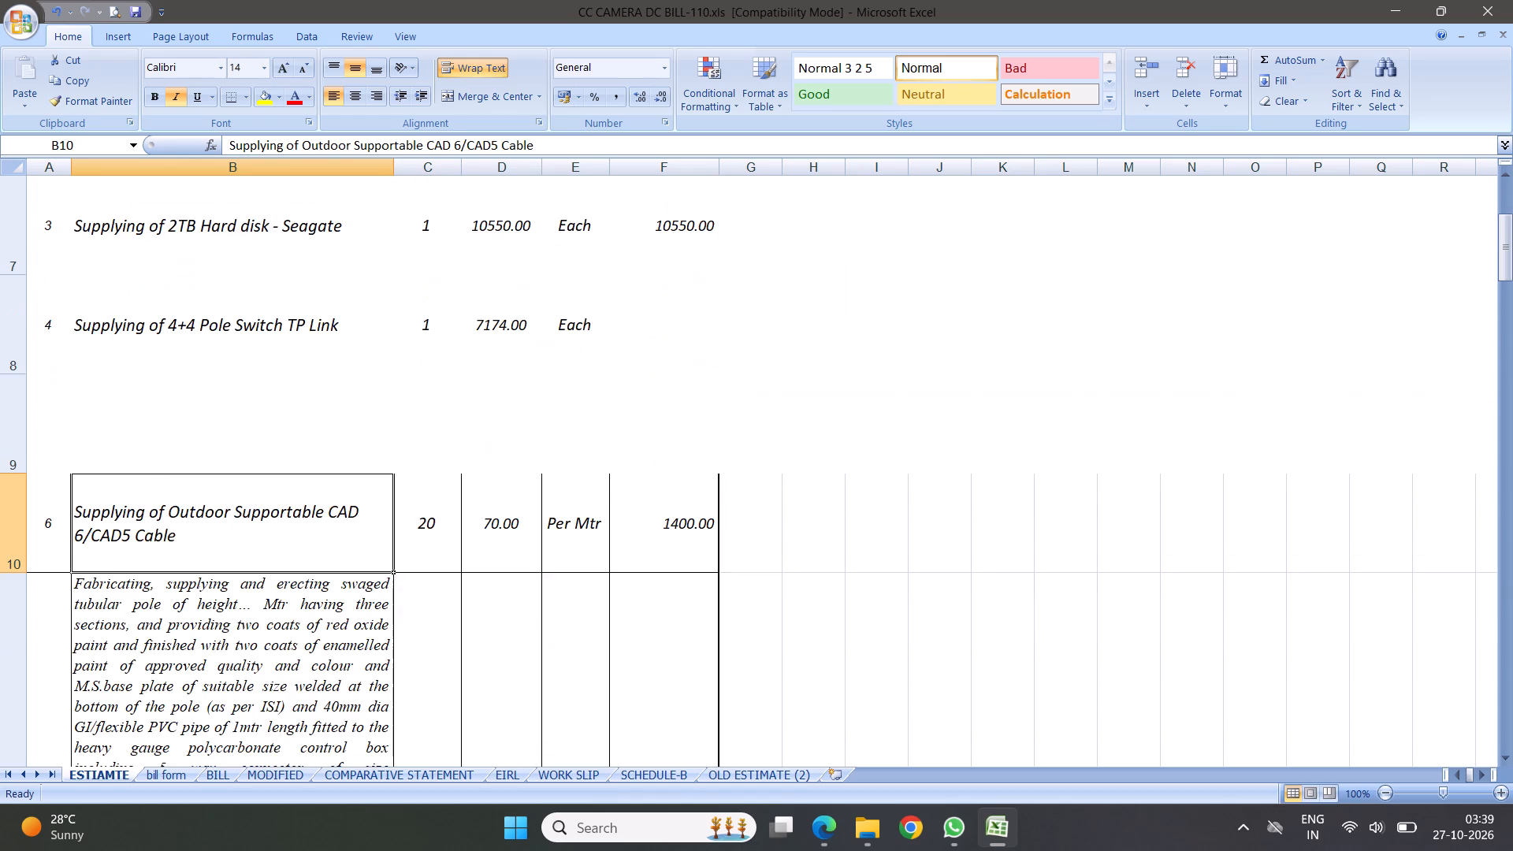
{"action": "scroll", "coordinate": [515, 406], "scroll_direction": "up", "scroll_amount": 4}
{"action": "left_click", "coordinate": [429, 398]}
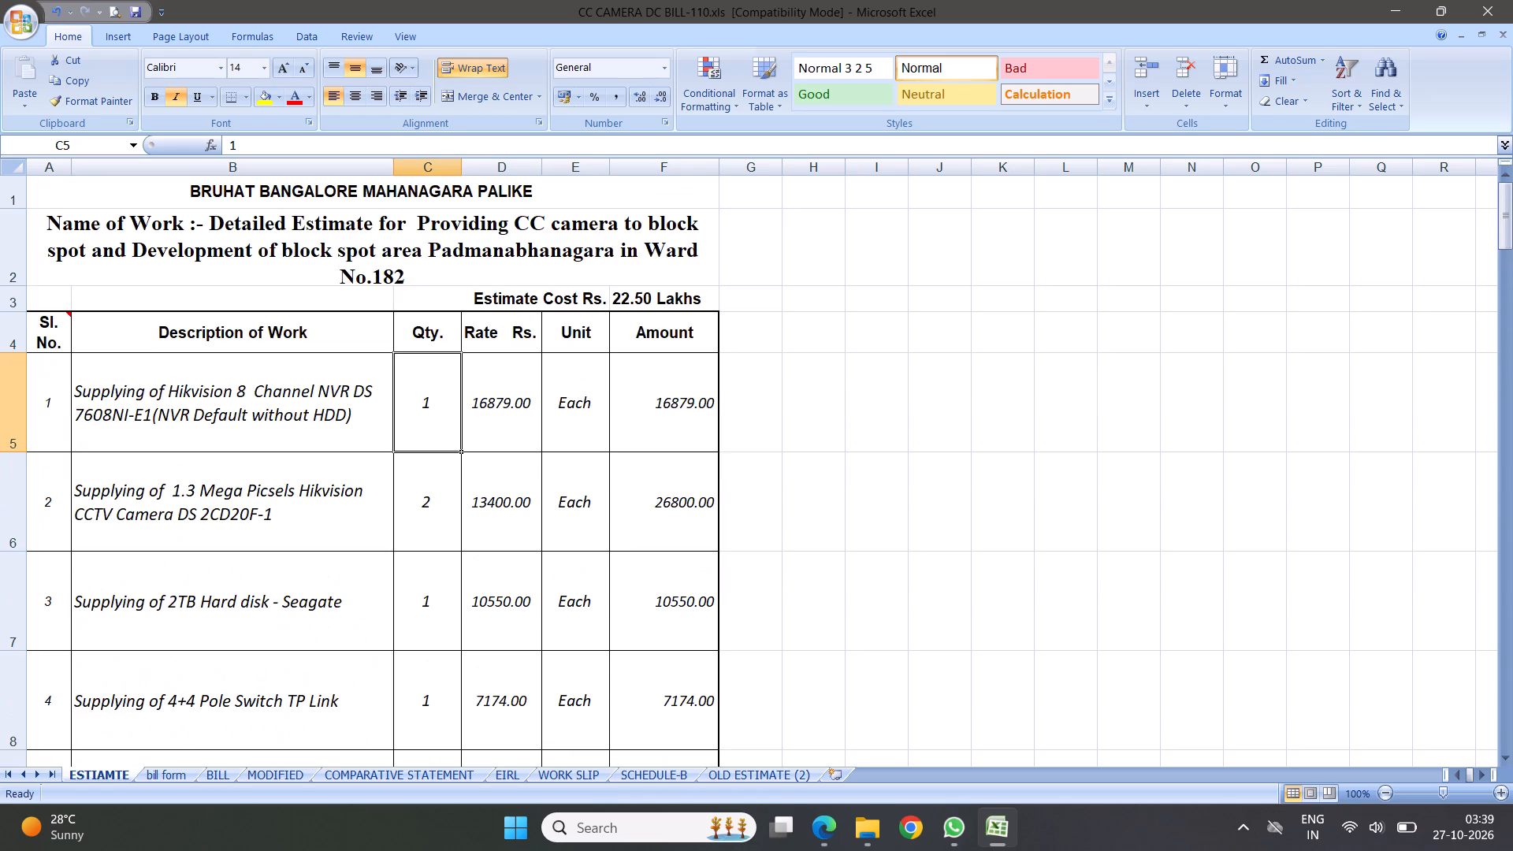
{"action": "left_click", "coordinate": [440, 580]}
{"action": "scroll", "coordinate": [515, 519], "scroll_direction": "down", "scroll_amount": 1}
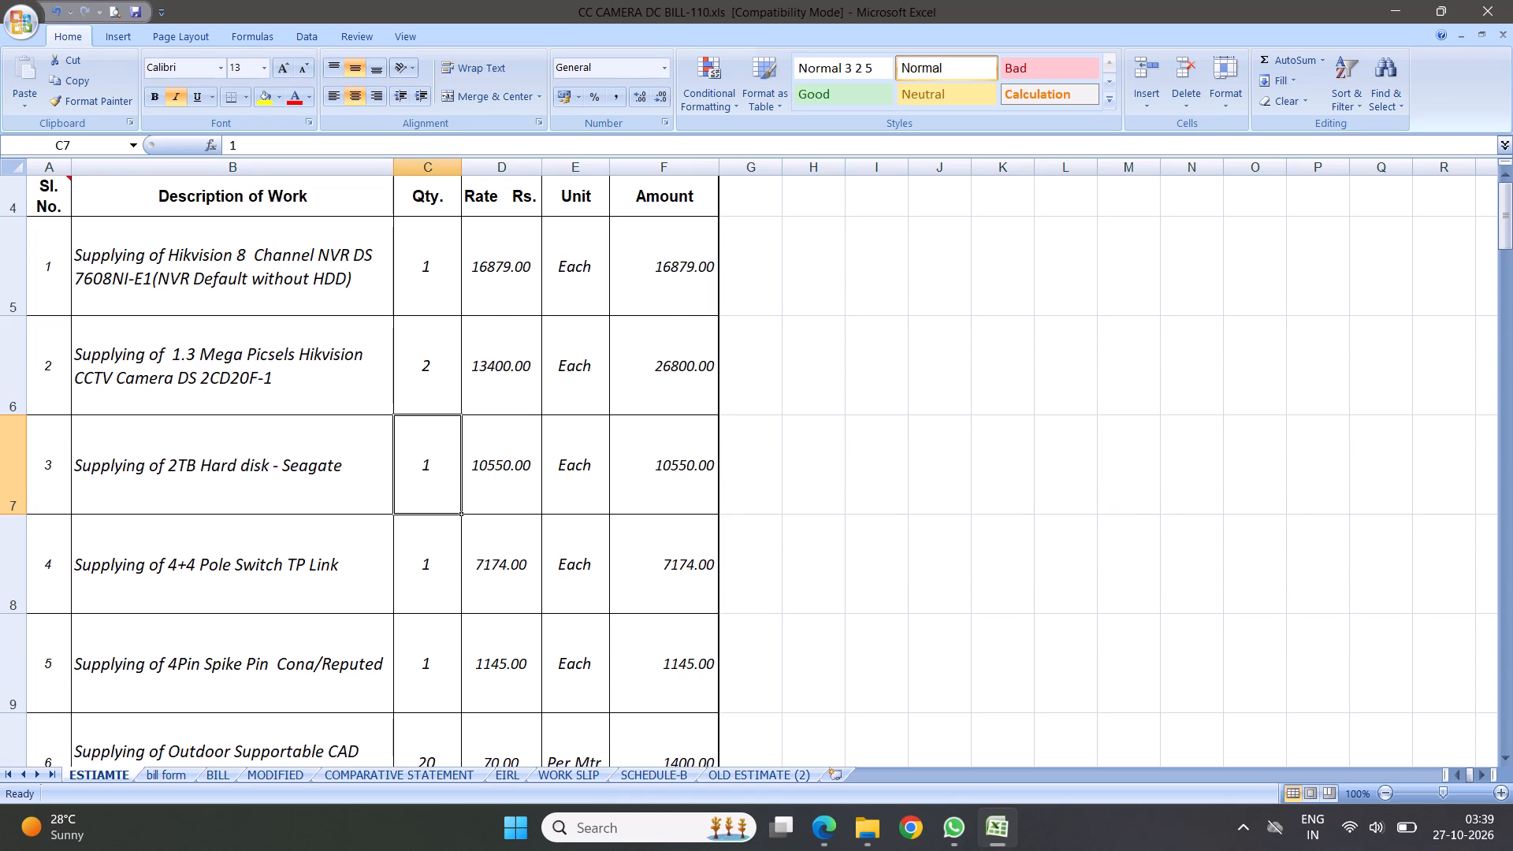
{"action": "left_click", "coordinate": [265, 560]}
{"action": "scroll", "coordinate": [342, 556], "scroll_direction": "down", "scroll_amount": 1}
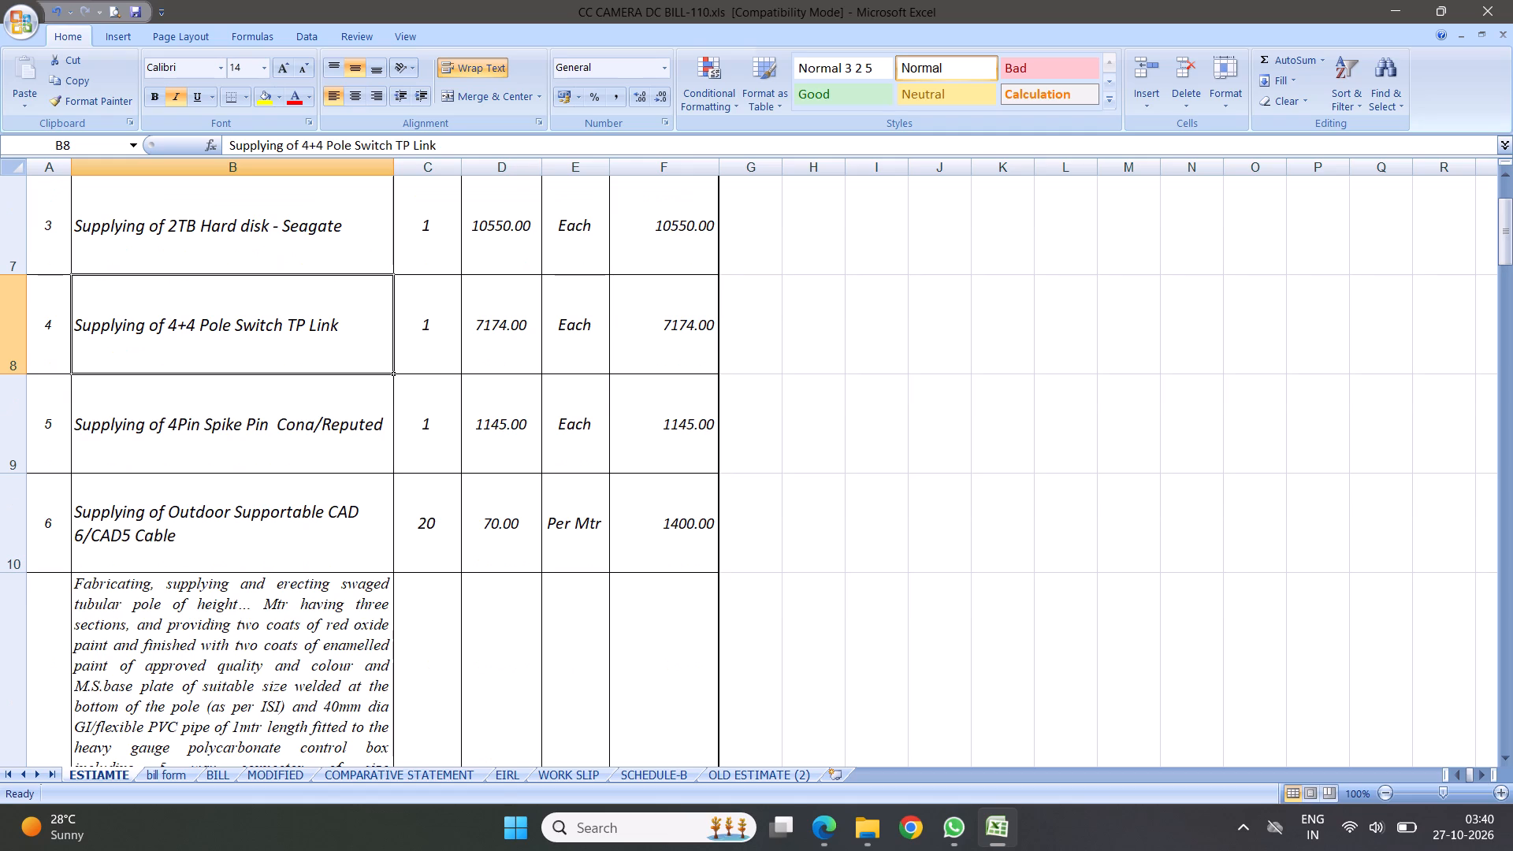
{"action": "left_click", "coordinate": [283, 425]}
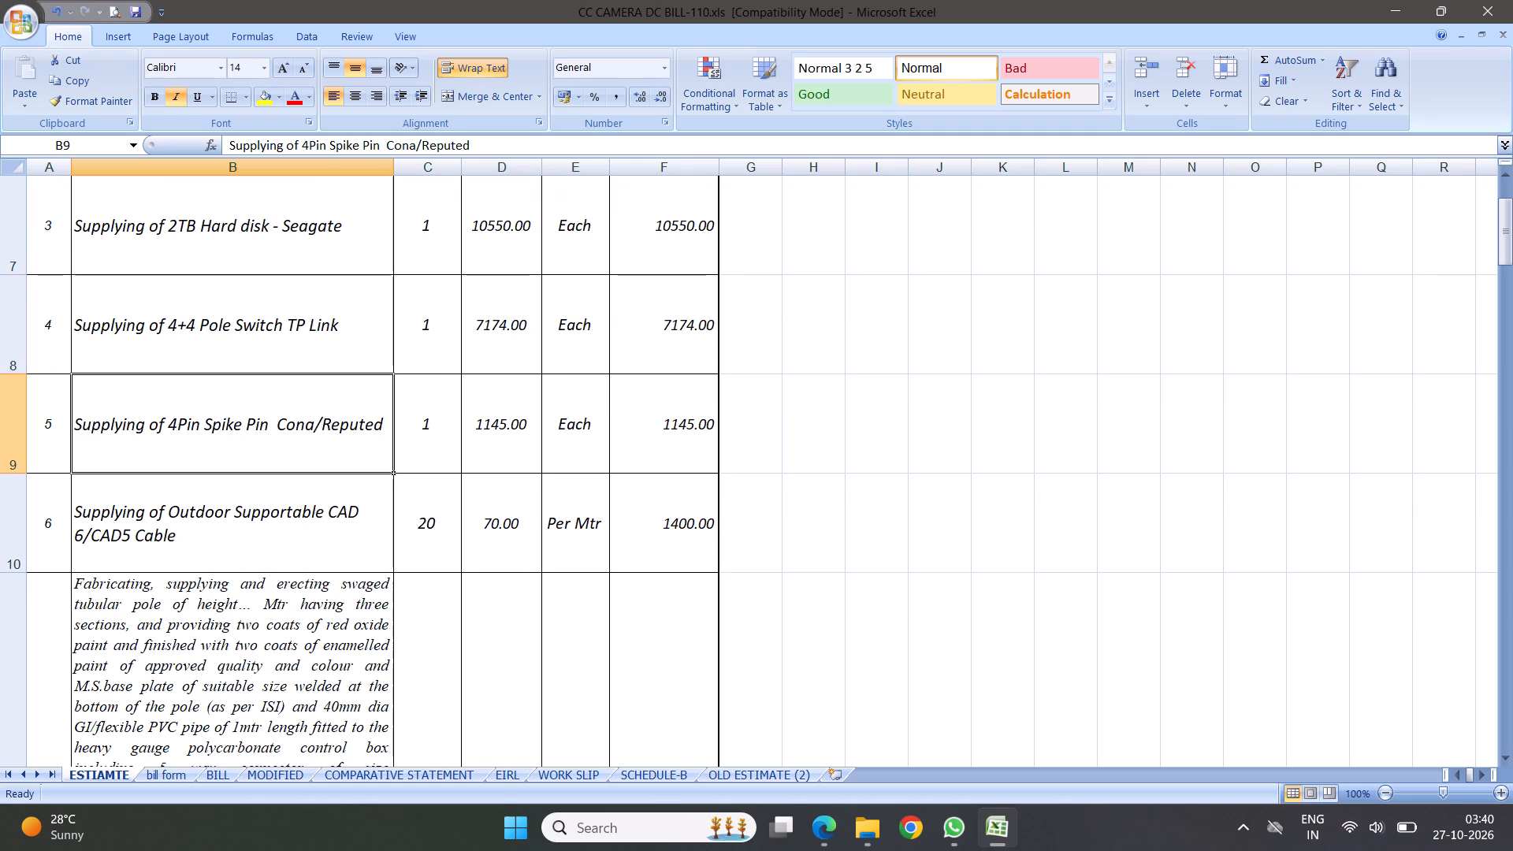
{"action": "left_click", "coordinate": [221, 338]}
{"action": "left_click", "coordinate": [279, 507]}
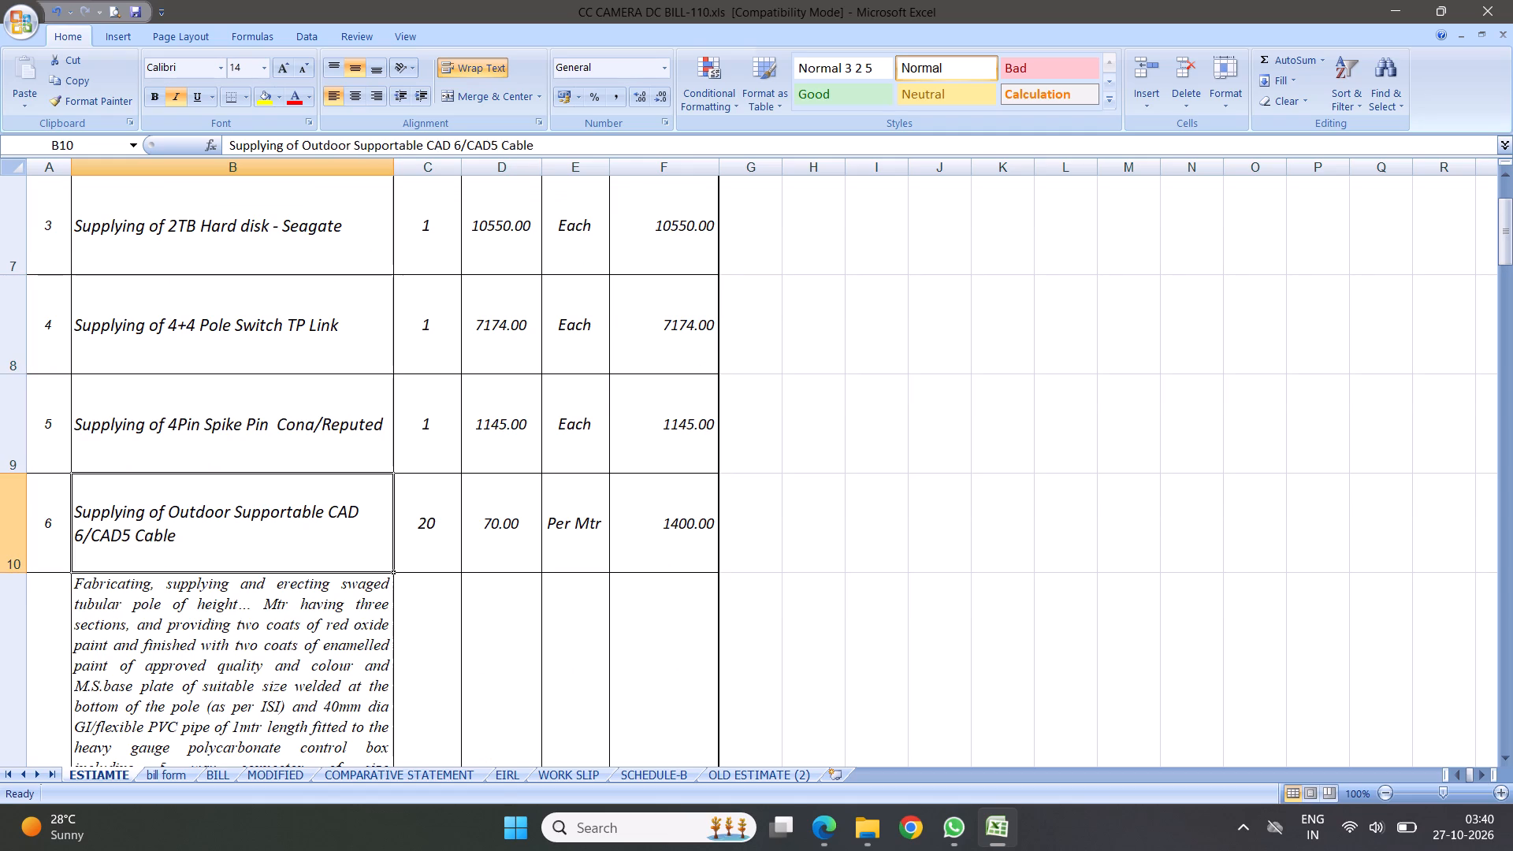
Examine the tubular pole item's description and its Add GST @ 12% row.
{"action": "scroll", "coordinate": [439, 549], "scroll_direction": "down", "scroll_amount": 2}
{"action": "scroll", "coordinate": [478, 482], "scroll_direction": "up", "scroll_amount": 1}
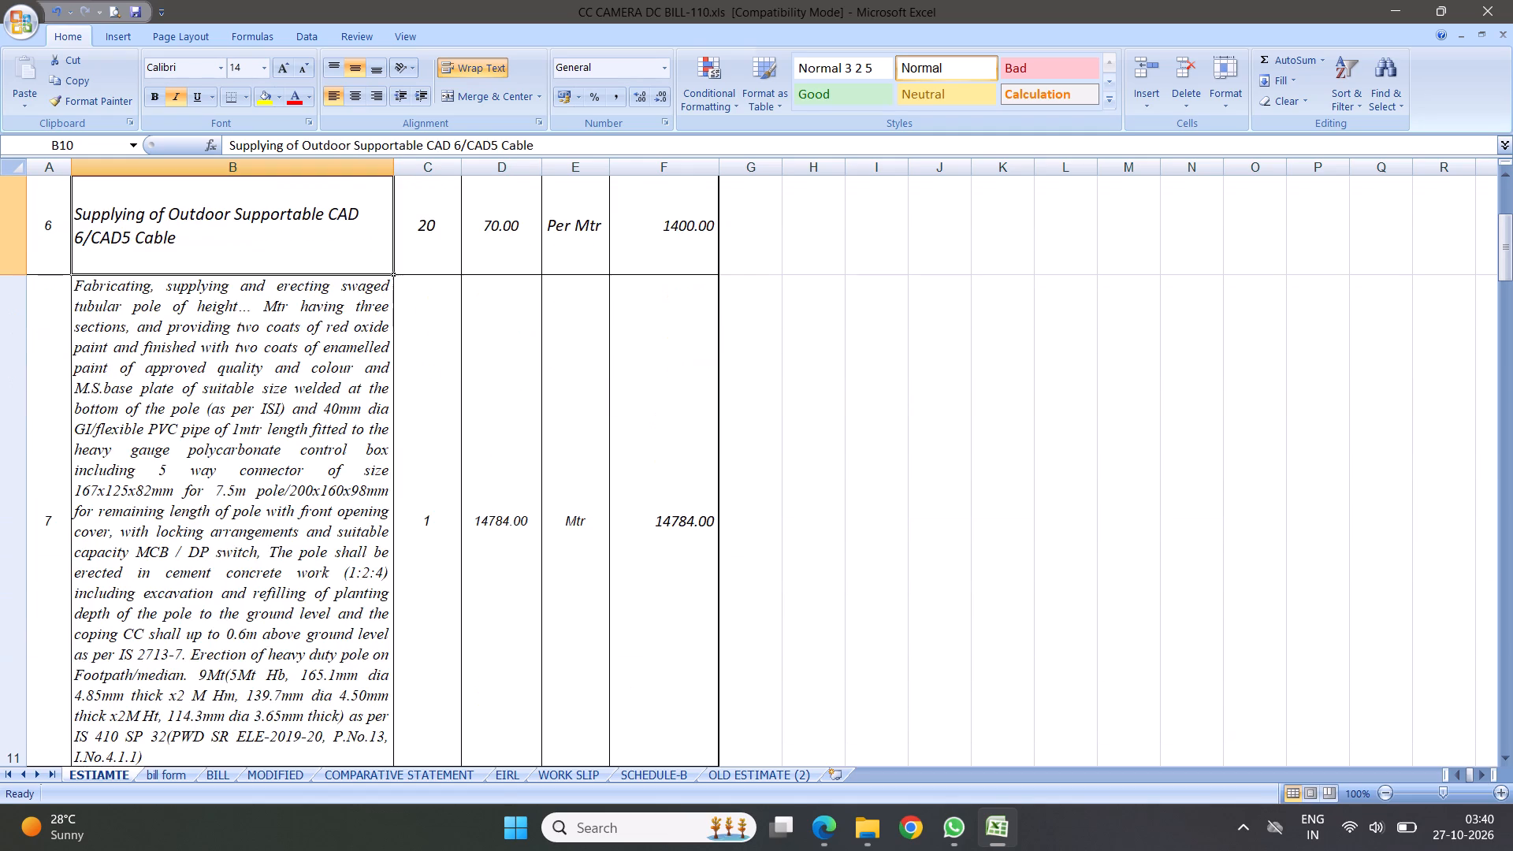
{"action": "scroll", "coordinate": [538, 506], "scroll_direction": "down", "scroll_amount": 1}
{"action": "left_click", "coordinate": [348, 177]}
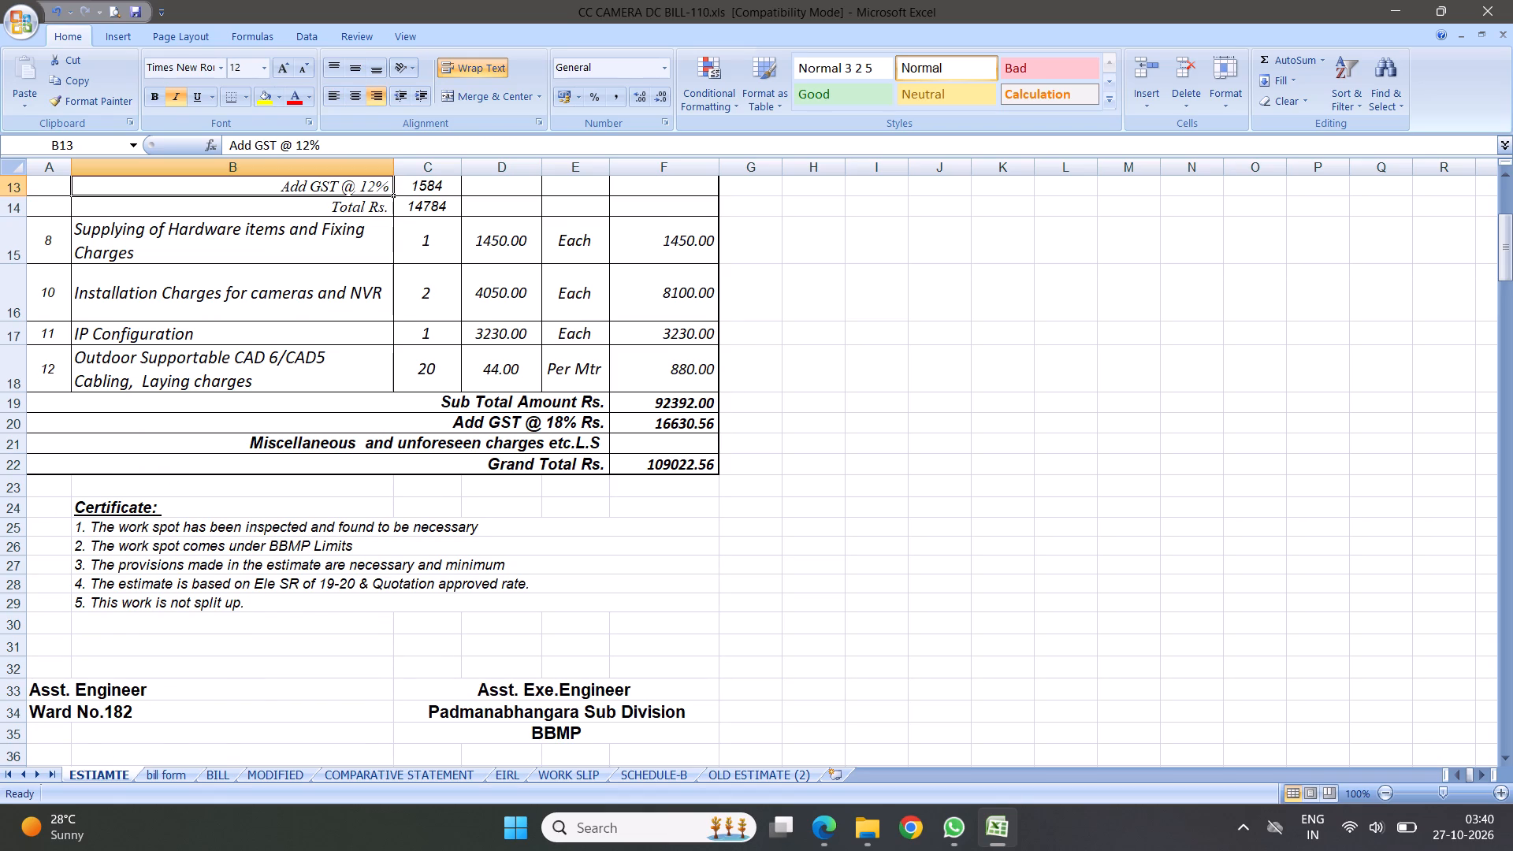
{"action": "scroll", "coordinate": [372, 341], "scroll_direction": "up", "scroll_amount": 1}
{"action": "left_click", "coordinate": [309, 543]}
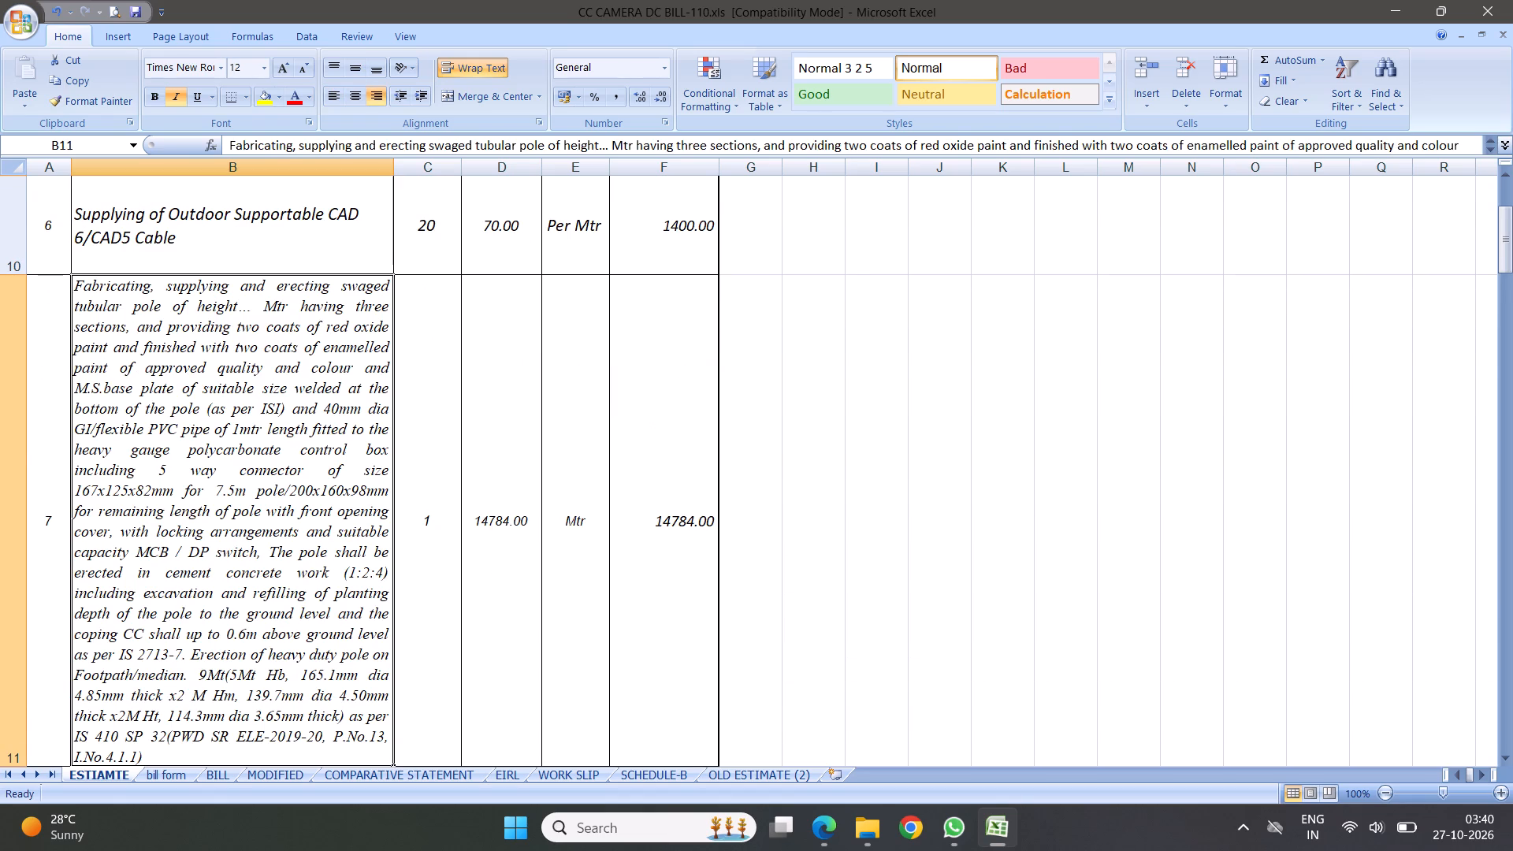
{"action": "scroll", "coordinate": [392, 493], "scroll_direction": "down", "scroll_amount": 2}
{"action": "scroll", "coordinate": [414, 404], "scroll_direction": "up", "scroll_amount": 2}
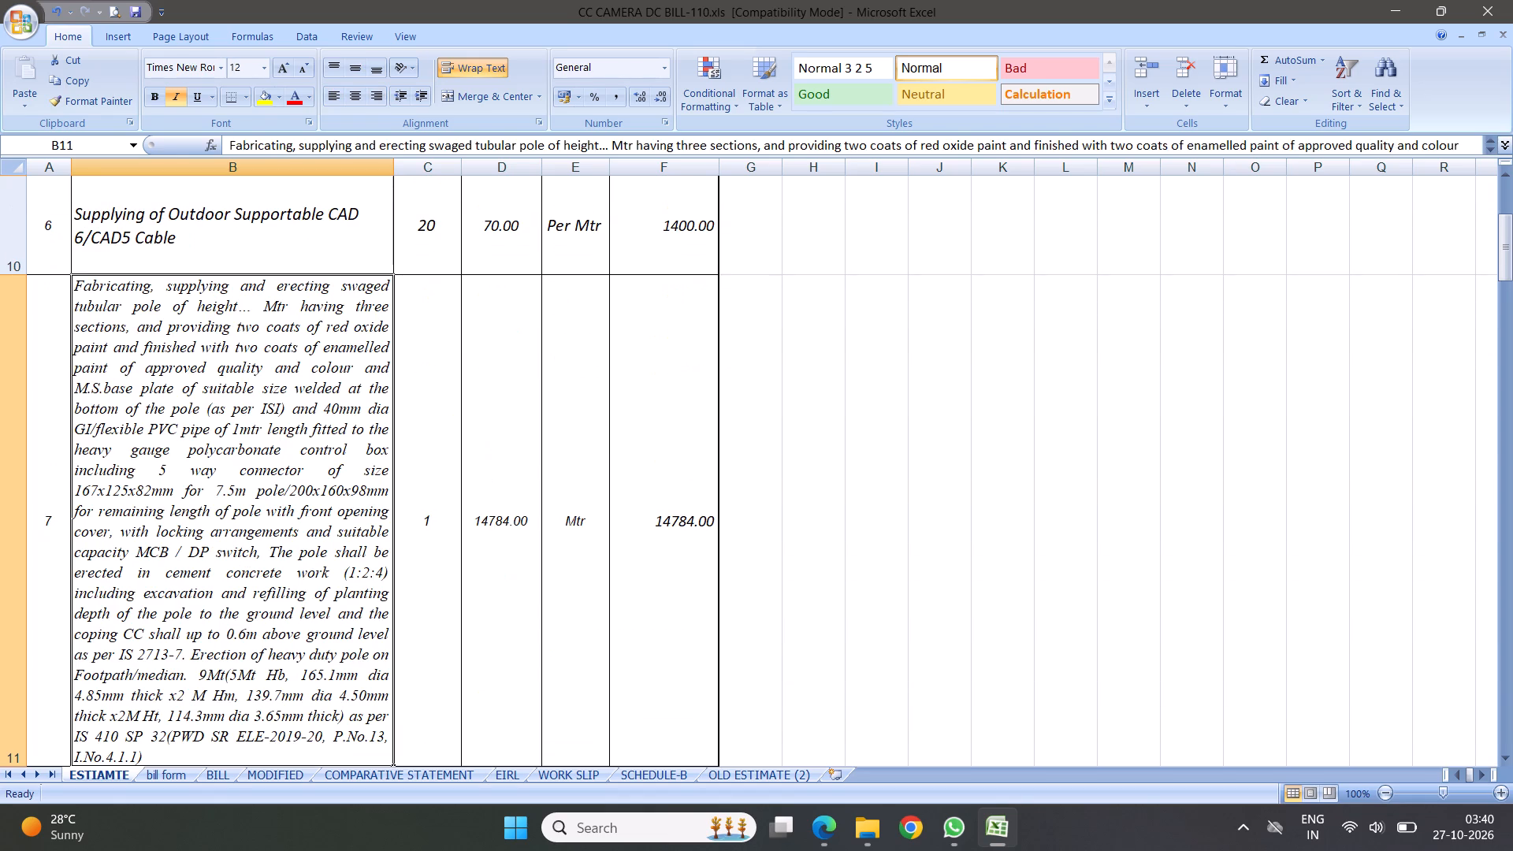
Format the pole item's SR rate, GST and total figures with two decimals and shrink them to fit their cells.
{"action": "left_click", "coordinate": [336, 576]}
{"action": "key", "text": "Down"}
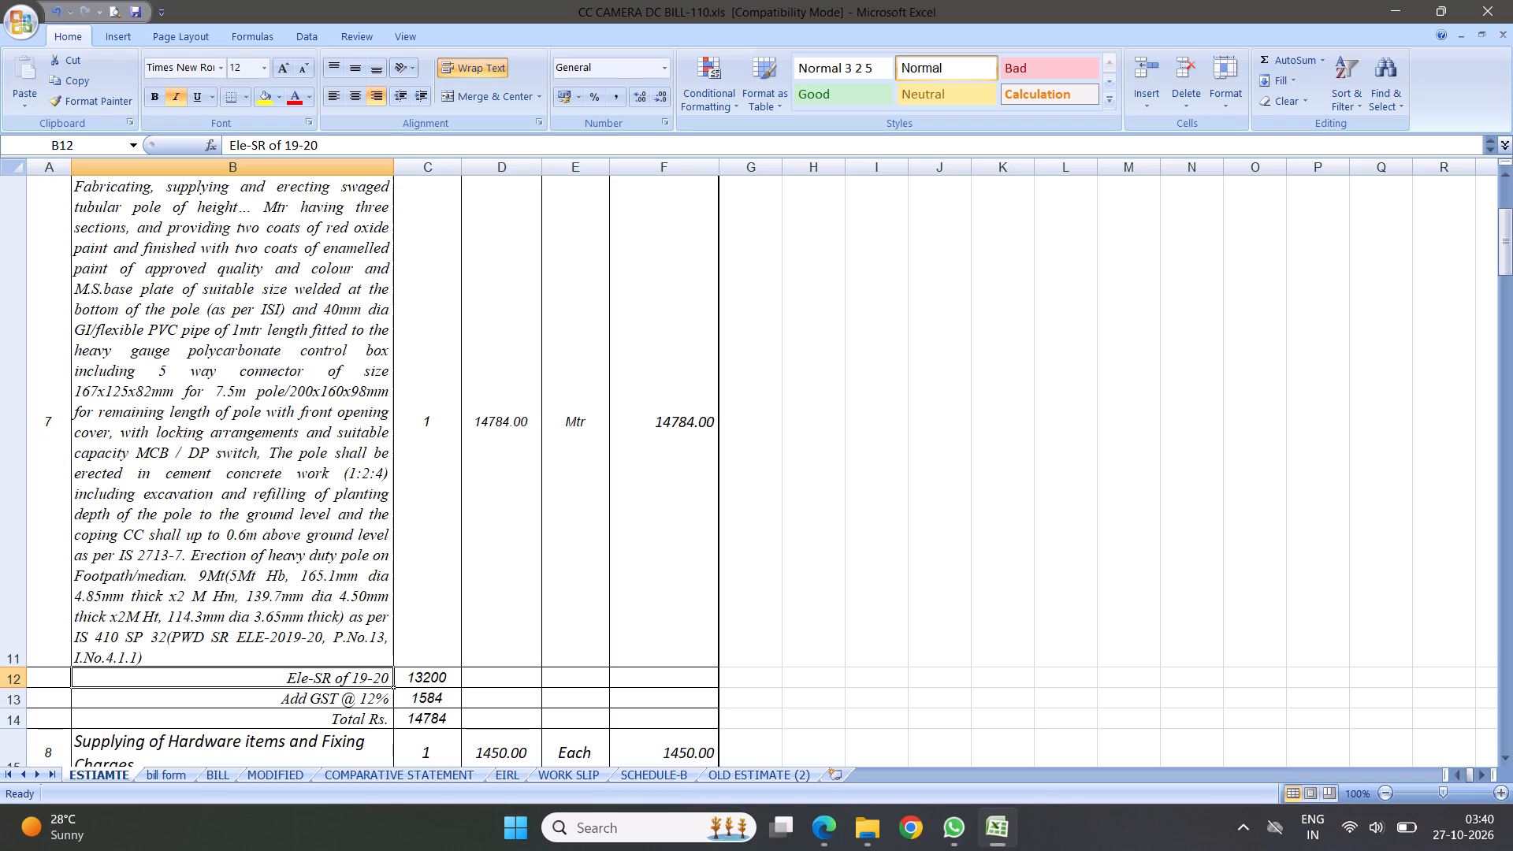
{"action": "left_click", "coordinate": [548, 603]}
{"action": "left_click", "coordinate": [217, 555]}
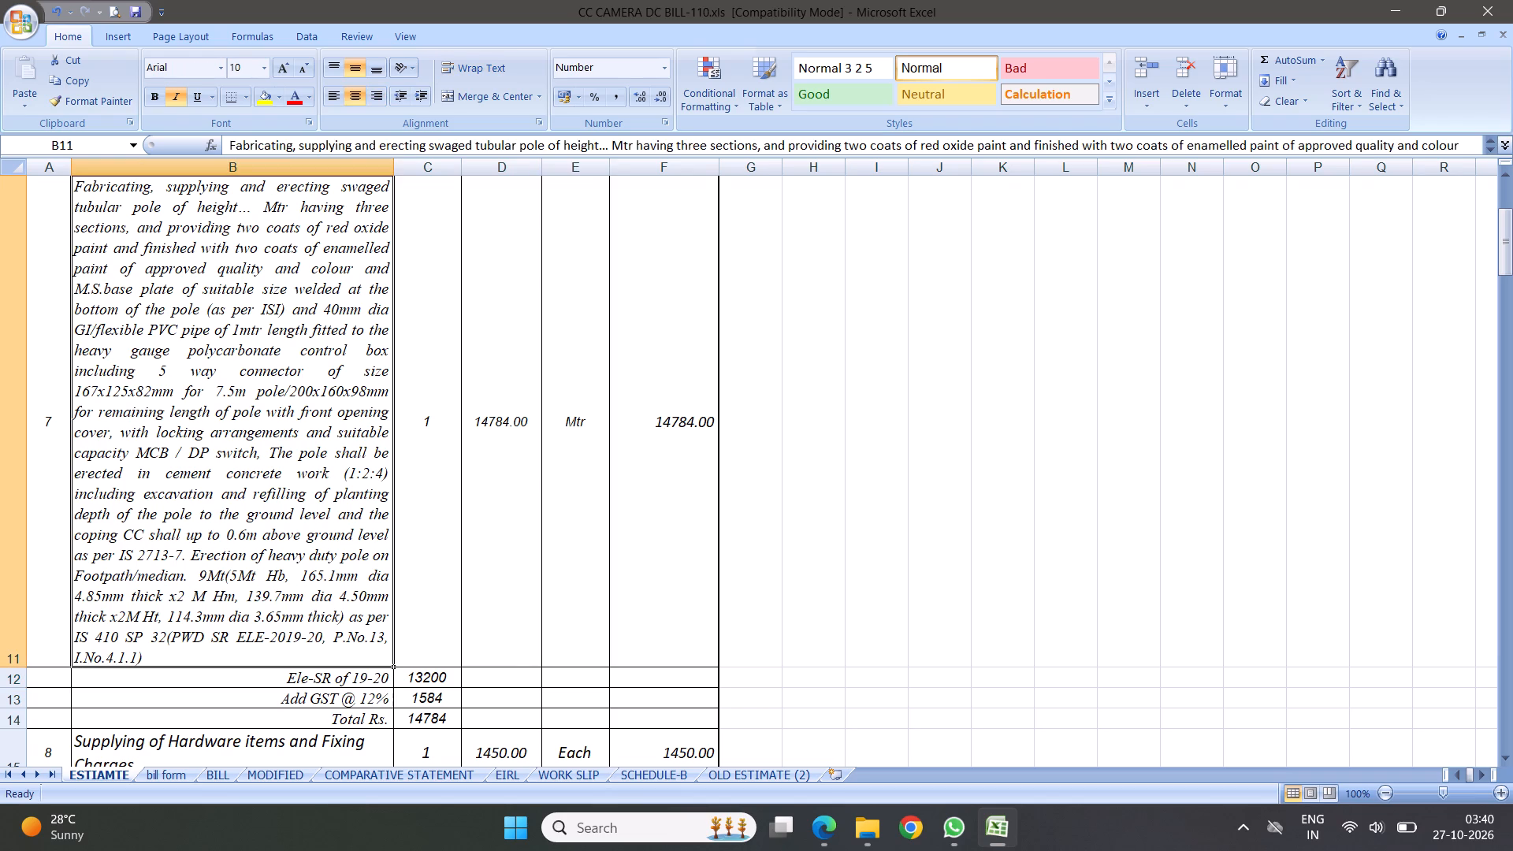
{"action": "left_click_drag", "start_coordinate": [433, 678], "coordinate": [427, 718]}
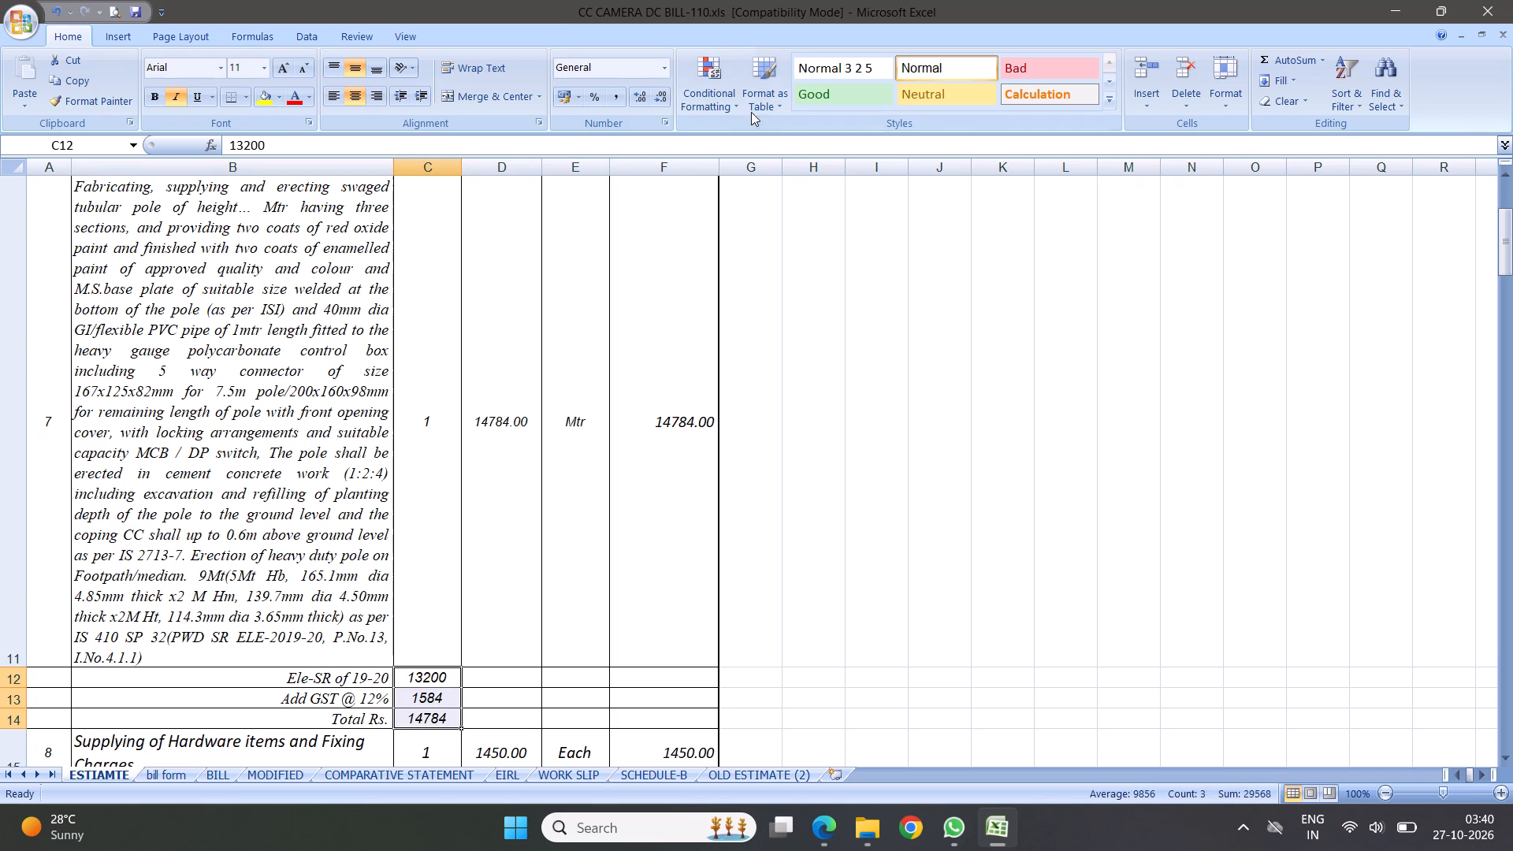
{"action": "double_click", "coordinate": [636, 96]}
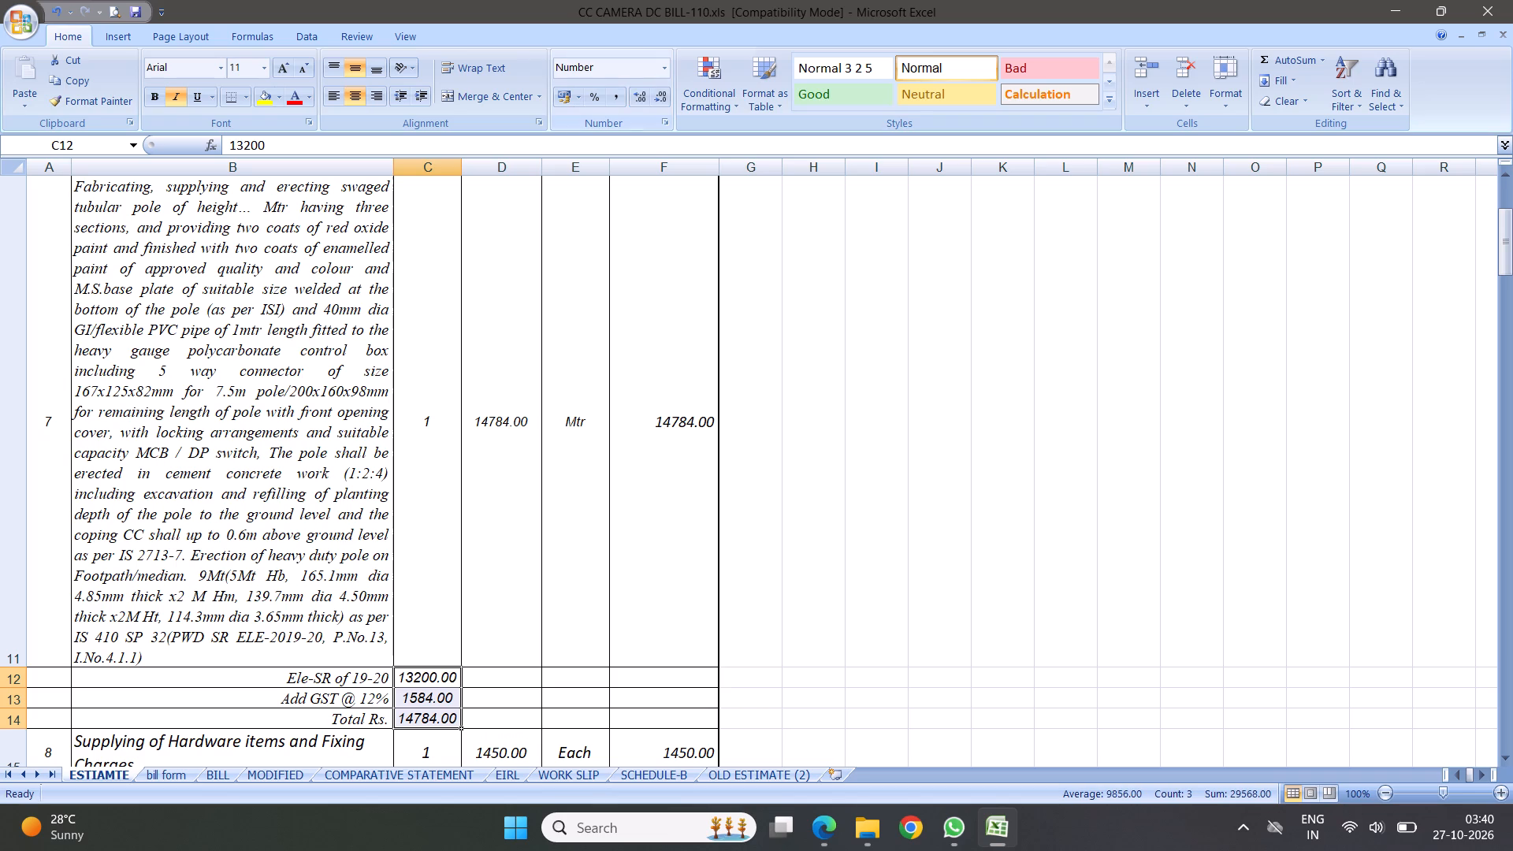
{"action": "right_click", "coordinate": [436, 693]}
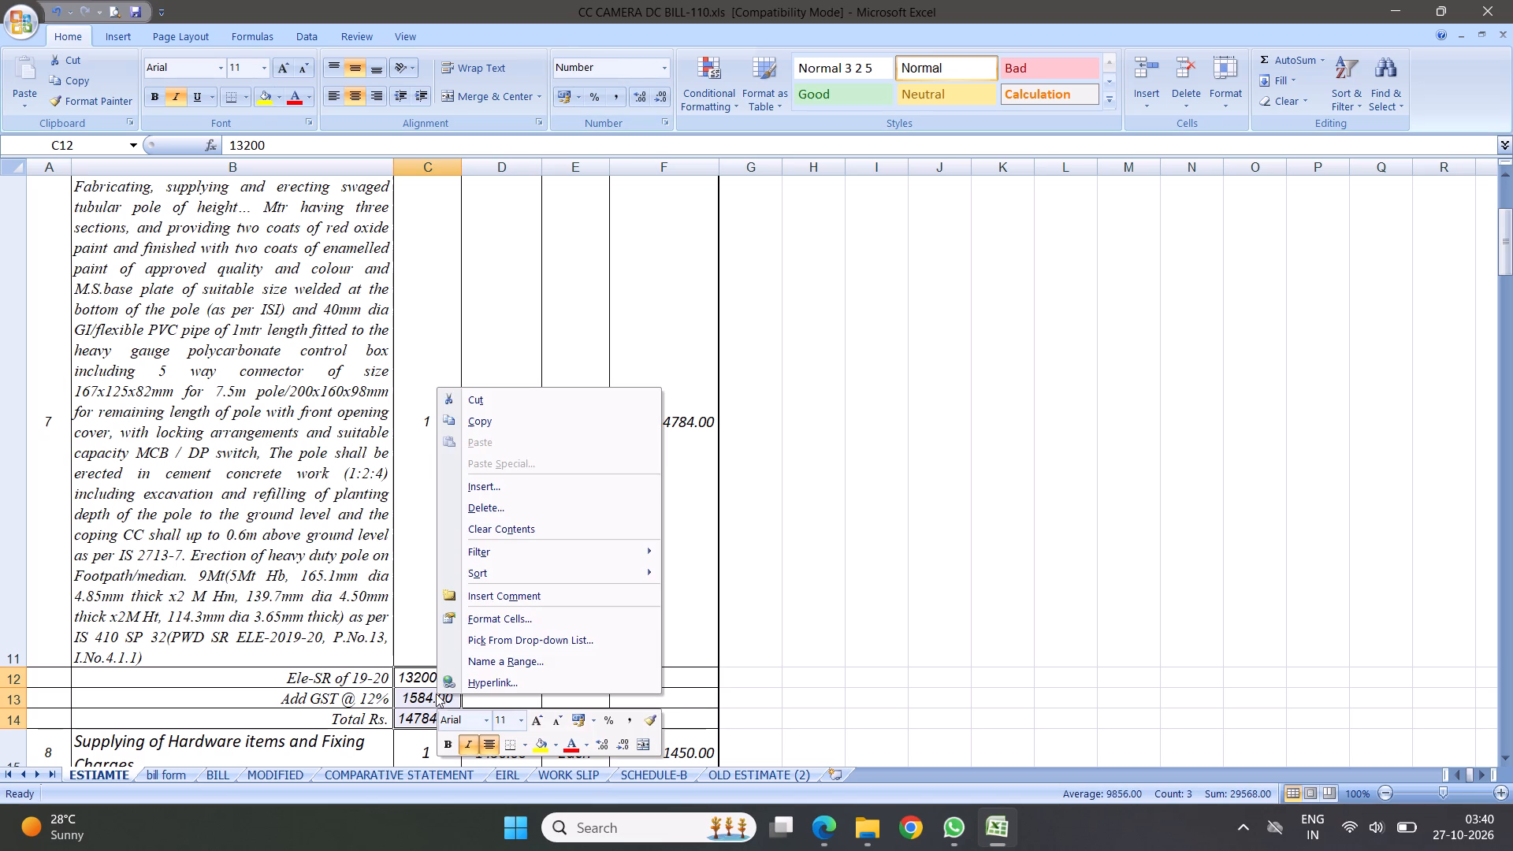
{"action": "left_click", "coordinate": [516, 619]}
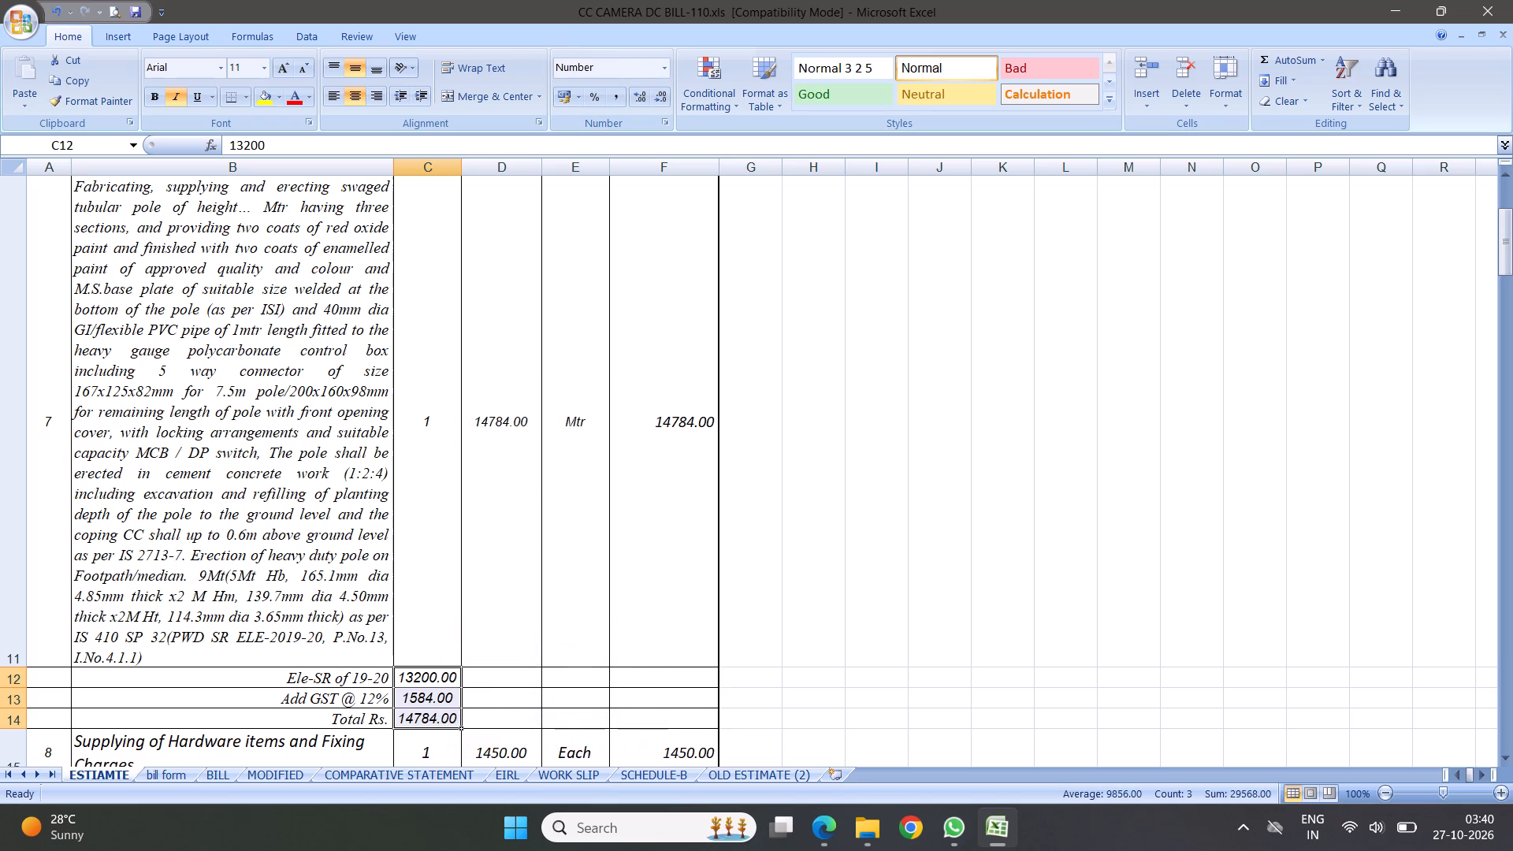
{"action": "left_click", "coordinate": [362, 395]}
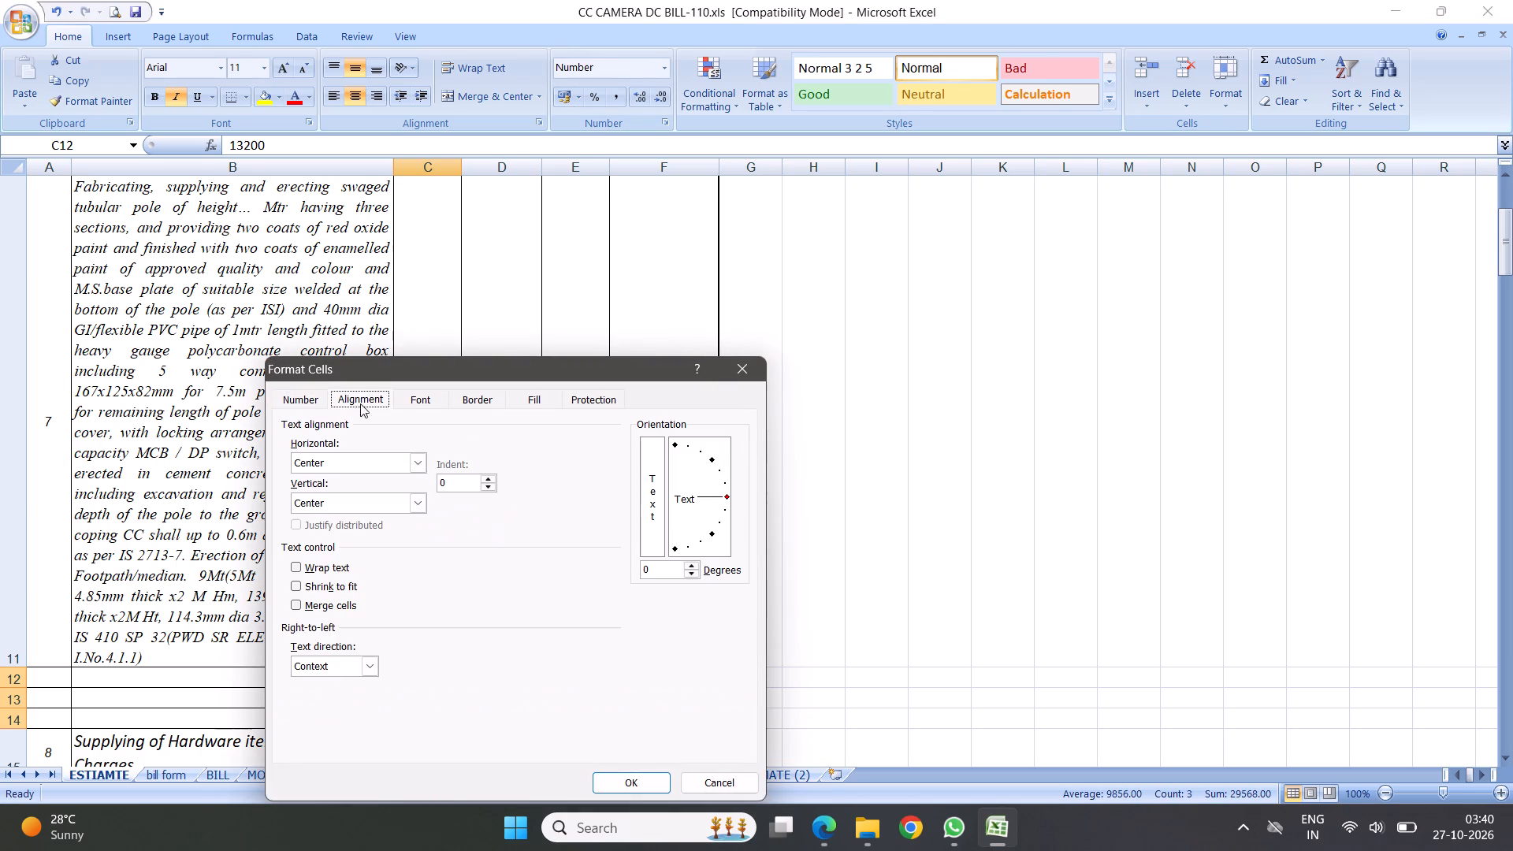
{"action": "left_click", "coordinate": [303, 584]}
{"action": "left_click", "coordinate": [630, 779]}
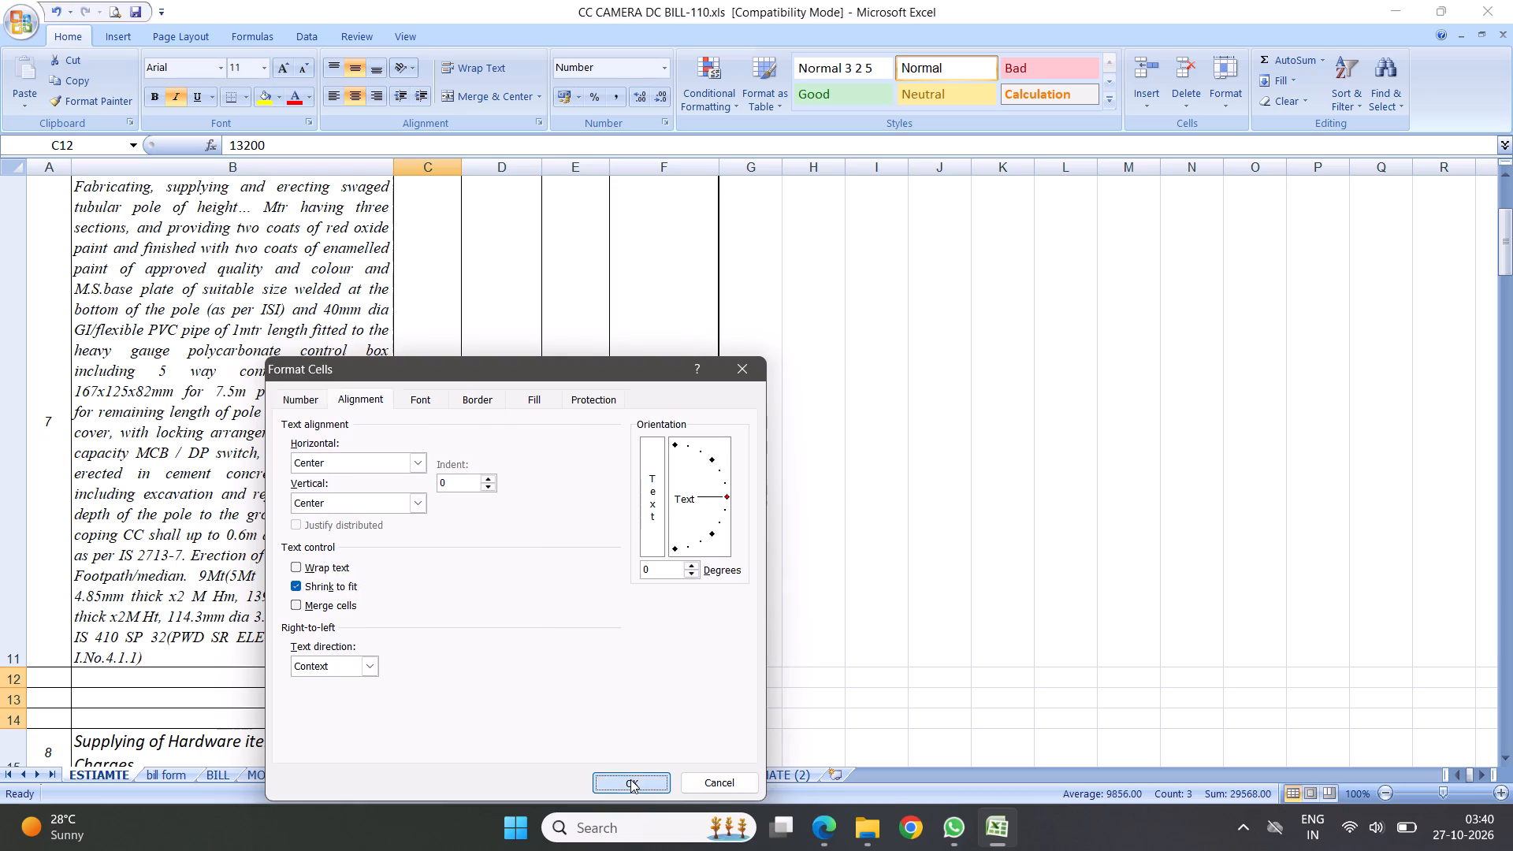
Set the quantity of Supplying of Outdoor Supportable CAD 6/CAD5 Cable to 10.
{"action": "scroll", "coordinate": [399, 577], "scroll_direction": "down", "scroll_amount": 2}
{"action": "scroll", "coordinate": [416, 463], "scroll_direction": "up", "scroll_amount": 1}
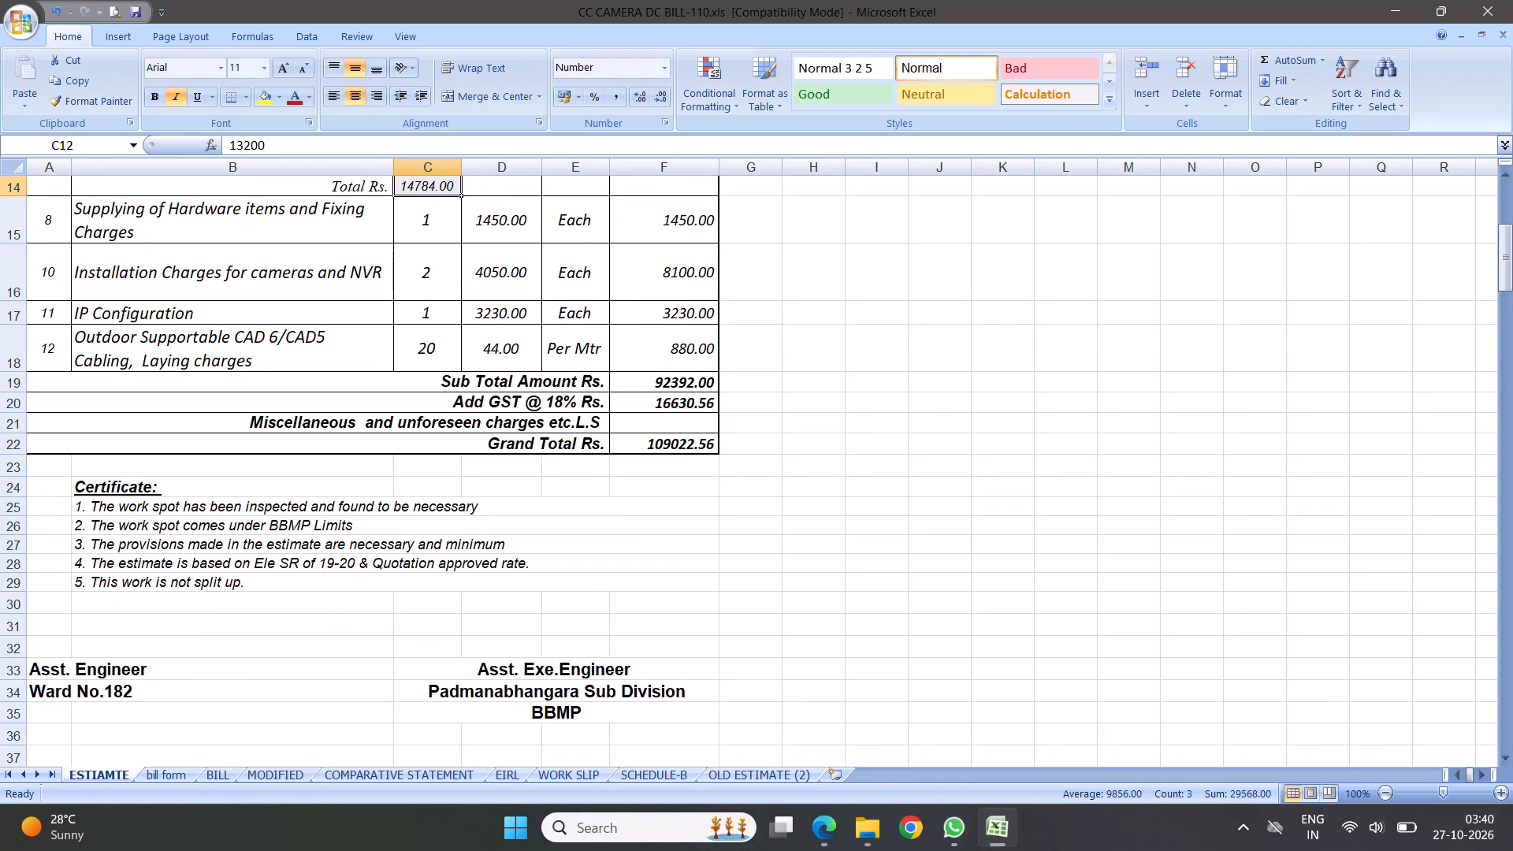
{"action": "left_click", "coordinate": [303, 207]}
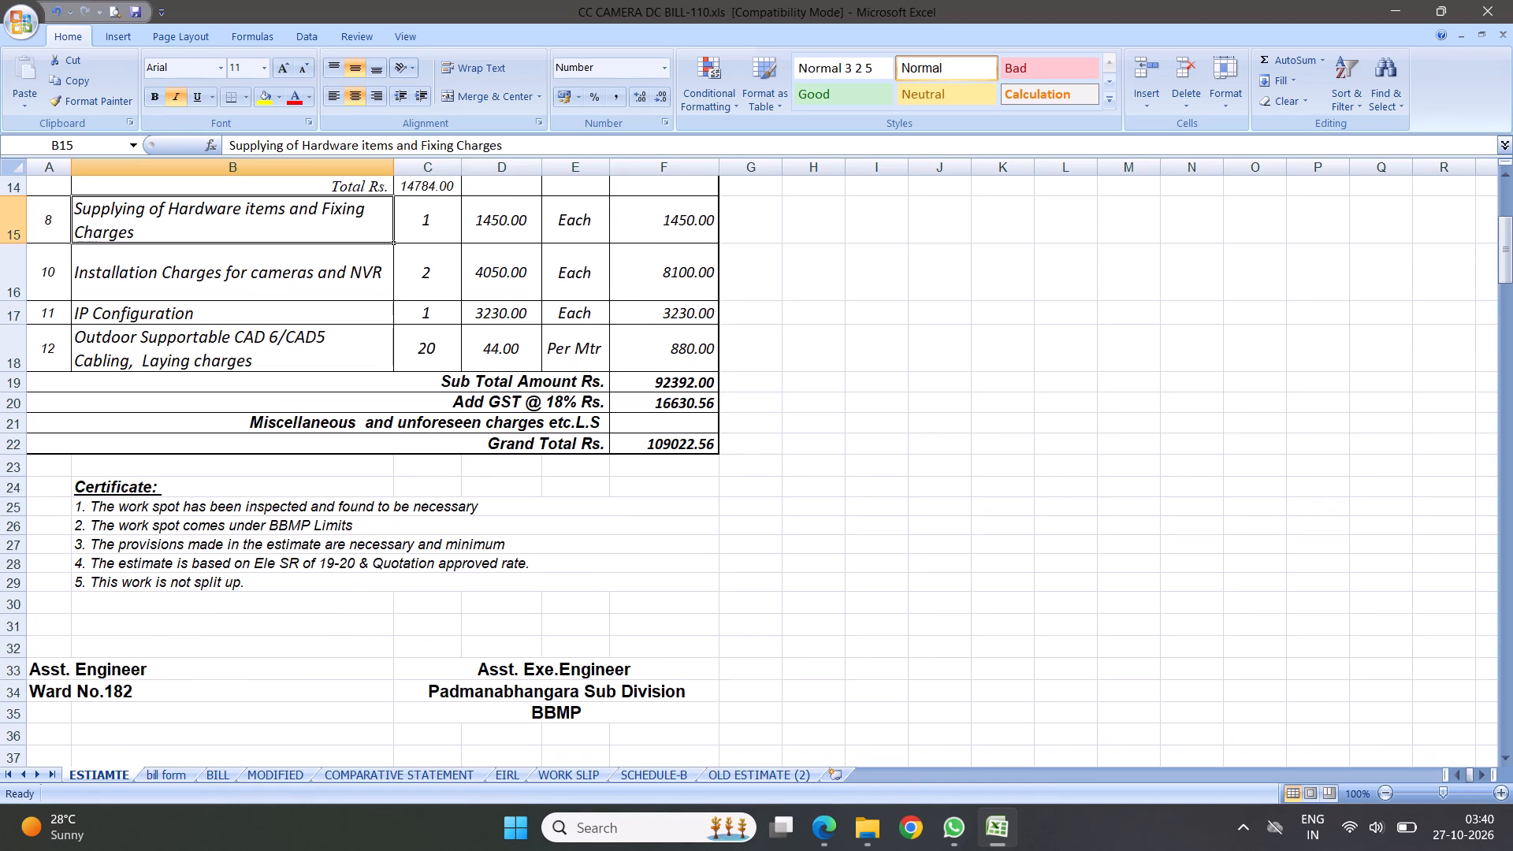
{"action": "left_click", "coordinate": [428, 348]}
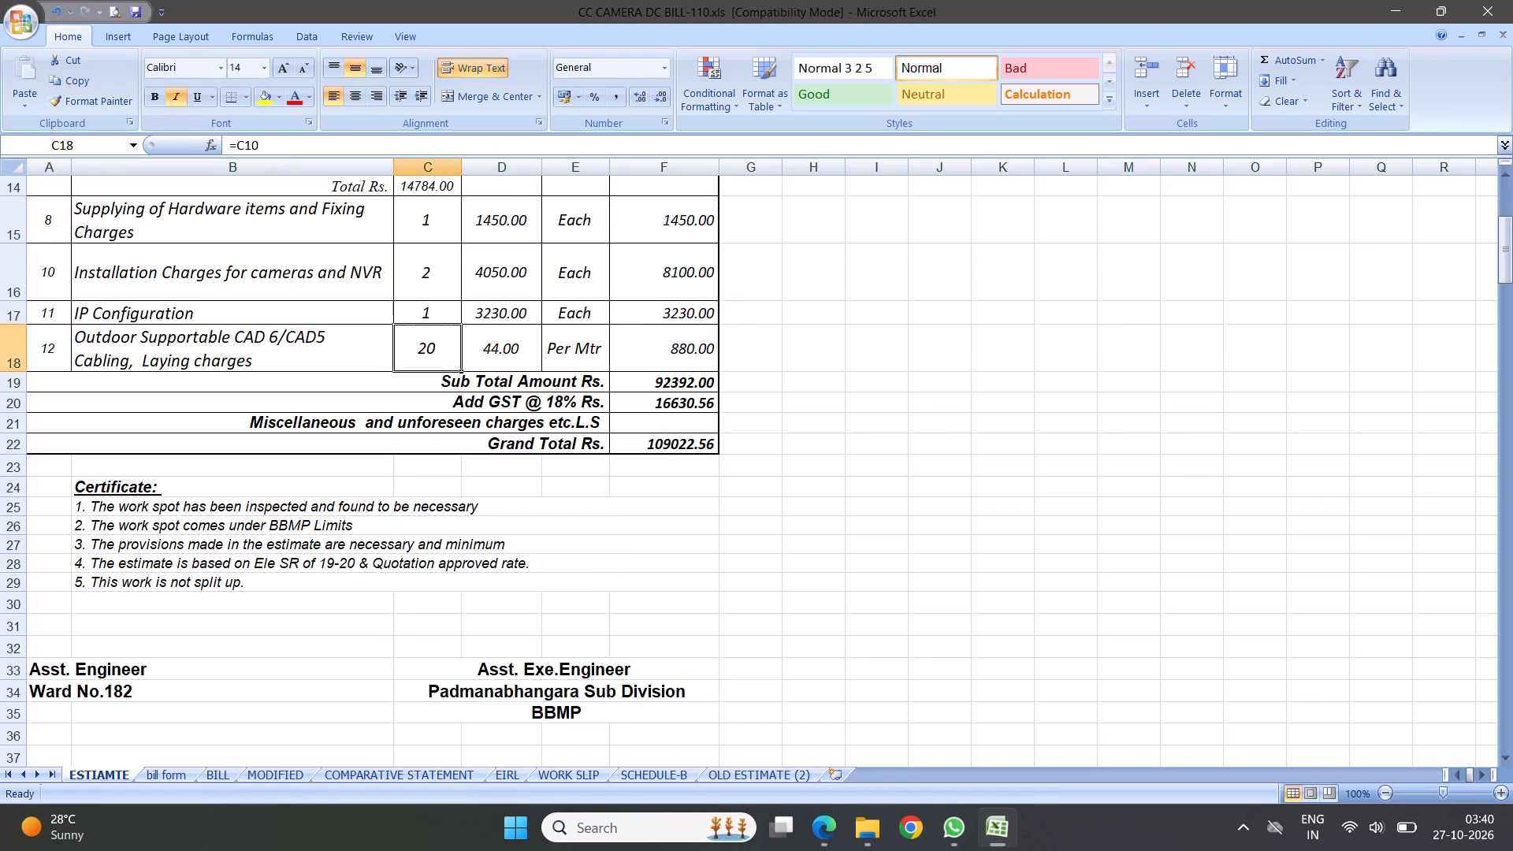
{"action": "scroll", "coordinate": [493, 362], "scroll_direction": "up", "scroll_amount": 2}
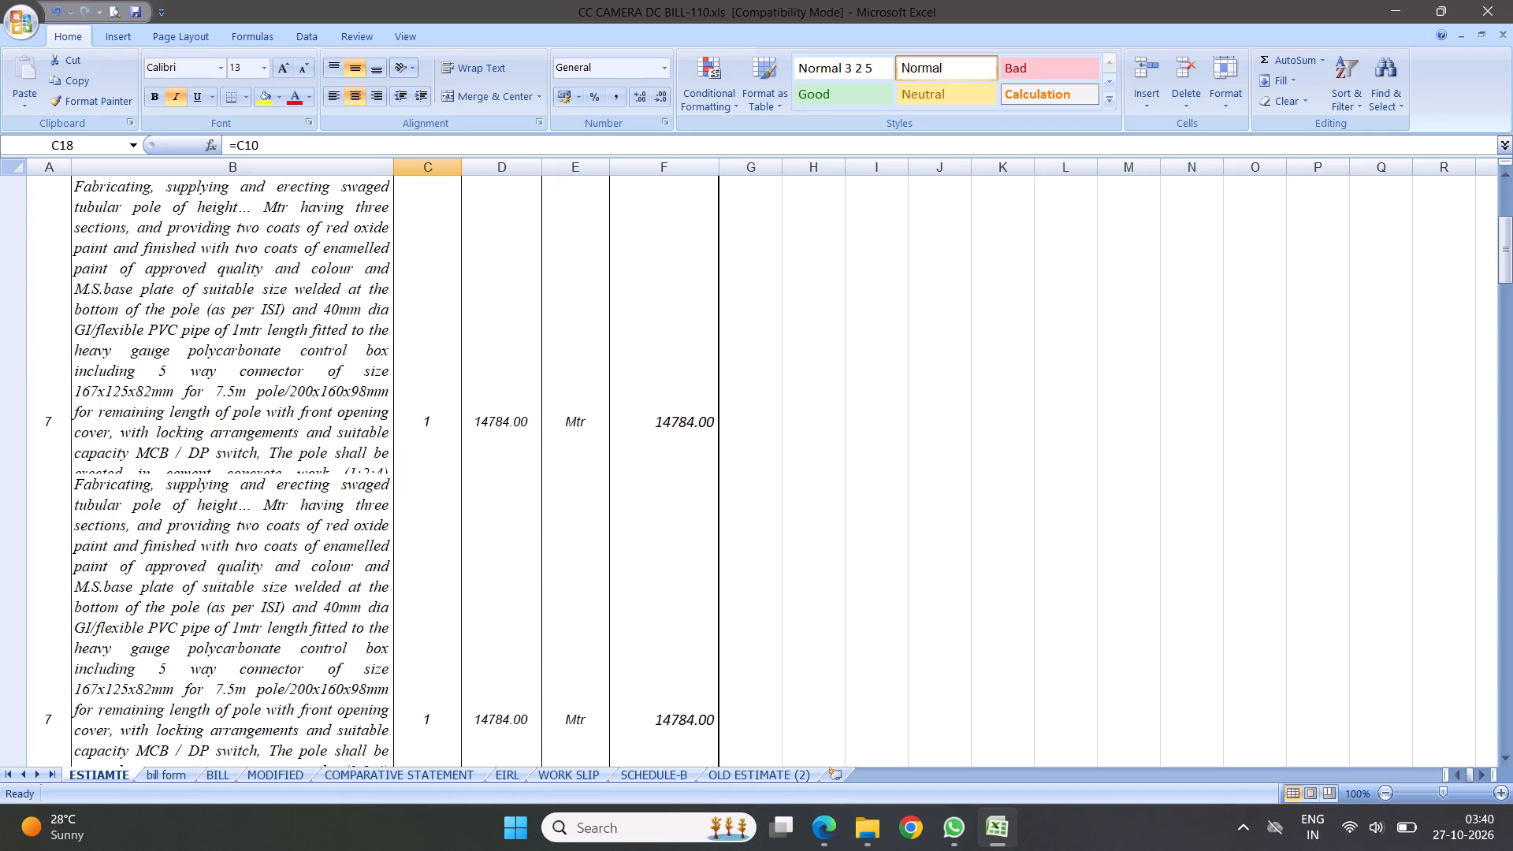
{"action": "left_click", "coordinate": [431, 418]}
{"action": "key", "text": "1"}
{"action": "key", "text": "0"}
{"action": "left_click", "coordinate": [749, 481]}
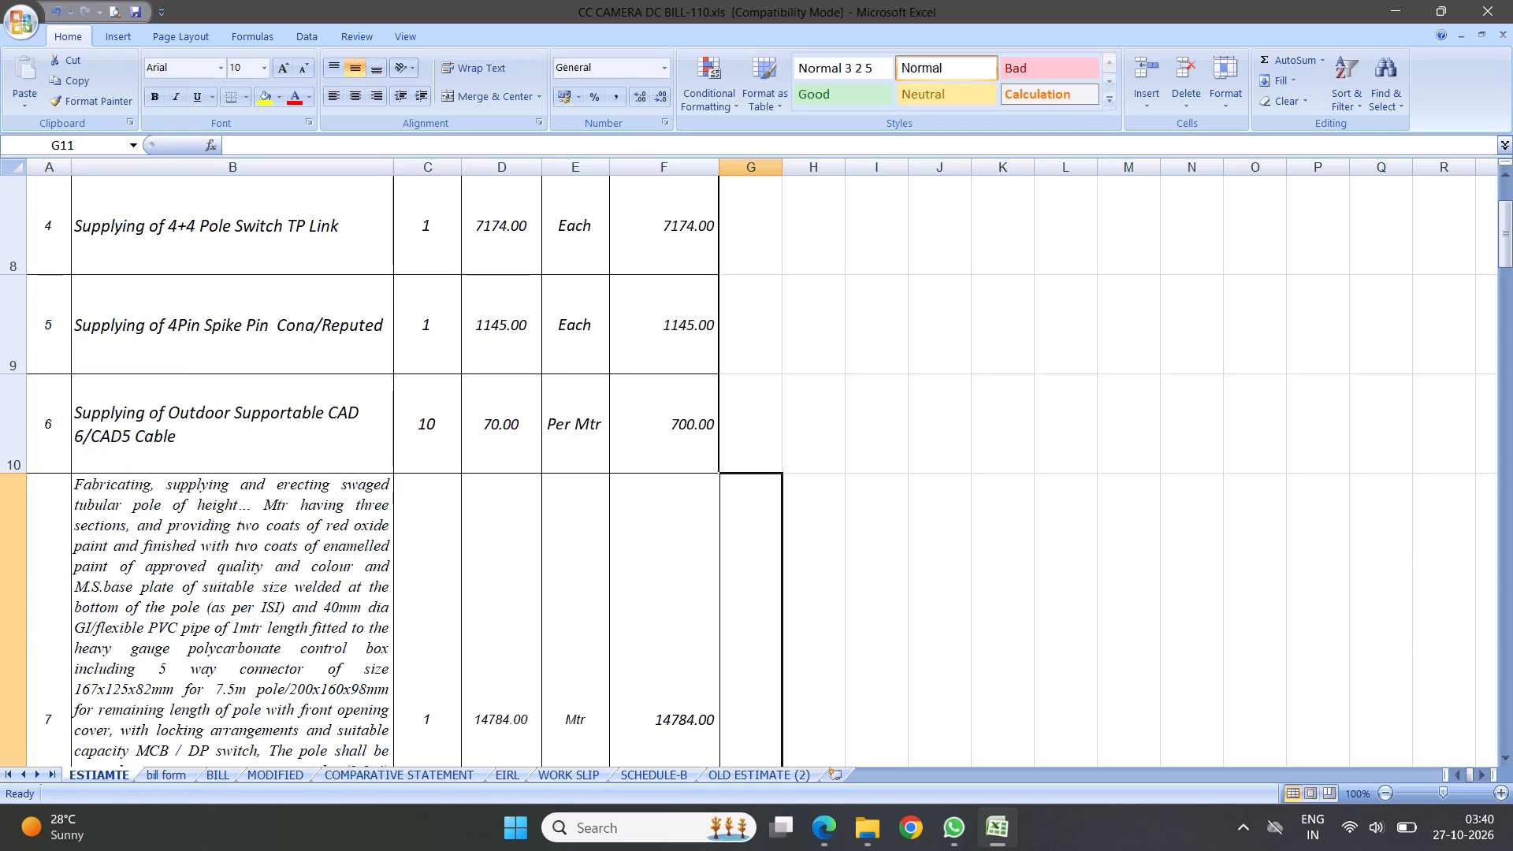
Set the quantity of Installation Charges for cameras and NVR to 1.
{"action": "scroll", "coordinate": [749, 496], "scroll_direction": "down", "scroll_amount": 3}
{"action": "scroll", "coordinate": [575, 376], "scroll_direction": "up", "scroll_amount": 1}
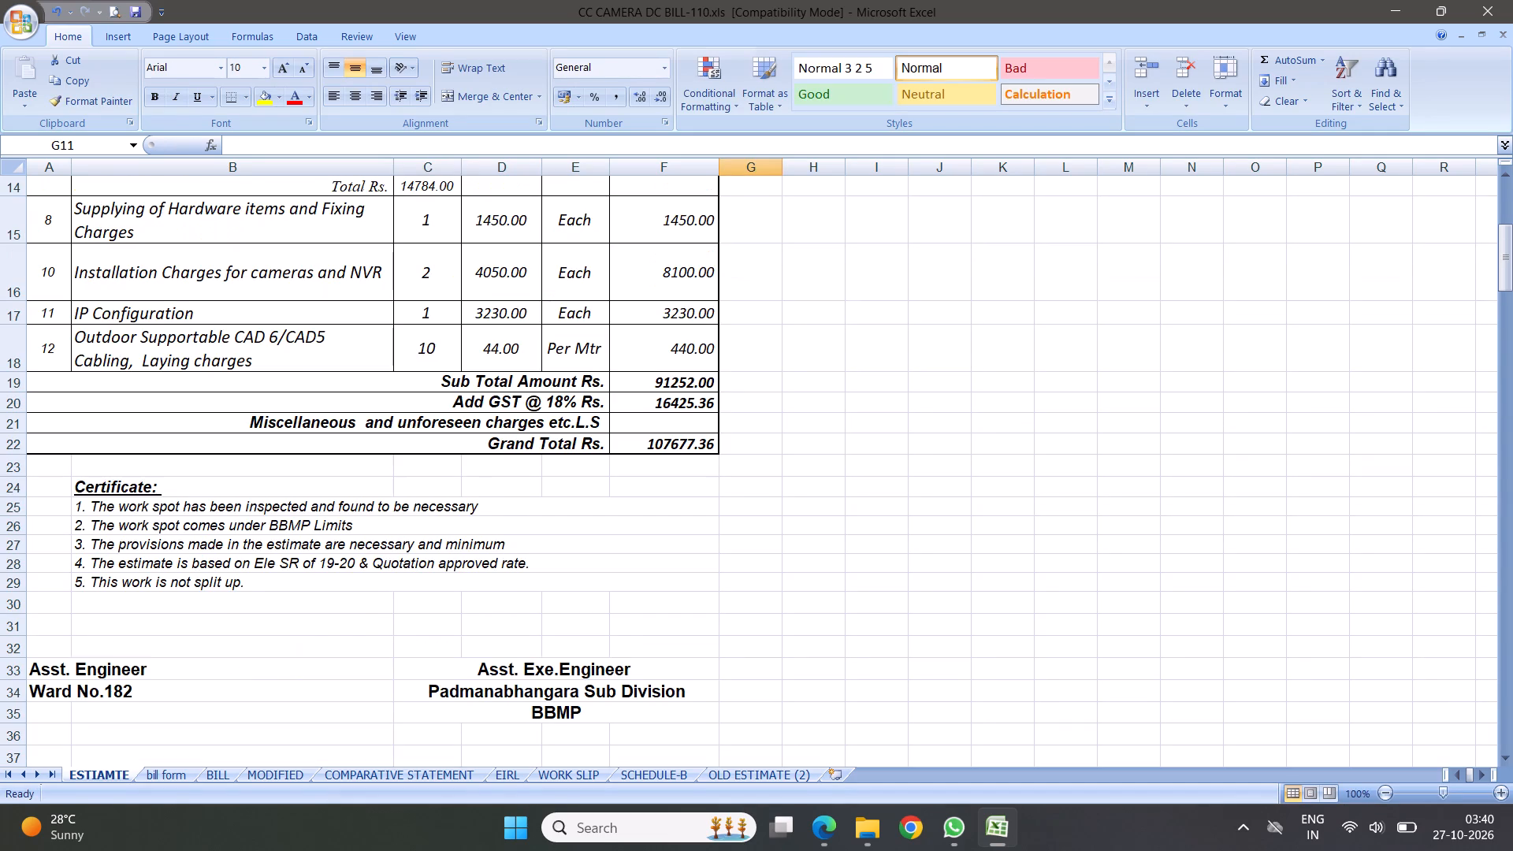
{"action": "left_click", "coordinate": [441, 267]}
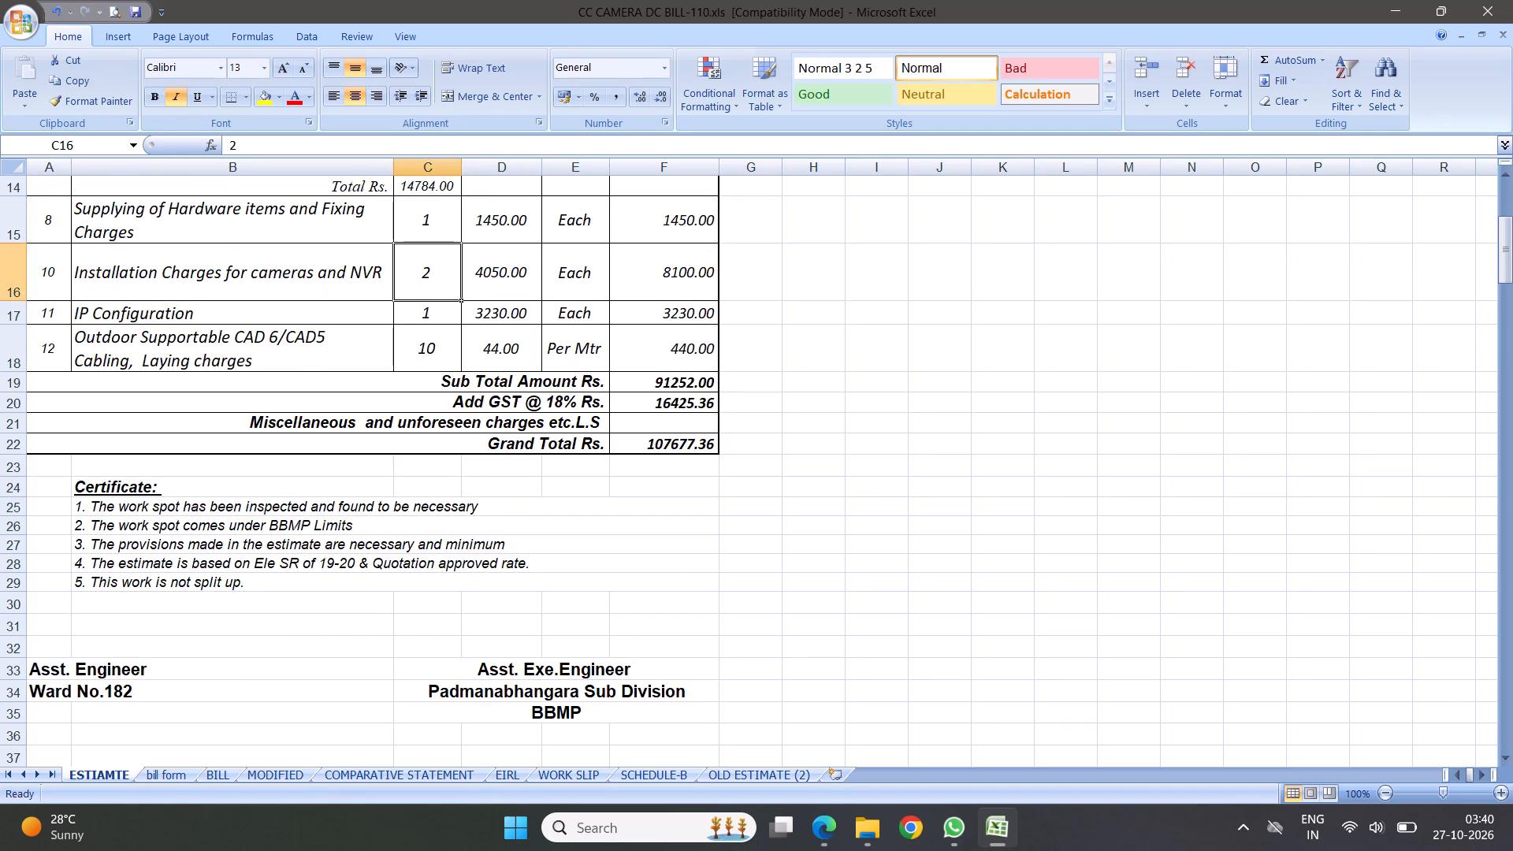
{"action": "key", "text": "1"}
{"action": "left_click", "coordinate": [807, 386]}
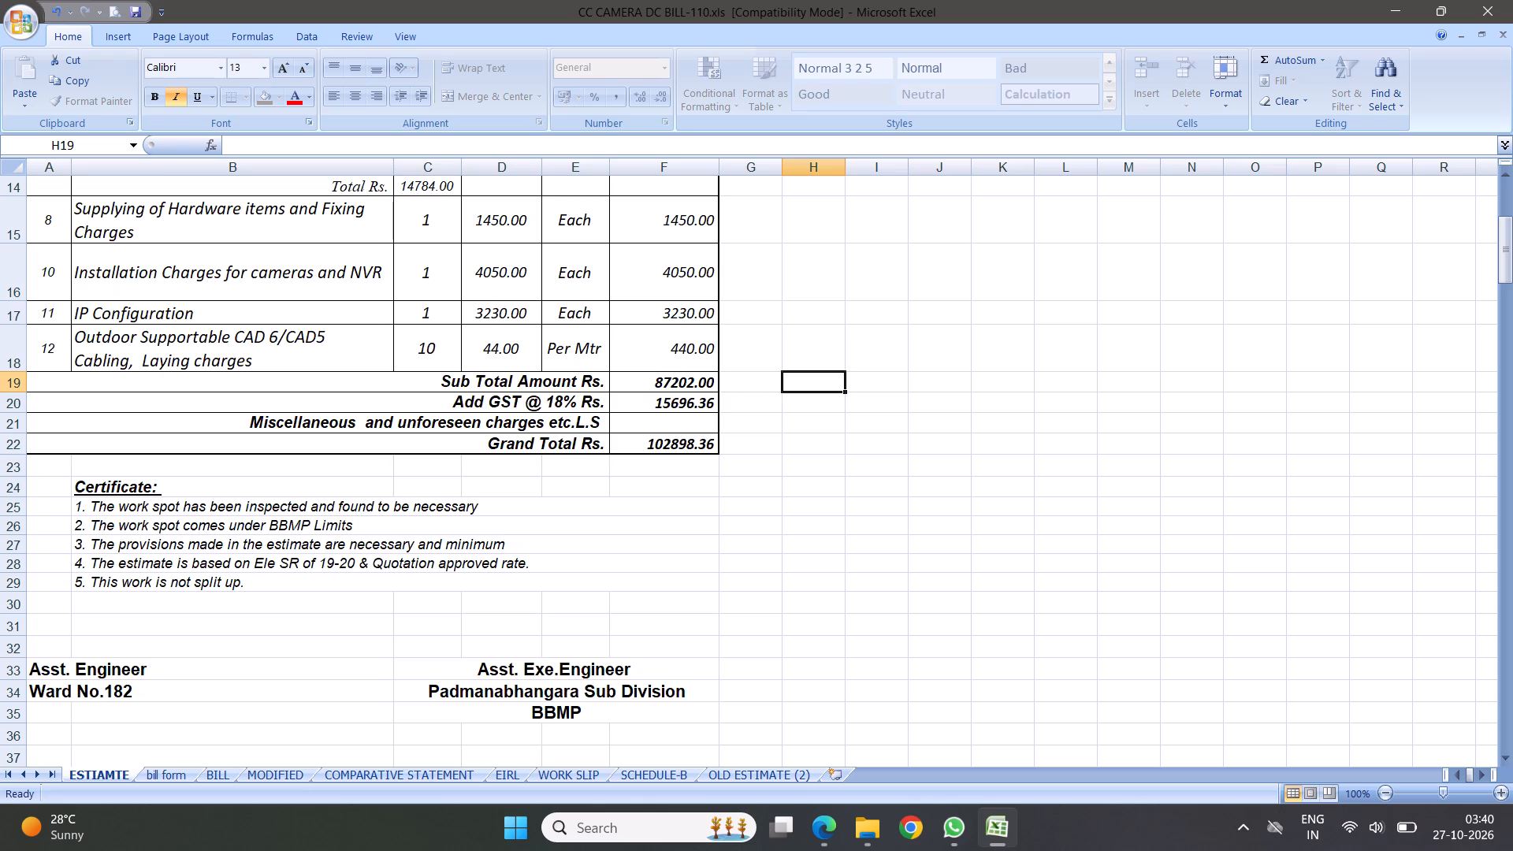
Delete the IP Configuration row from the estimate.
{"action": "left_click", "coordinate": [437, 223]}
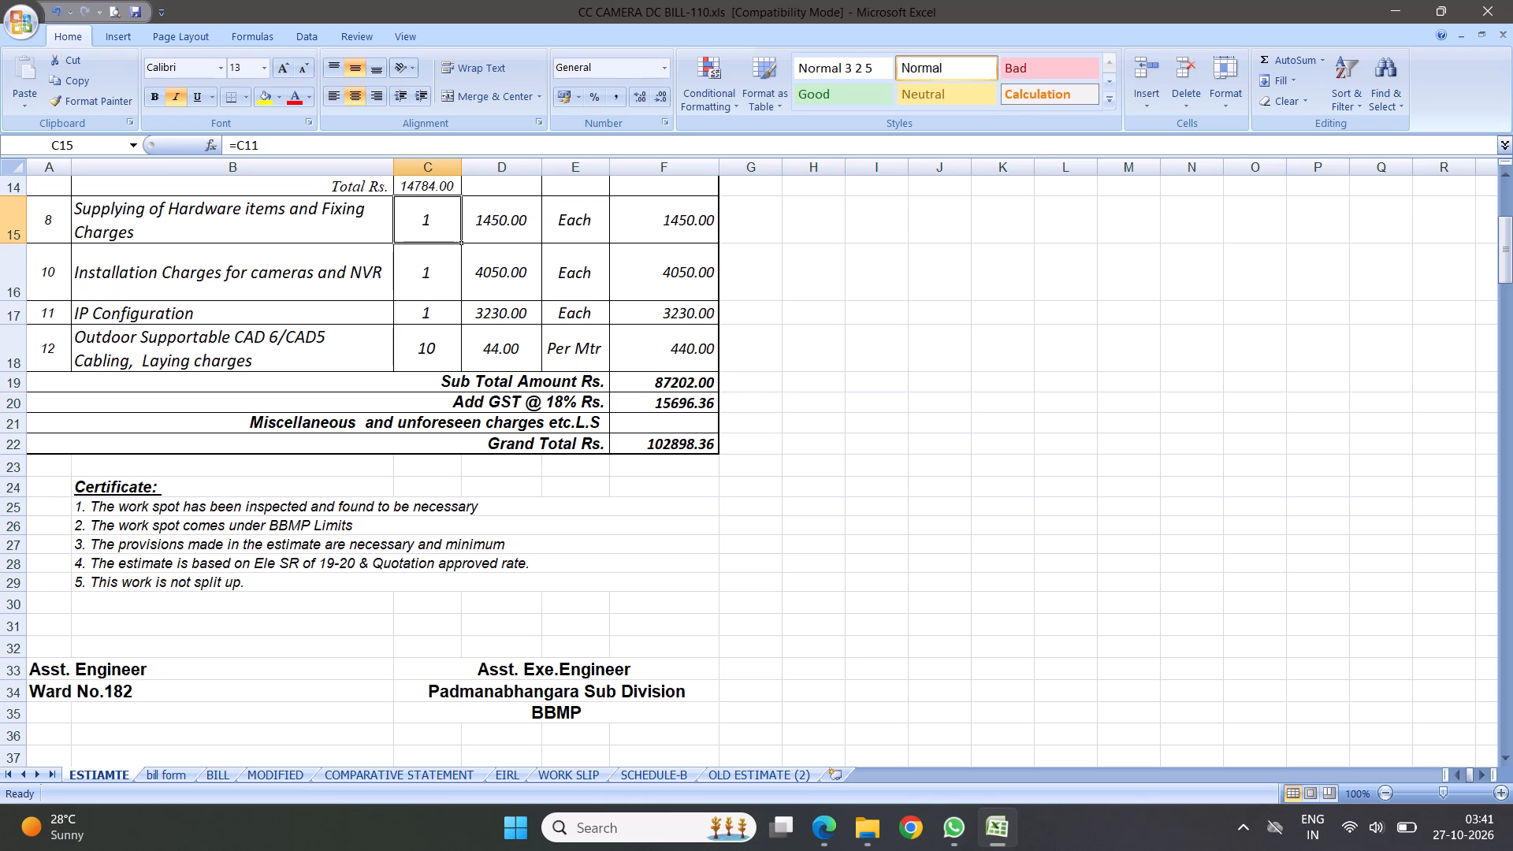
{"action": "left_click", "coordinate": [16, 312]}
{"action": "right_click", "coordinate": [16, 312]}
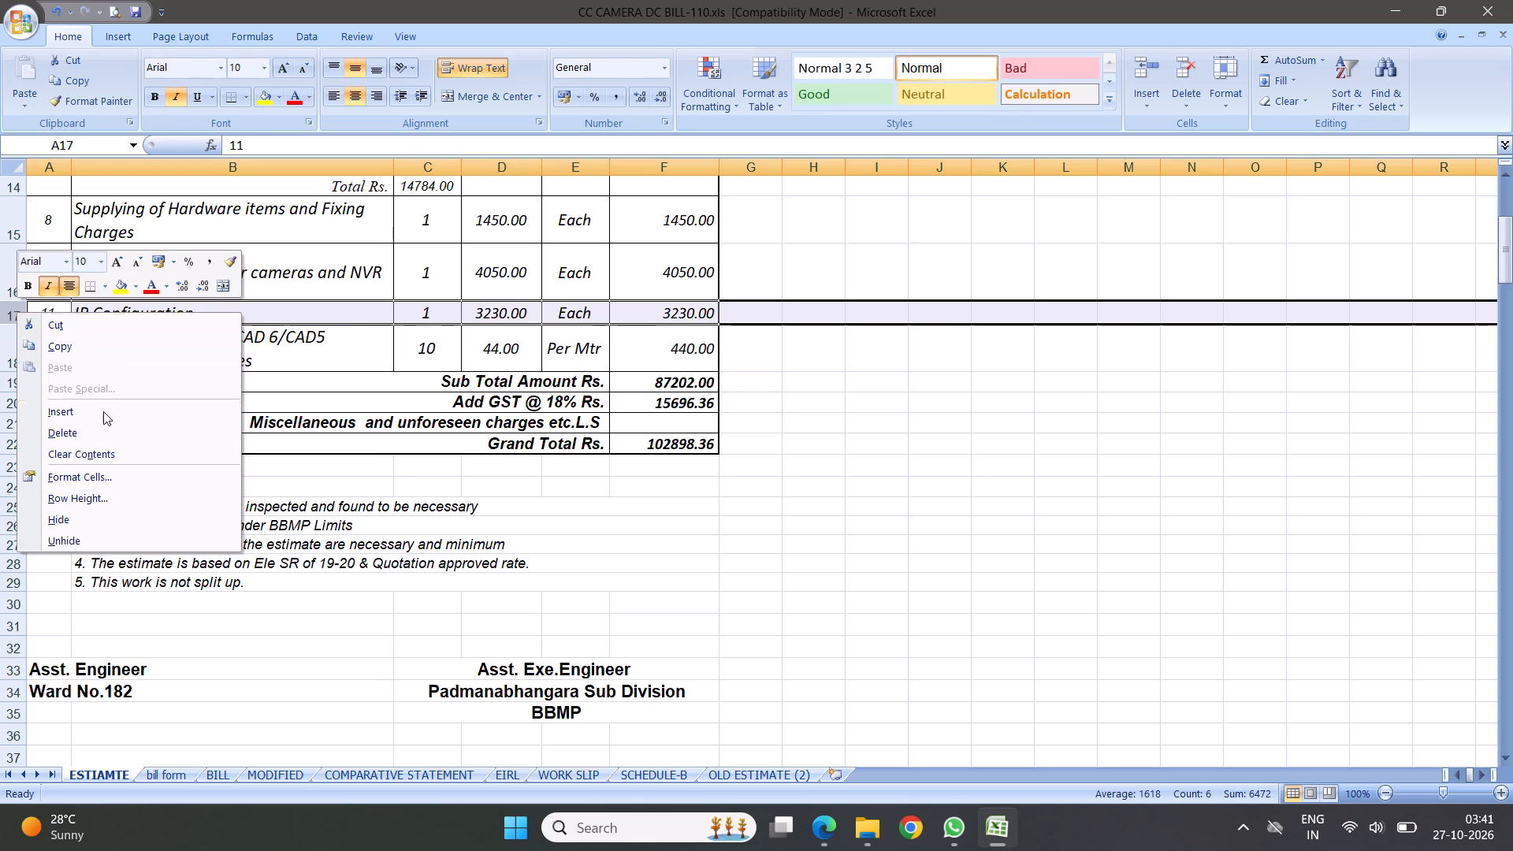
{"action": "left_click", "coordinate": [65, 429]}
{"action": "left_click", "coordinate": [687, 478]}
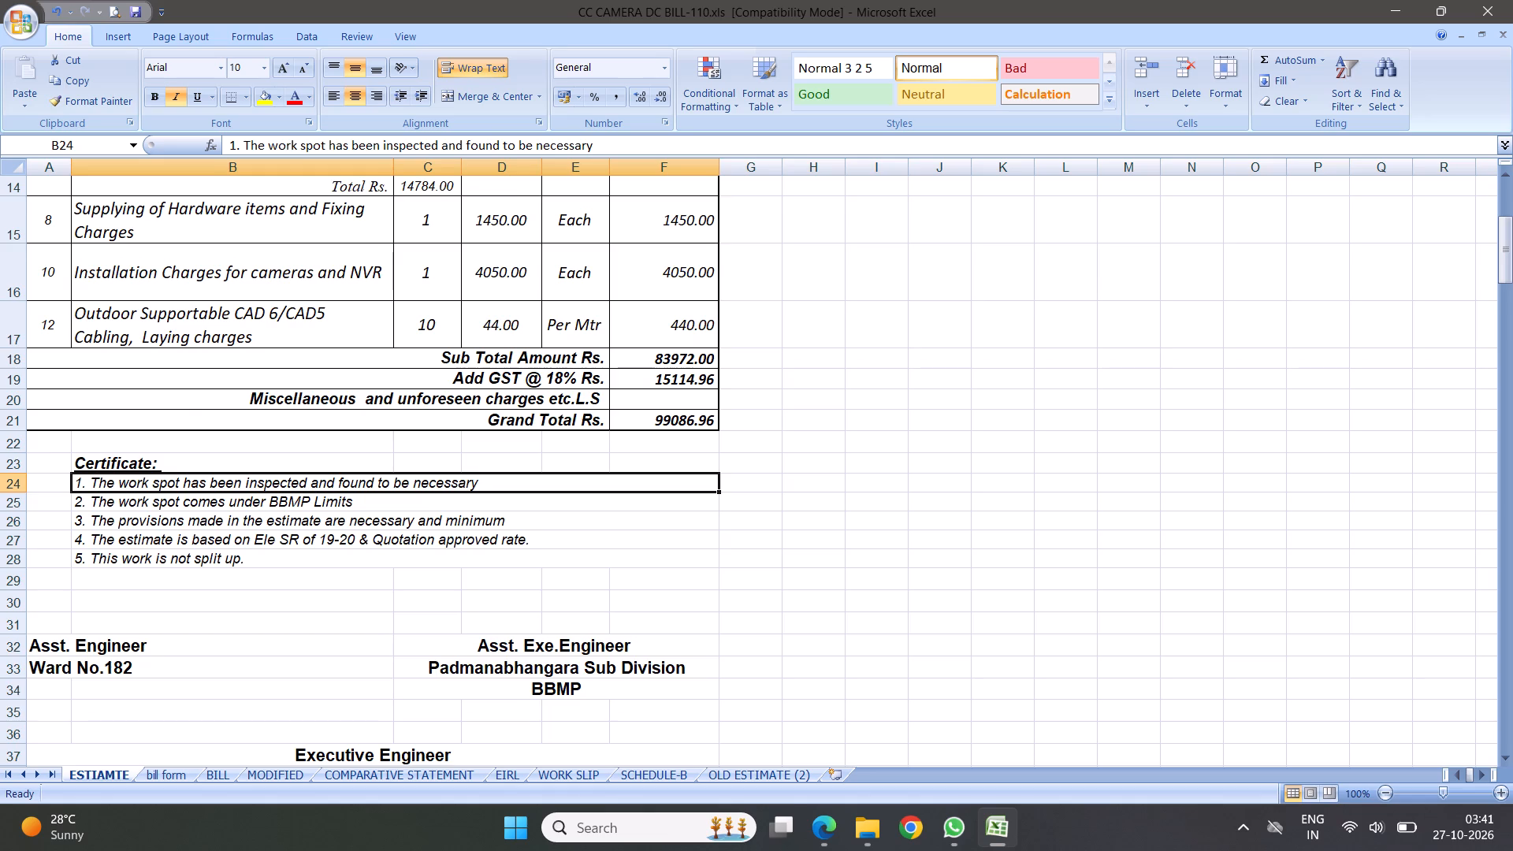
Check the serial numbers from item 2 down and renumber Installation Charges as 9 and the outdoor cable laying charges as 10.
{"action": "scroll", "coordinate": [187, 407], "scroll_direction": "up", "scroll_amount": 9}
{"action": "left_click", "coordinate": [55, 539]}
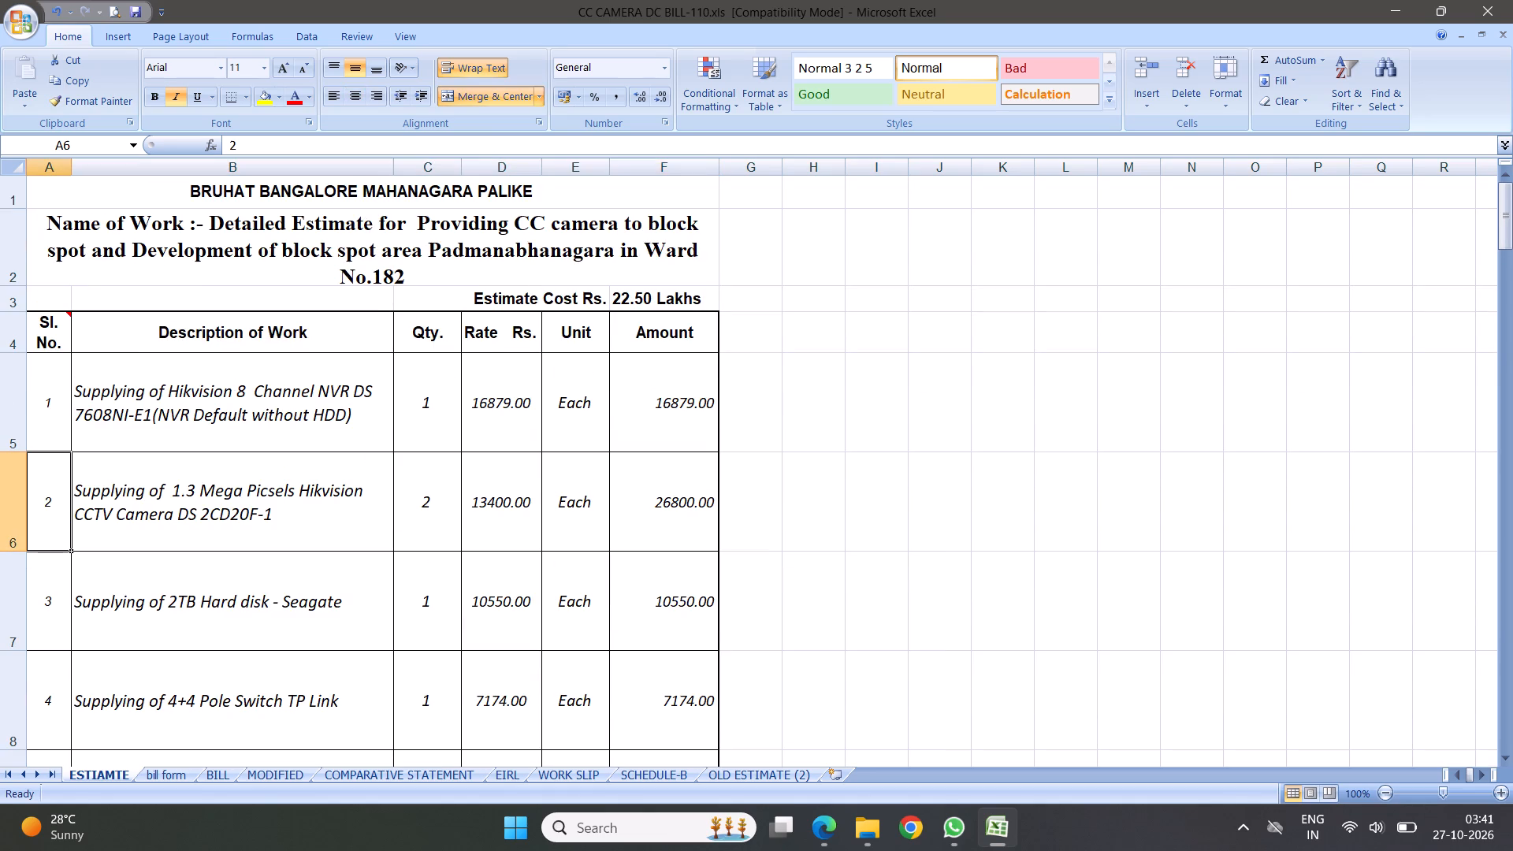
{"action": "key", "text": "Return"}
{"action": "key", "text": "Return"}
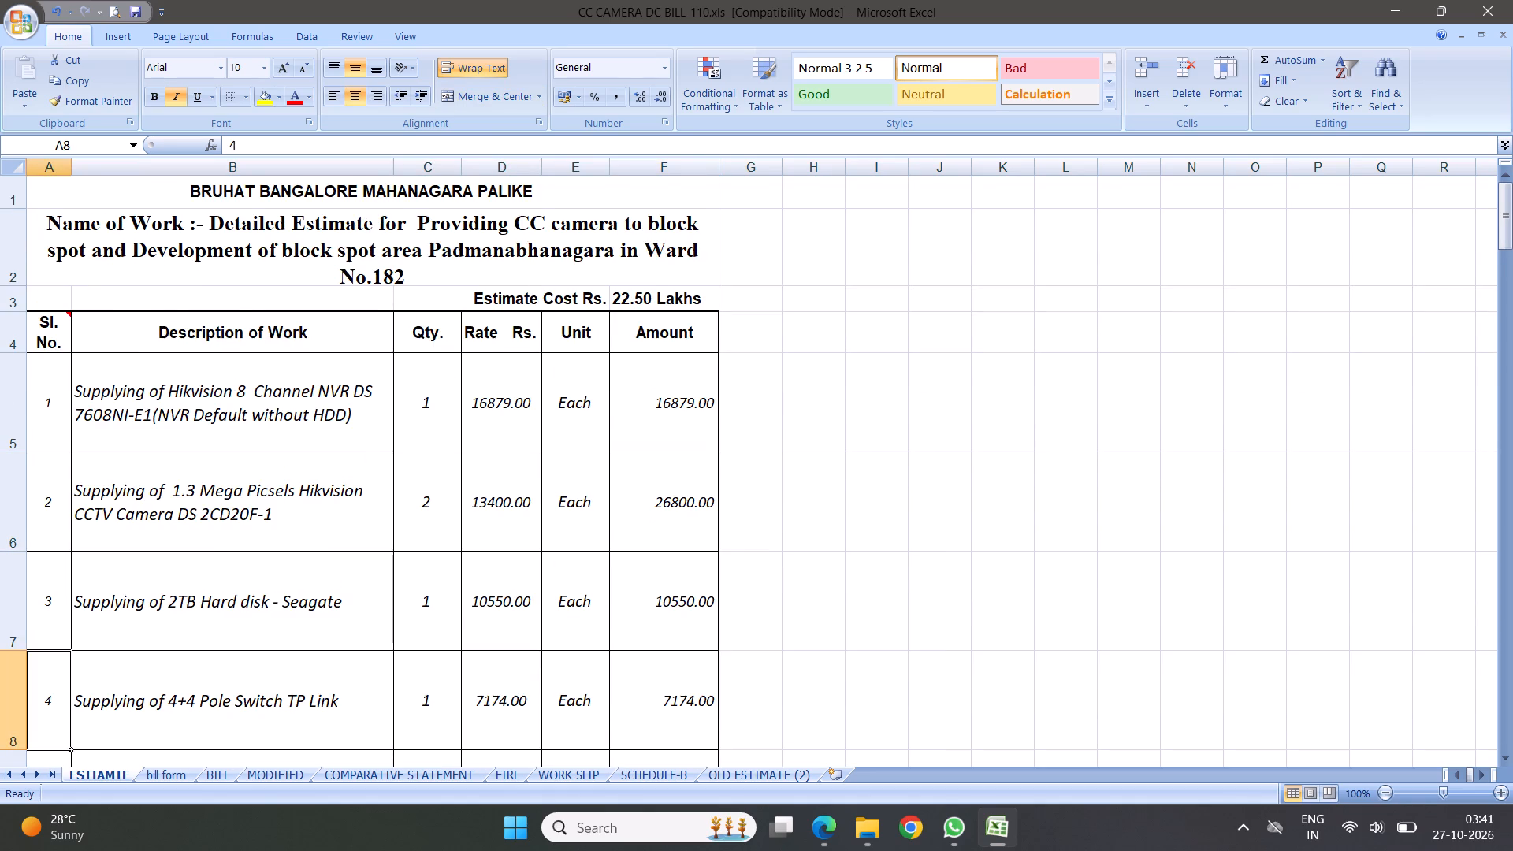
{"action": "key", "text": "Return"}
{"action": "key", "text": "Return"}
{"action": "key", "text": "Return"}
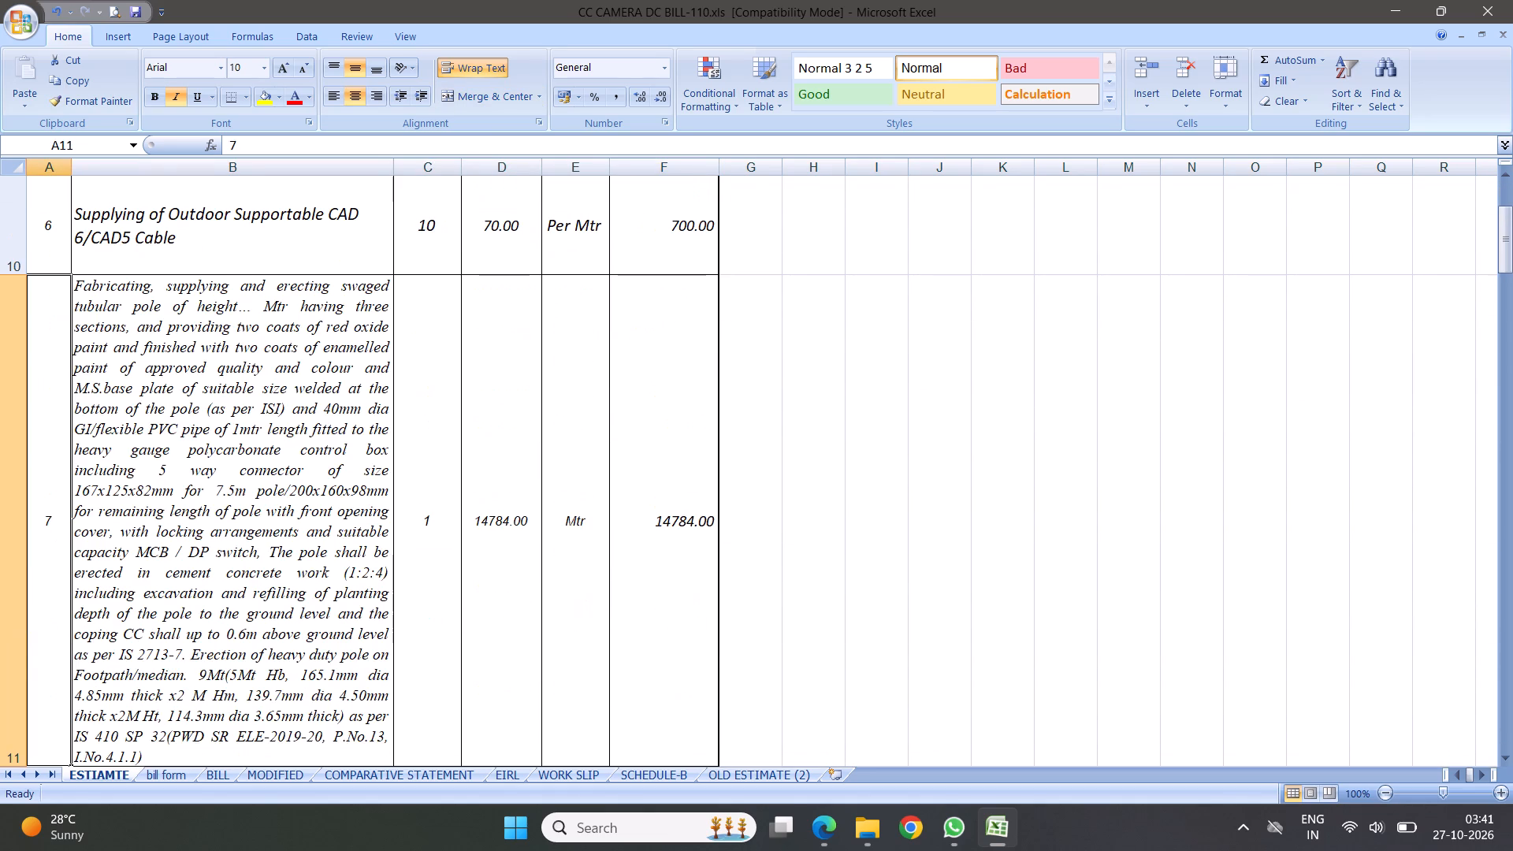
{"action": "key", "text": "Return"}
{"action": "key", "text": "Return"}
{"action": "key", "text": "Return"}
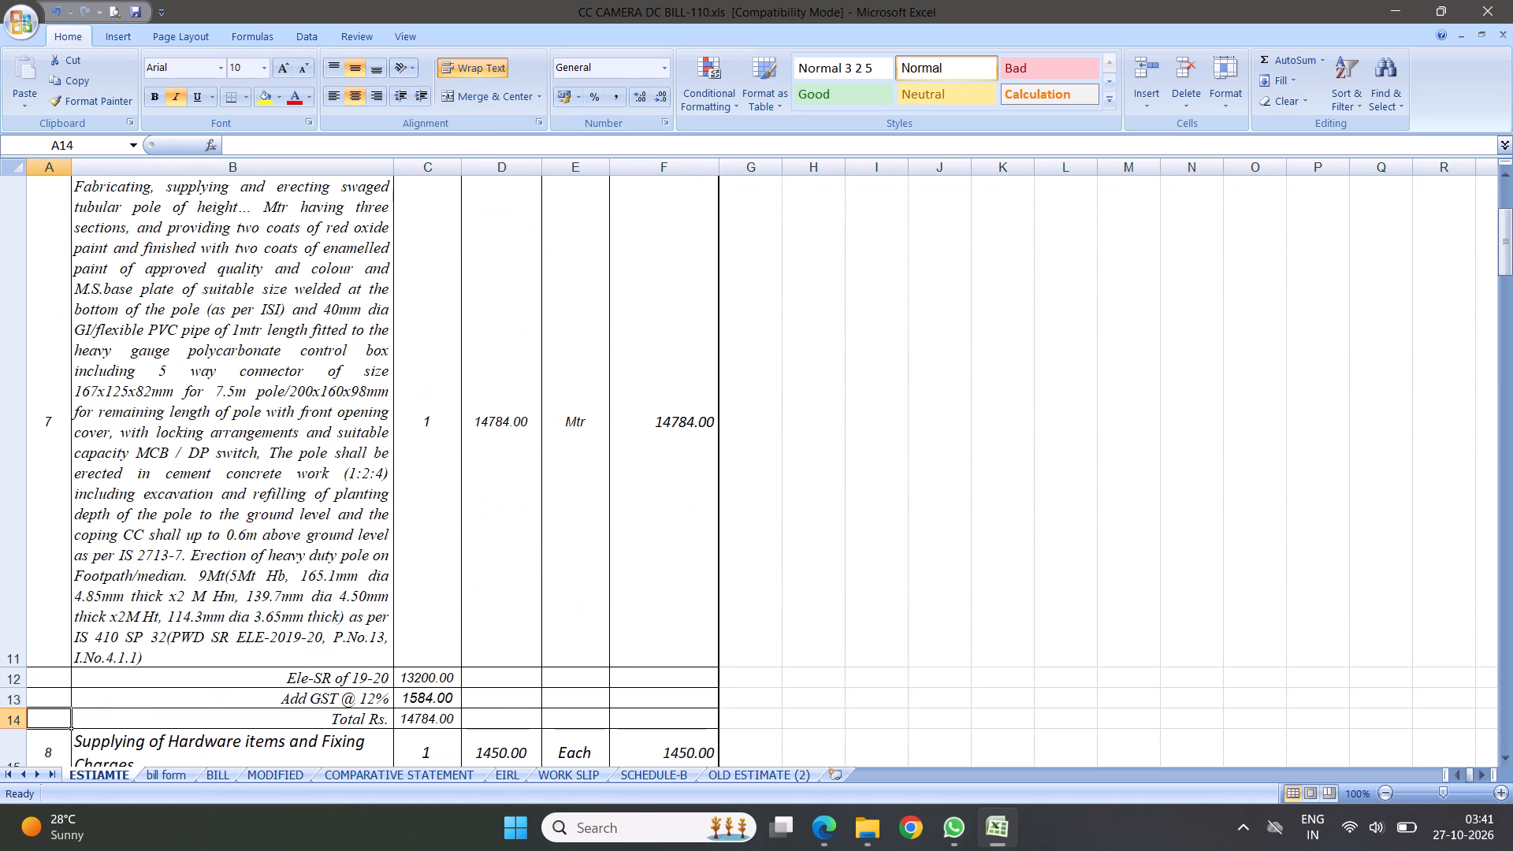
{"action": "key", "text": "Return"}
{"action": "key", "text": "Return"}
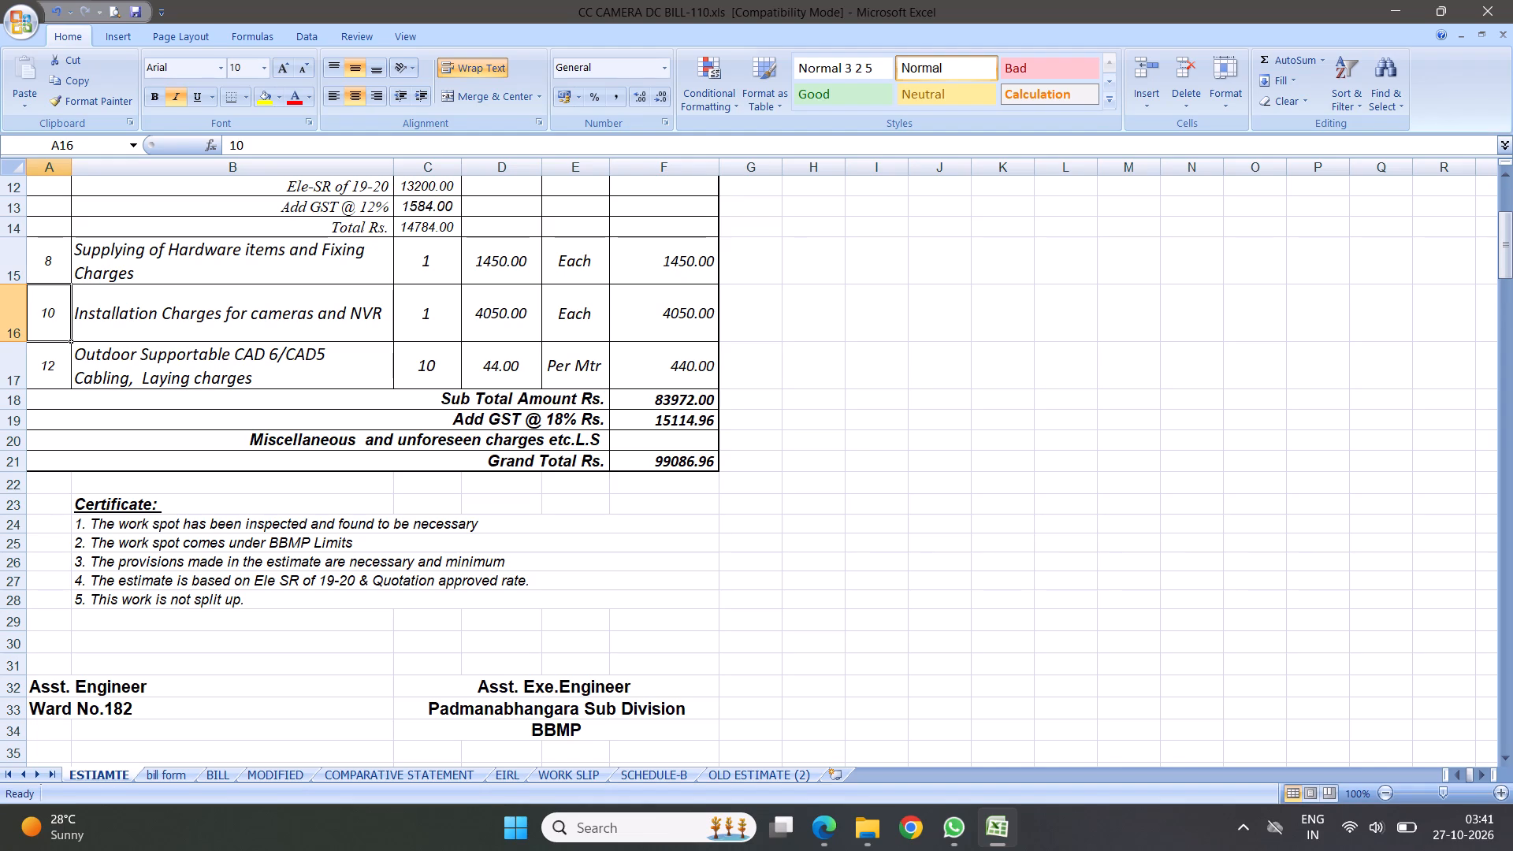
{"action": "key", "text": "9"}
{"action": "key", "text": "Return"}
{"action": "type", "text": "10"}
{"action": "key", "text": "Return"}
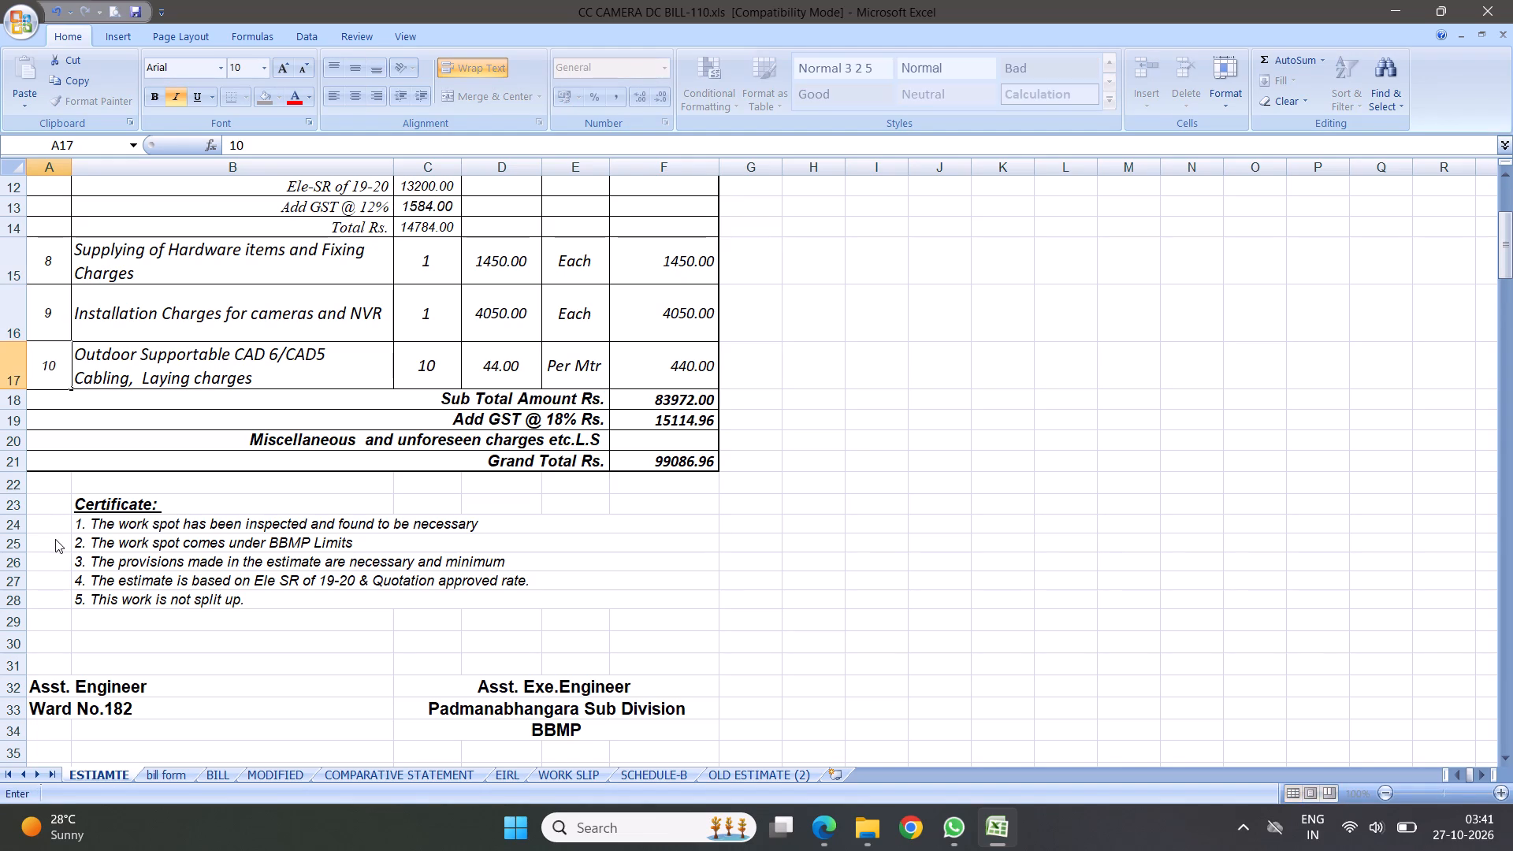
Enter the target 99100 below the Grand Total and, beneath it, a formula subtracting that target from the Grand Total.
{"action": "left_click", "coordinate": [678, 478]}
{"action": "type", "text": "99100"}
{"action": "left_click", "coordinate": [805, 498]}
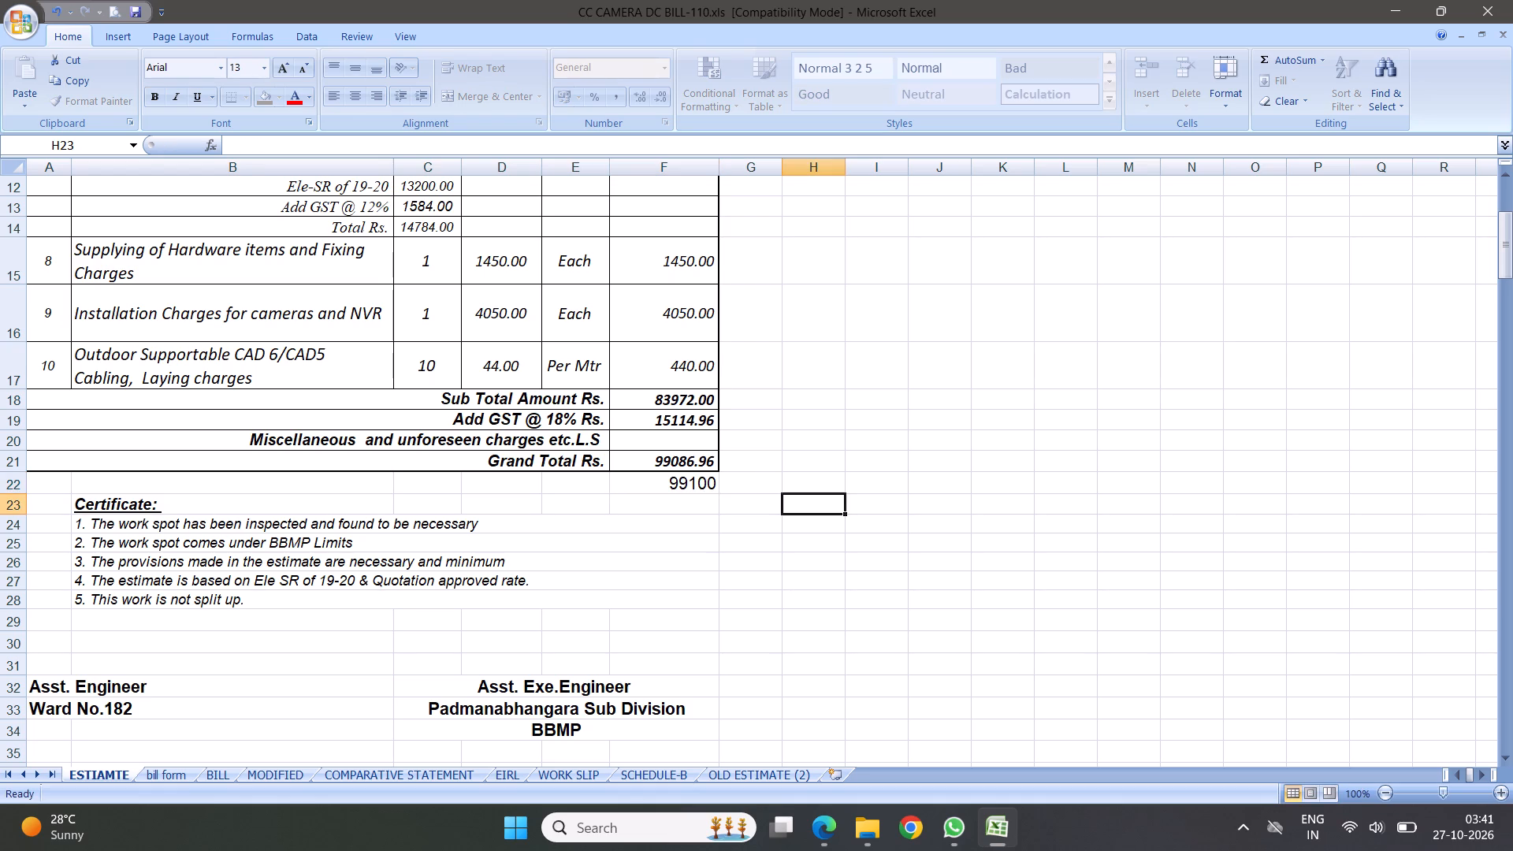
{"action": "left_click", "coordinate": [667, 498]}
{"action": "key", "text": "equal"}
{"action": "left_click", "coordinate": [656, 461]}
{"action": "key", "text": "minus"}
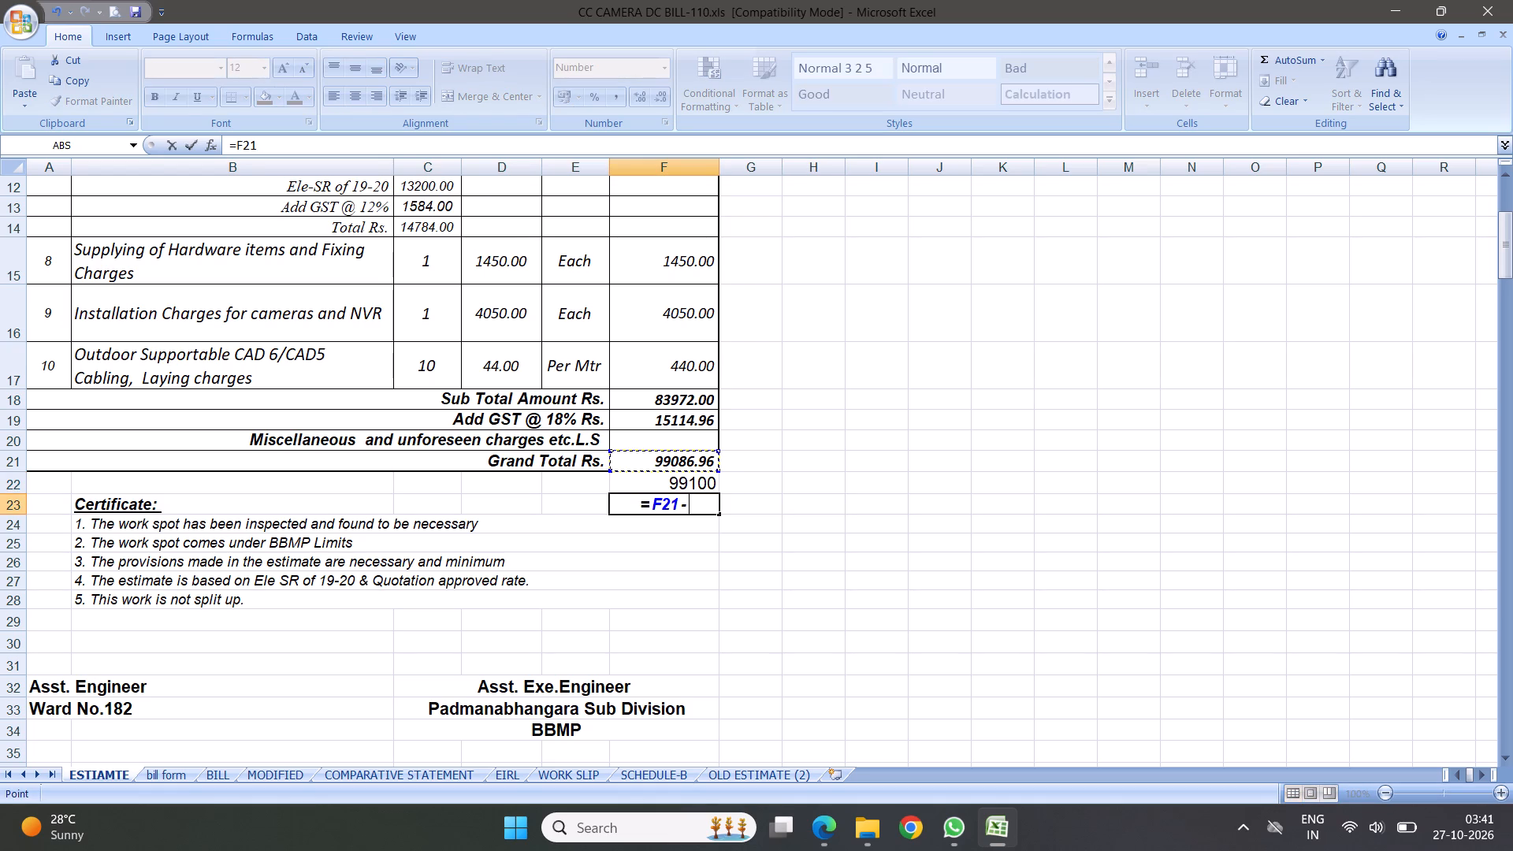
{"action": "left_click", "coordinate": [686, 481]}
{"action": "key", "text": "Return"}
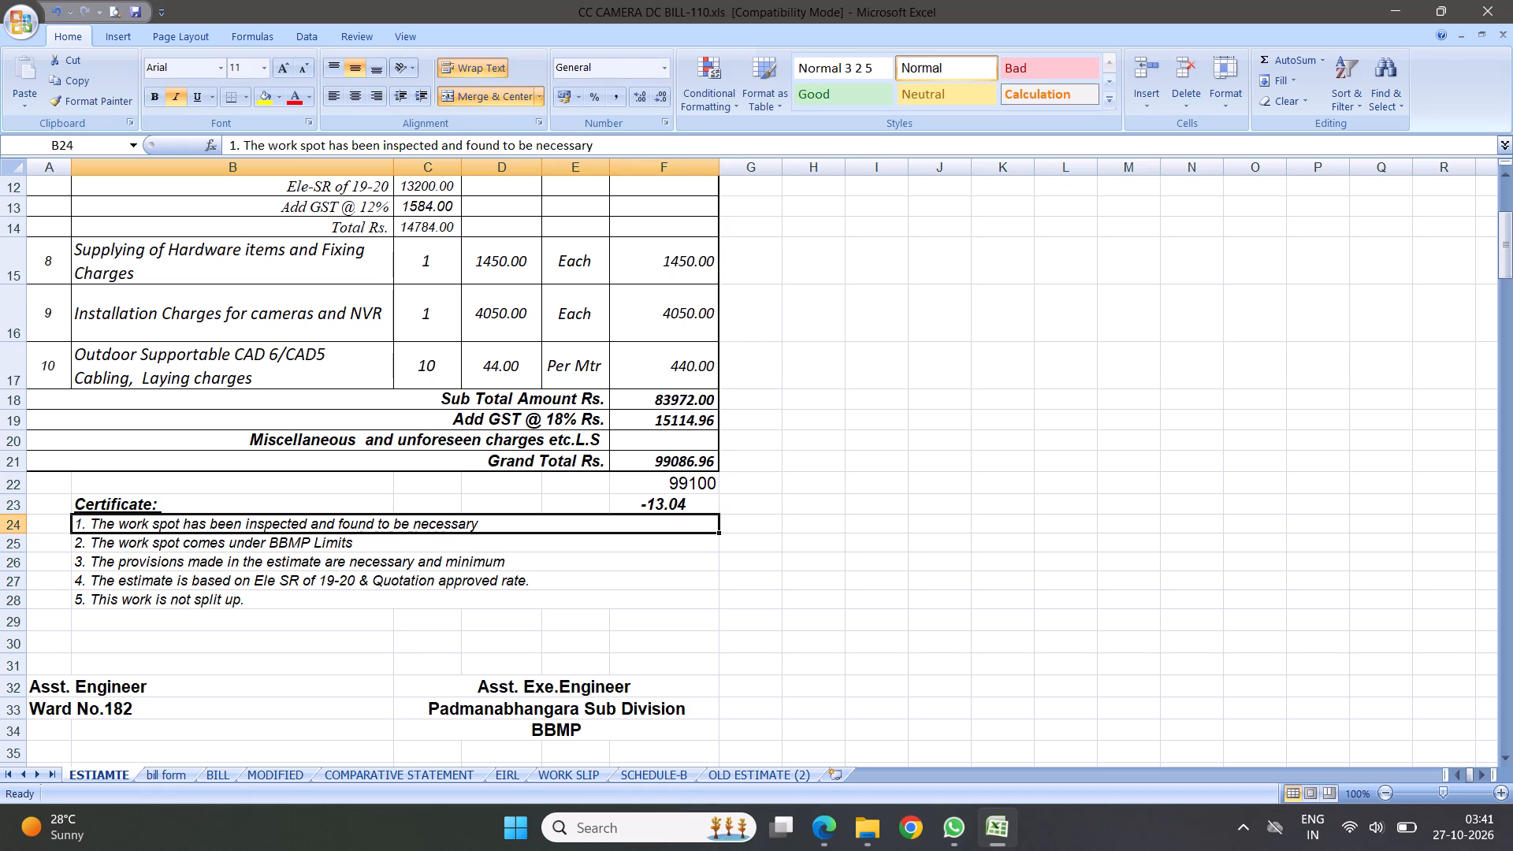
Enter 13.04 as the Miscellaneous and unforeseen charges amount.
{"action": "left_click", "coordinate": [657, 432]}
{"action": "type", "text": "13.04"}
{"action": "key", "text": "Return"}
Clear the target figure and difference formula from the two cells below the Grand Total.
{"action": "left_click_drag", "start_coordinate": [667, 490], "coordinate": [667, 491]}
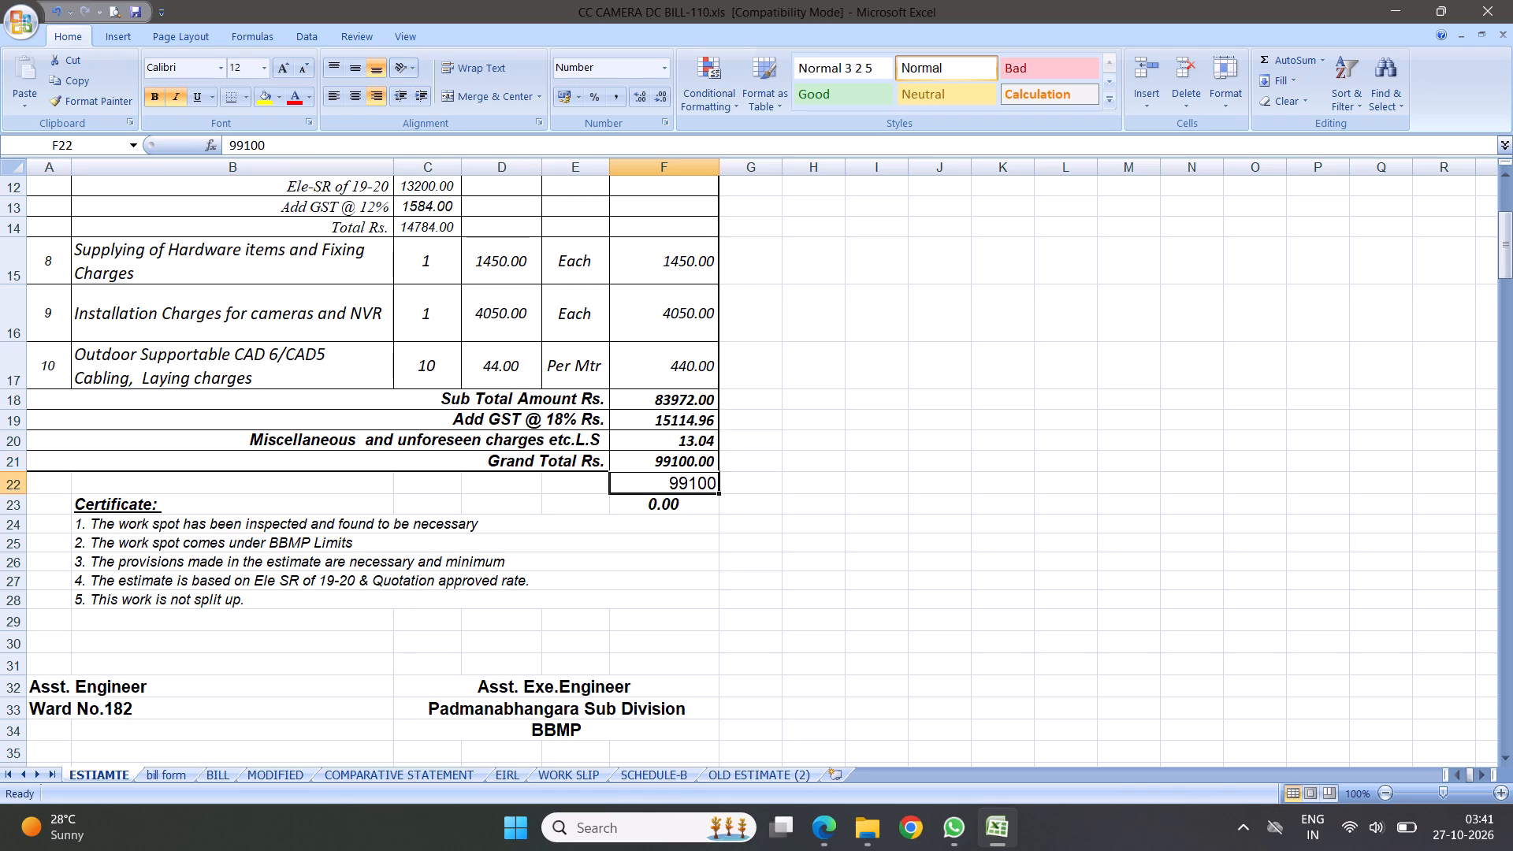
{"action": "left_click_drag", "start_coordinate": [667, 491], "coordinate": [664, 500]}
{"action": "key", "text": "Delete"}
{"action": "left_click", "coordinate": [927, 541]}
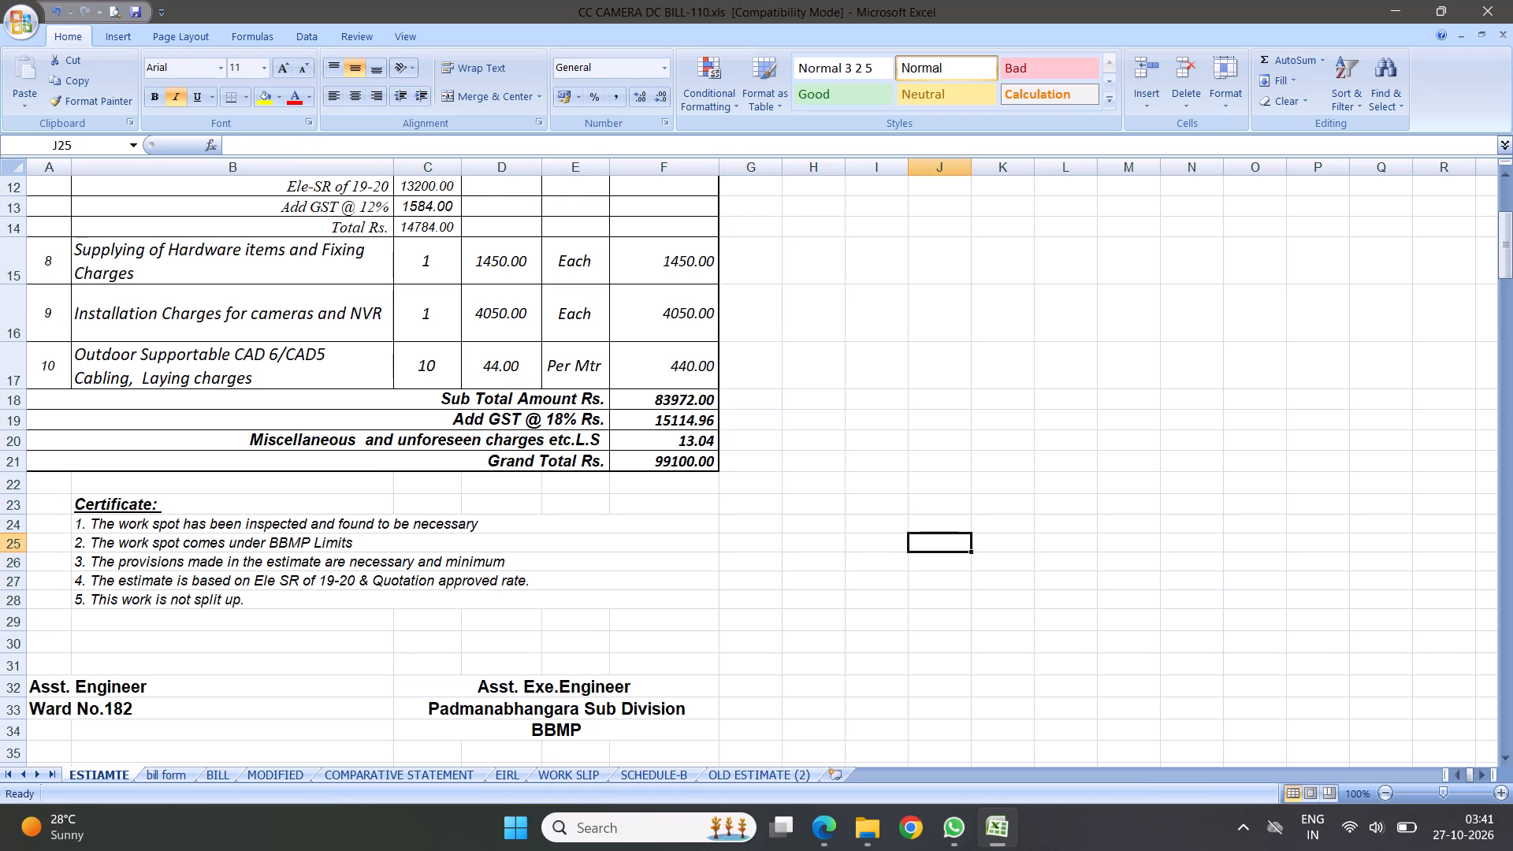
Merge and centre the Asst. Engineer line and the Ward No.182 line, each across columns A and B.
{"action": "scroll", "coordinate": [429, 544], "scroll_direction": "down", "scroll_amount": 1}
{"action": "double_click", "coordinate": [132, 644]}
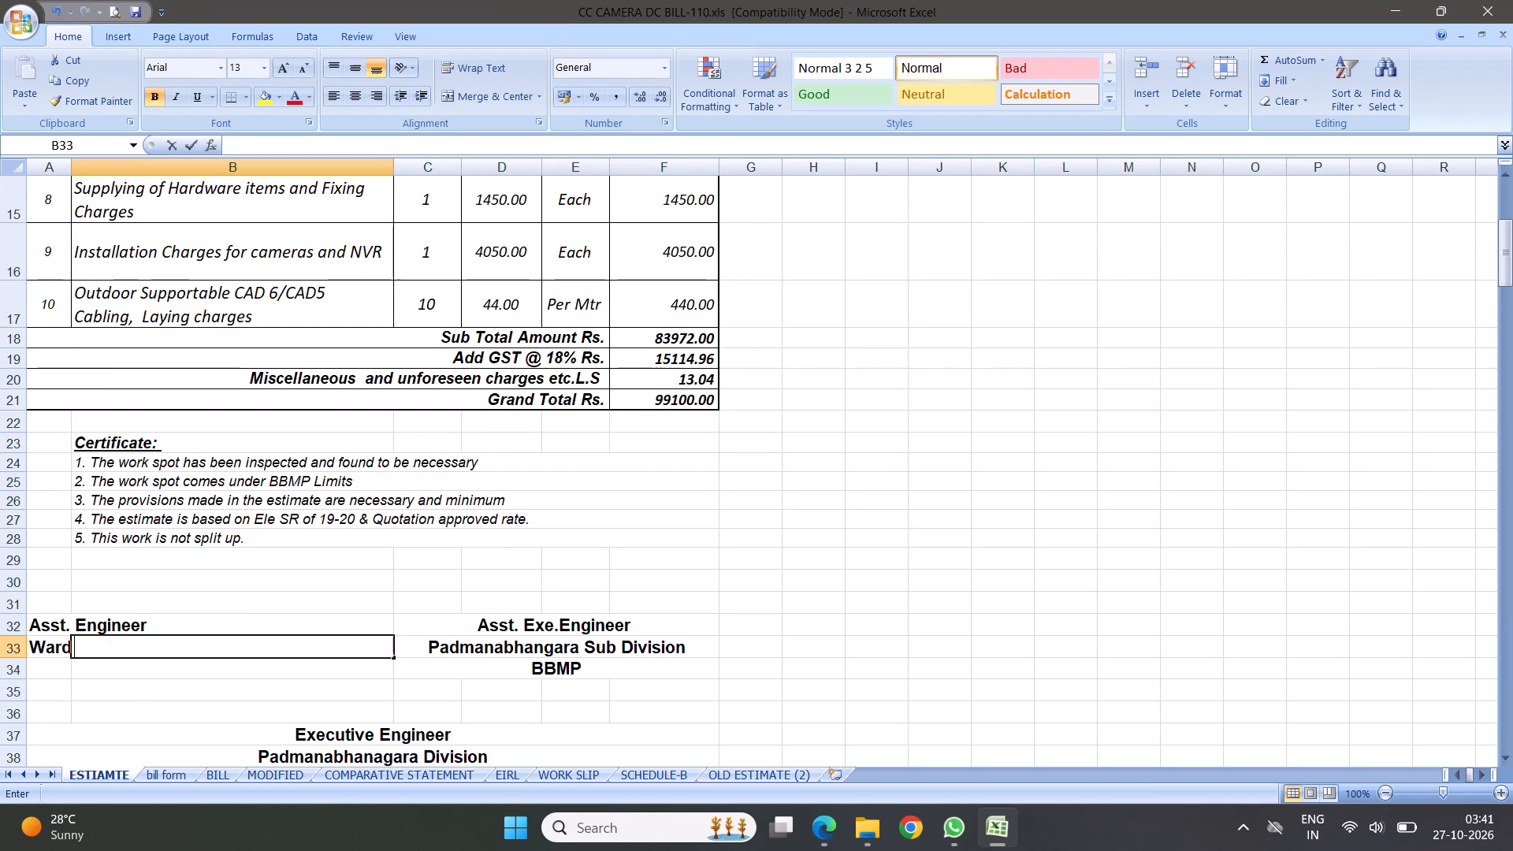
{"action": "key", "text": "Escape"}
{"action": "left_click_drag", "start_coordinate": [50, 628], "coordinate": [50, 627]}
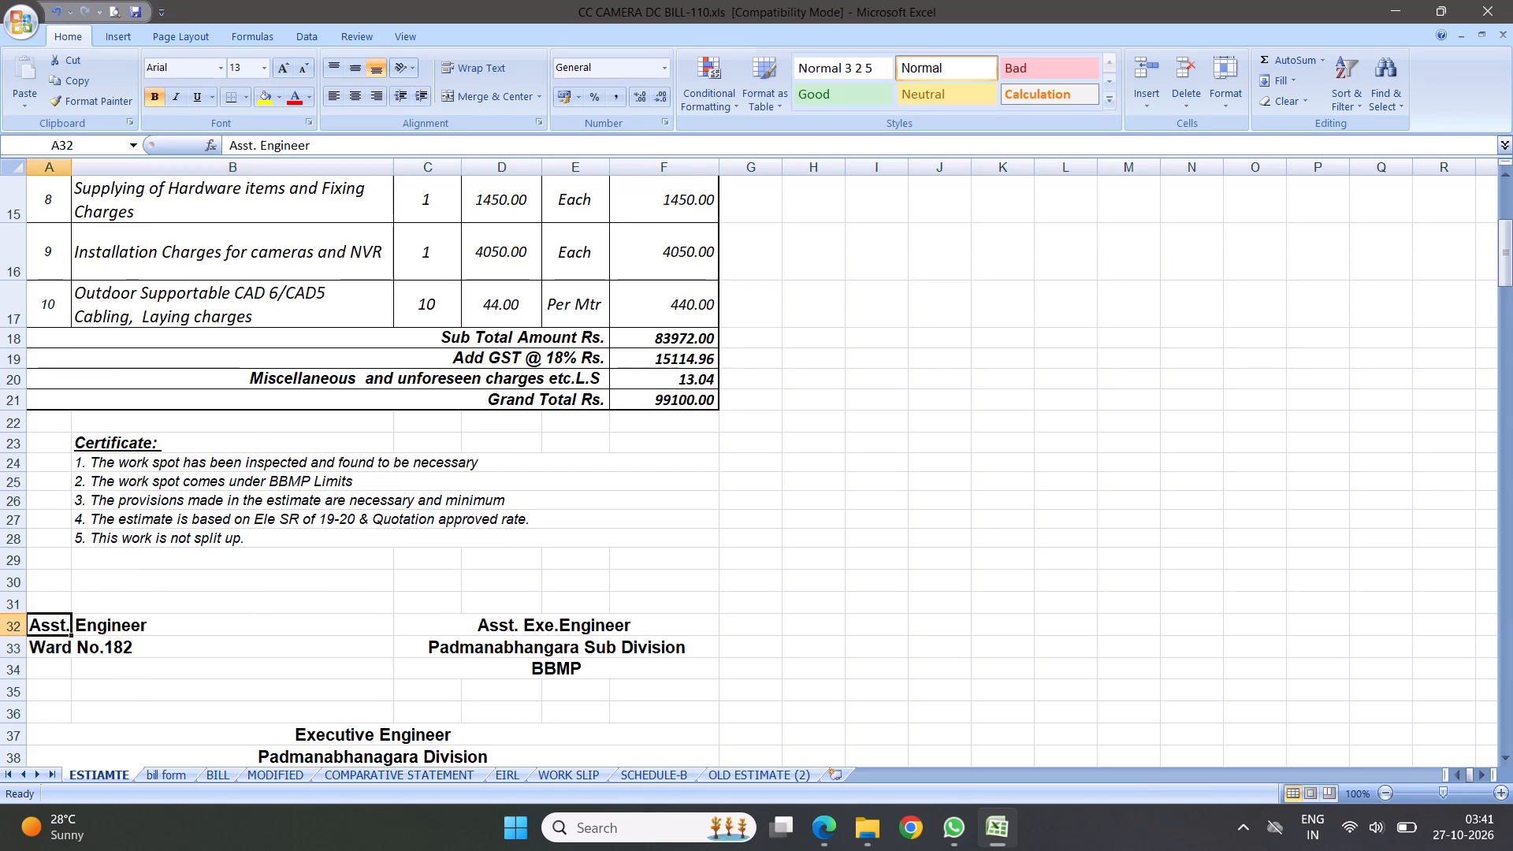
{"action": "left_click_drag", "start_coordinate": [50, 627], "coordinate": [120, 623]}
{"action": "left_click", "coordinate": [473, 98]}
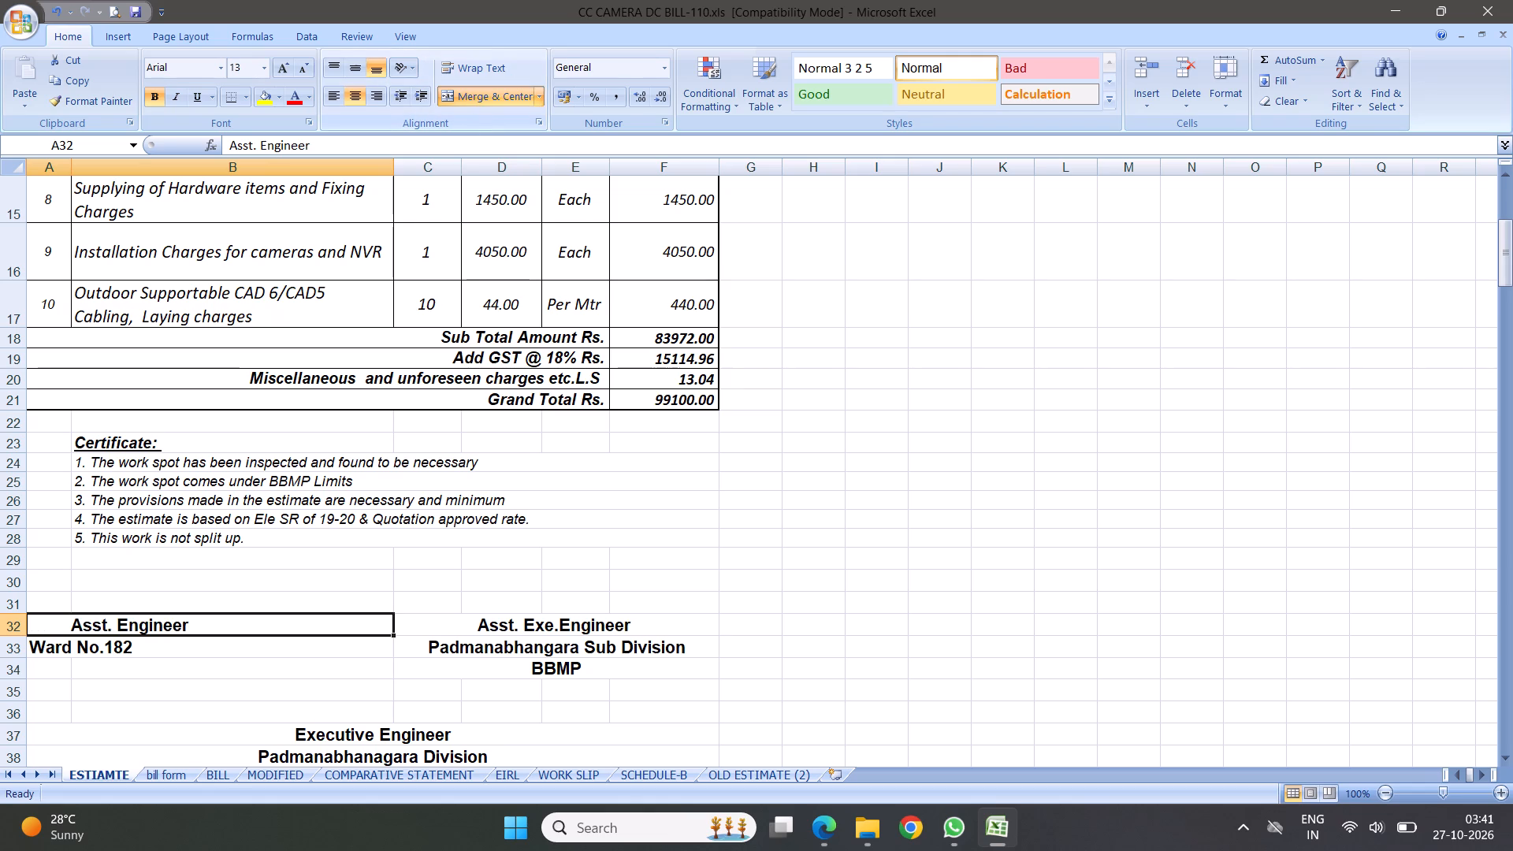
{"action": "left_click_drag", "start_coordinate": [65, 645], "coordinate": [155, 651]}
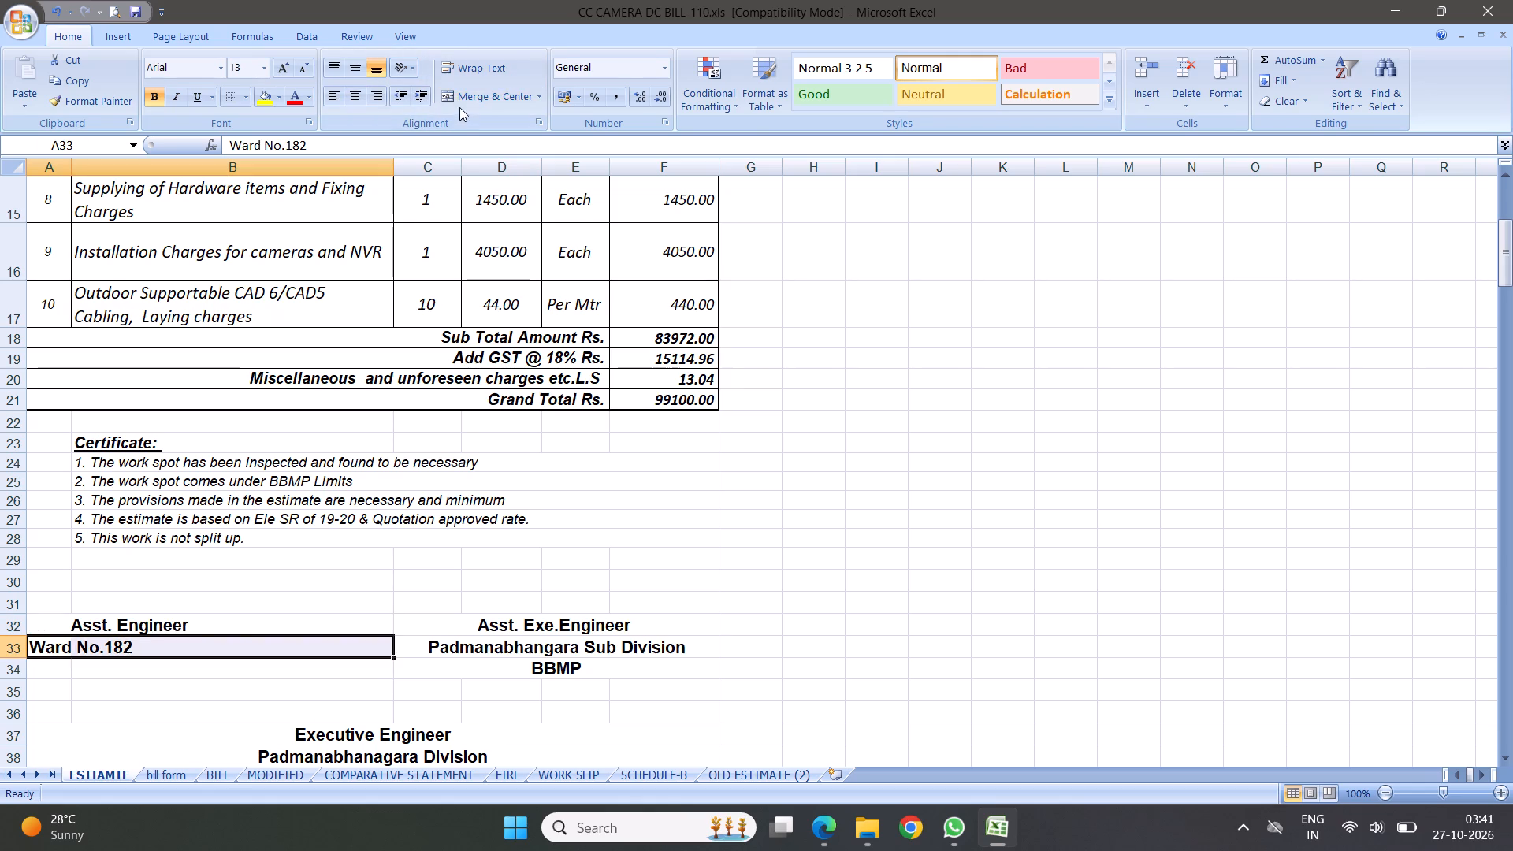
{"action": "left_click", "coordinate": [455, 94]}
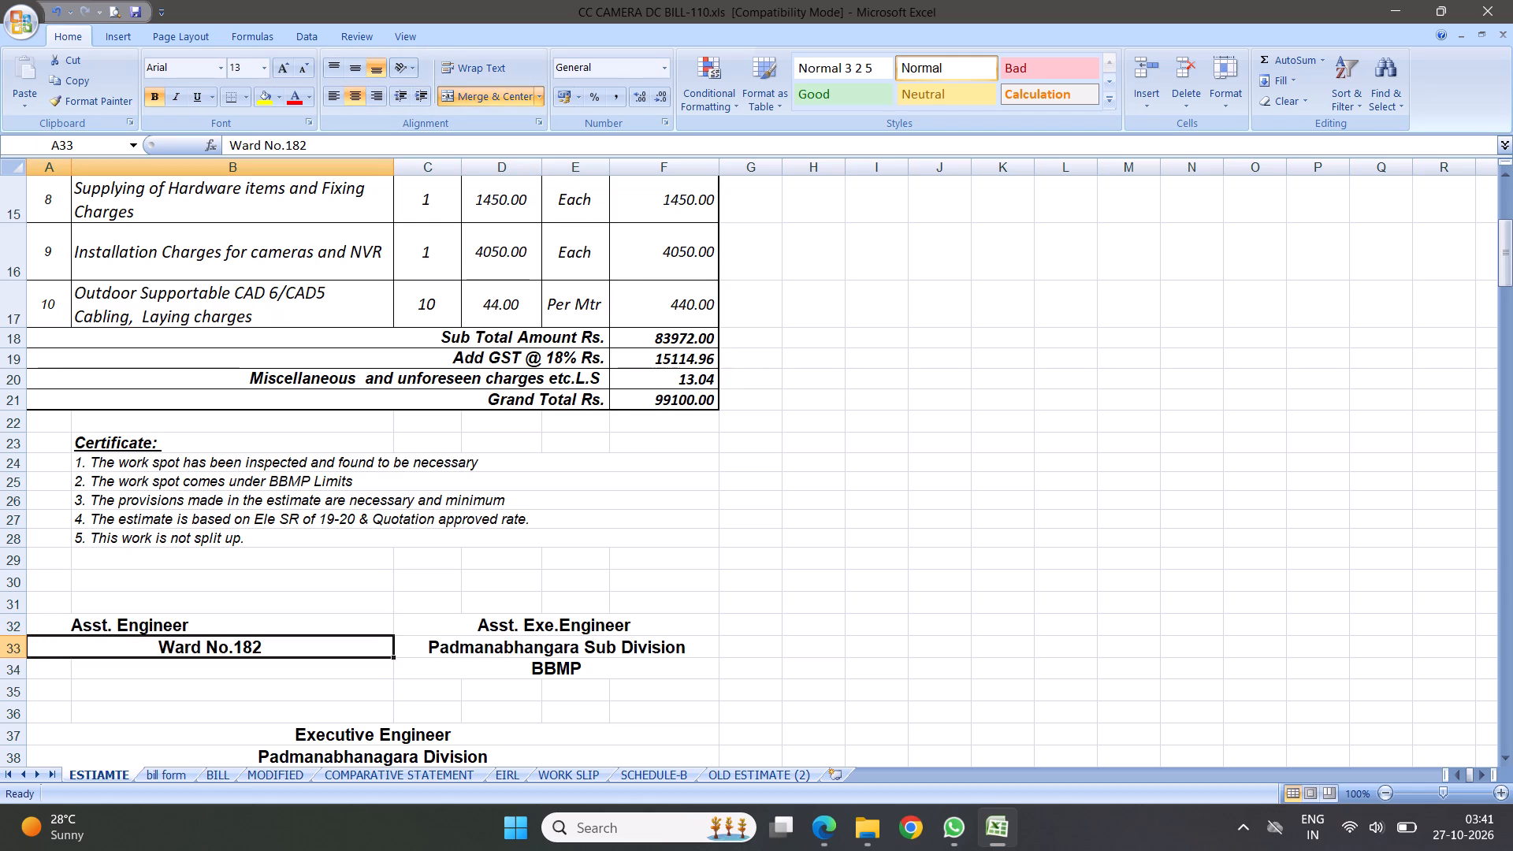
Align the Asst. Engineer line to the vertical middle of its merged cell, with horizontal centring on.
{"action": "left_click", "coordinate": [118, 624]}
{"action": "left_click", "coordinate": [353, 69]}
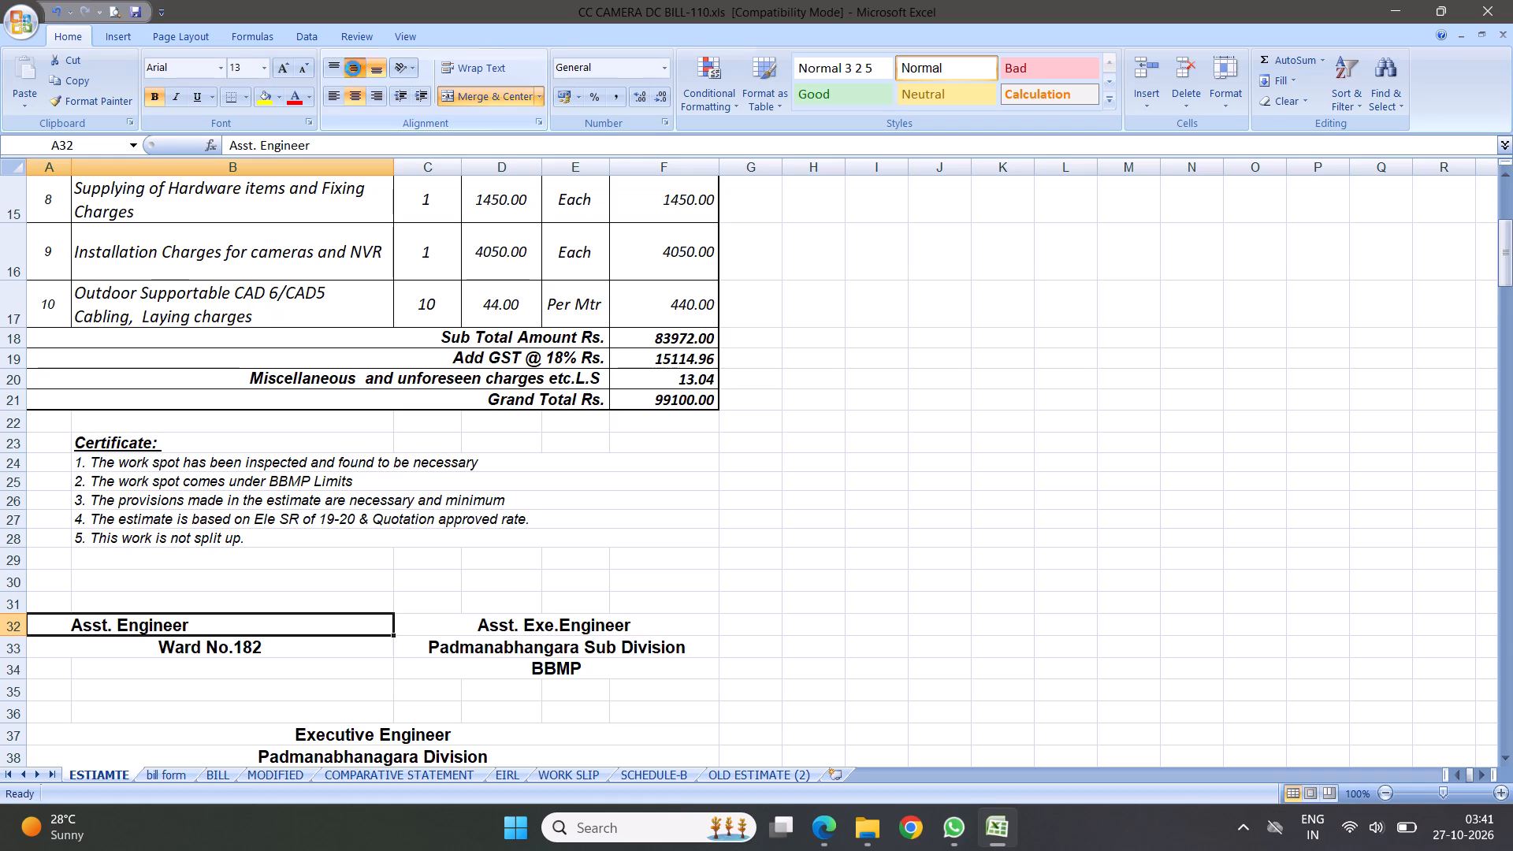
{"action": "left_click", "coordinate": [348, 95]}
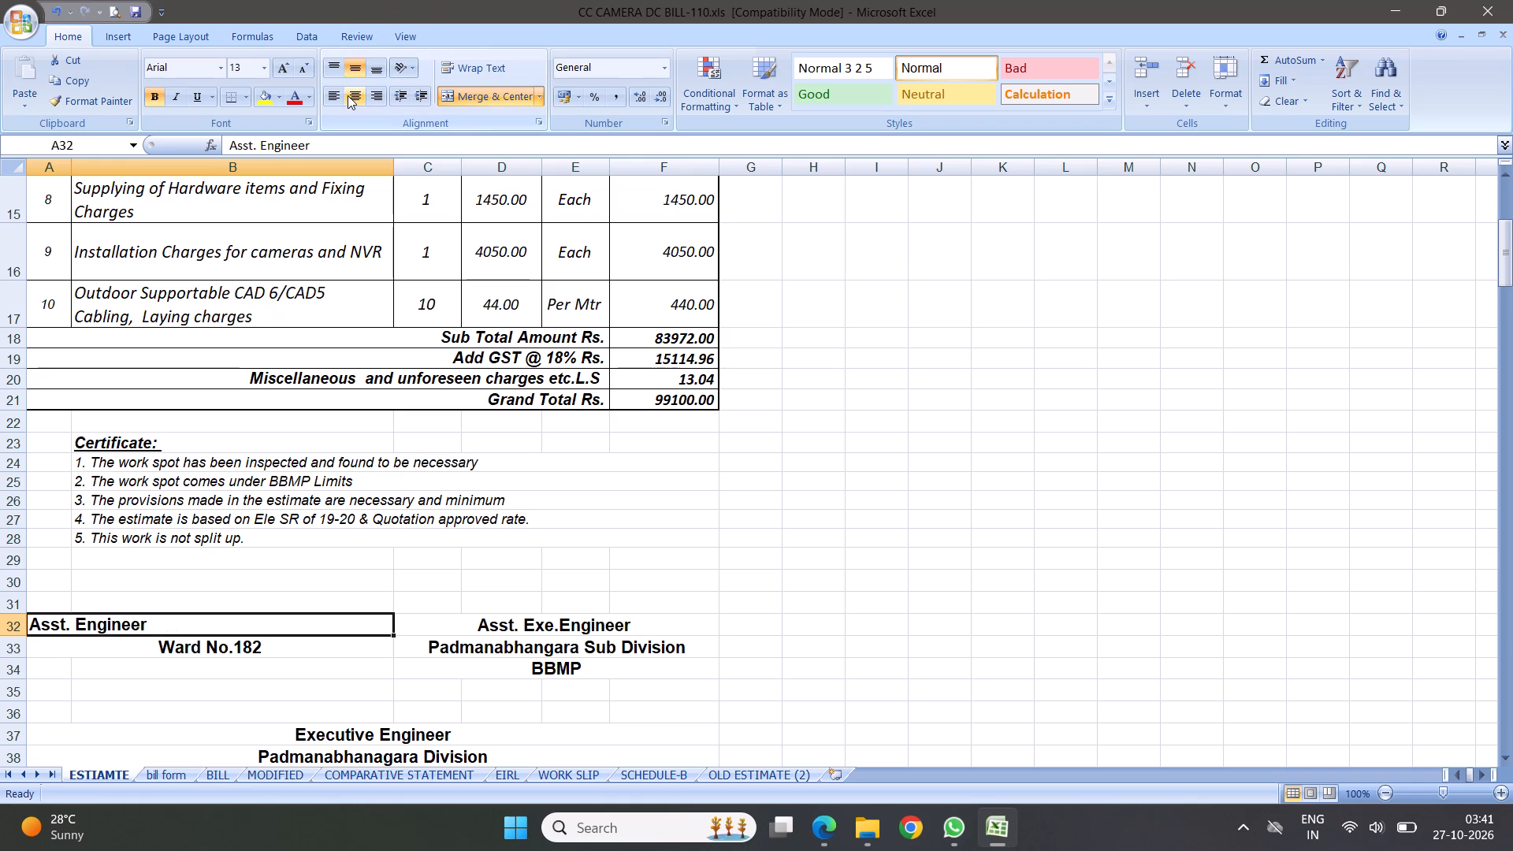
{"action": "left_click", "coordinate": [348, 95]}
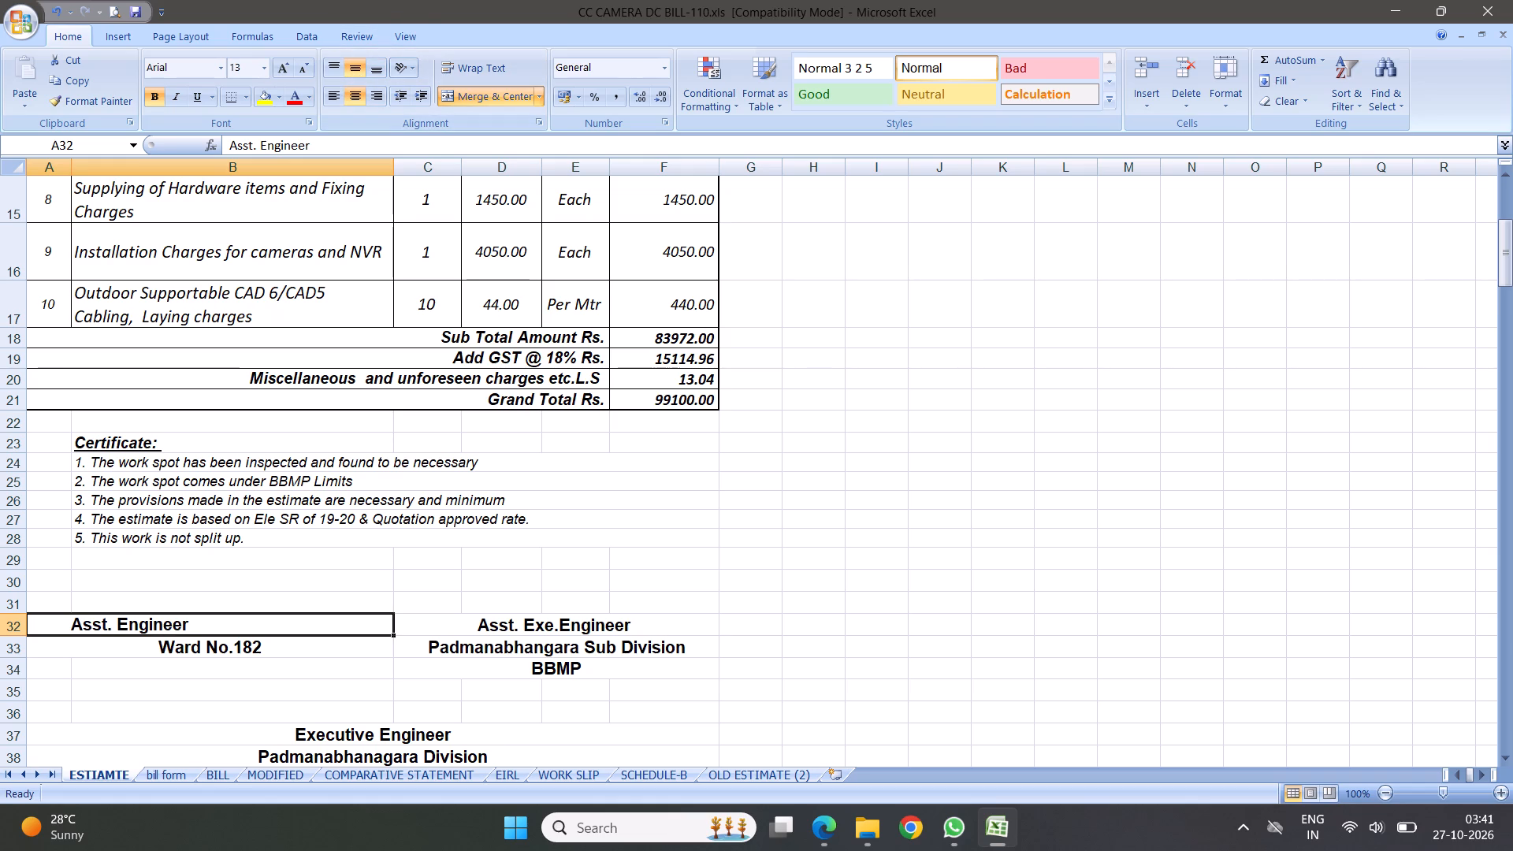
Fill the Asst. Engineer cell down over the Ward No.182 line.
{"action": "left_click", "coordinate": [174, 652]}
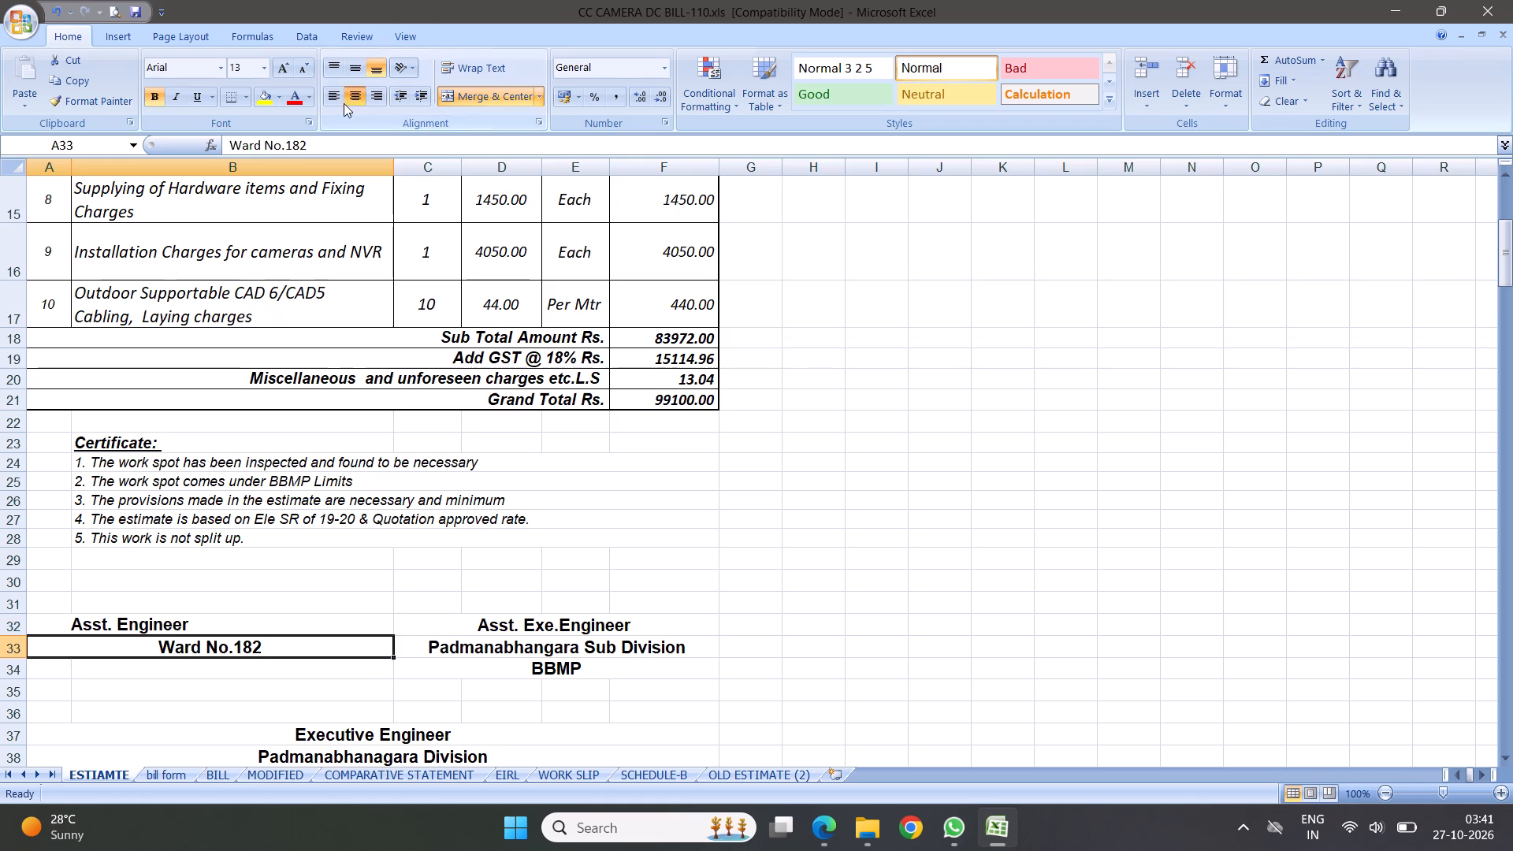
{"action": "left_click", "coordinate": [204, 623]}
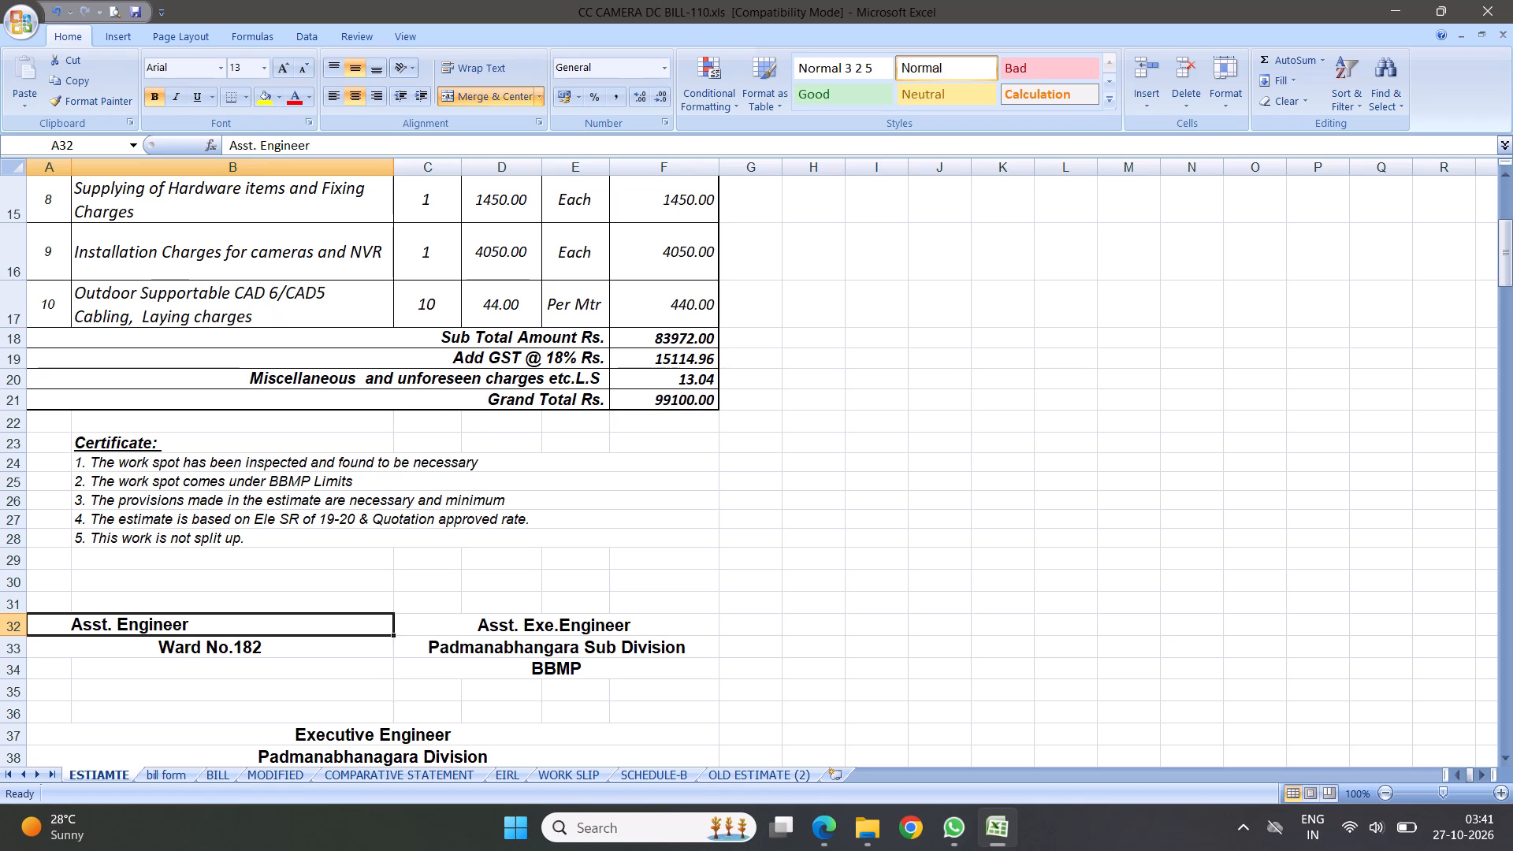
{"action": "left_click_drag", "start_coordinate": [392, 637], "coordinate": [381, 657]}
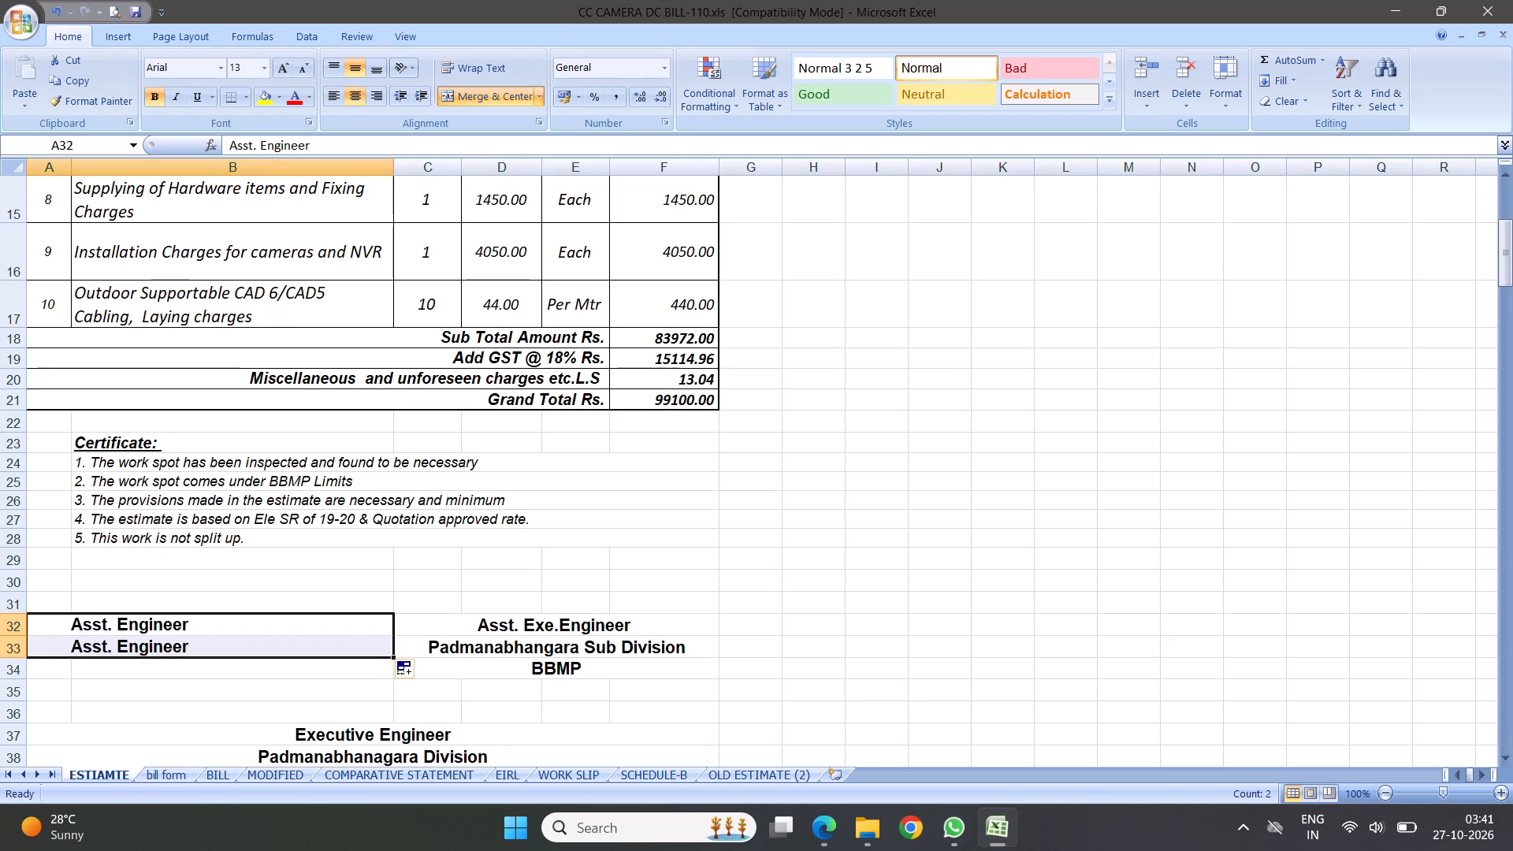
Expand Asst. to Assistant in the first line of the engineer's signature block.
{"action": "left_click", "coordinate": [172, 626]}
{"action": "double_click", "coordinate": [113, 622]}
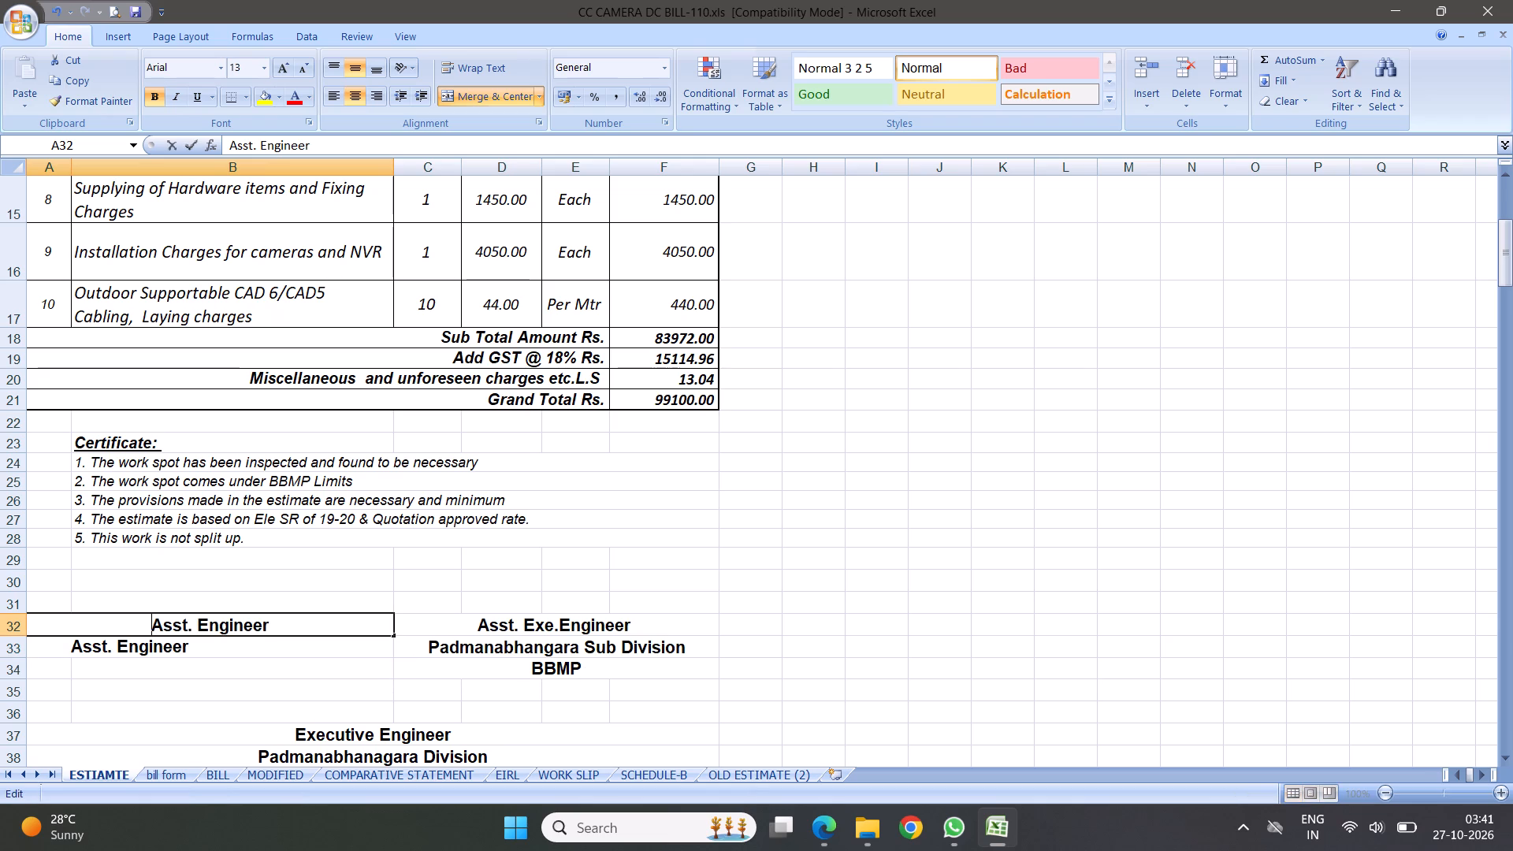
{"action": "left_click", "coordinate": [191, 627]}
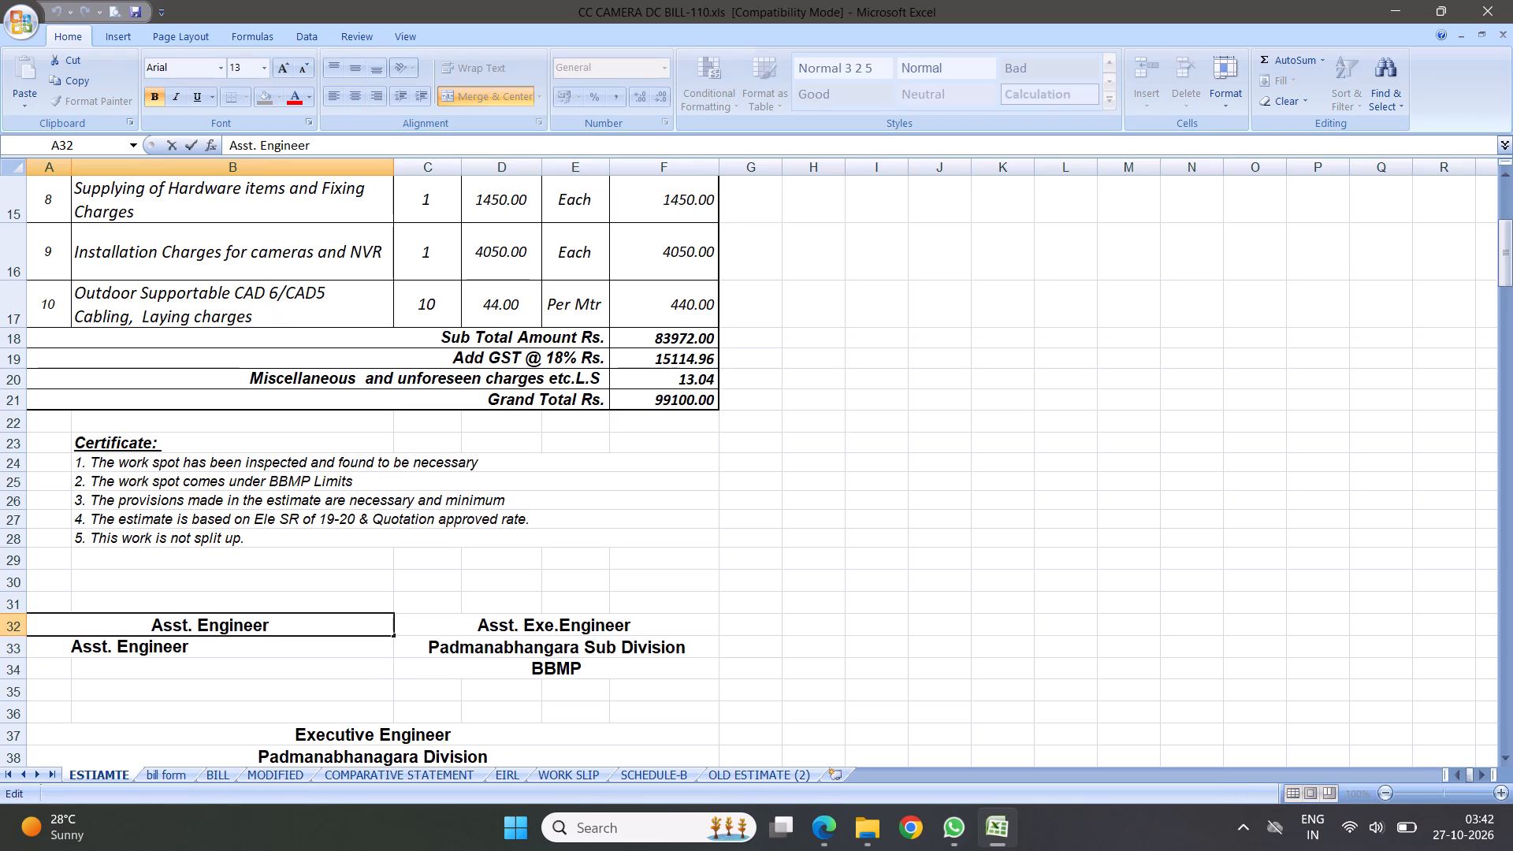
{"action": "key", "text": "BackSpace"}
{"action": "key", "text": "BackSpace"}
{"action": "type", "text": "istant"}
Enter Ward No.110 in the merged cell directly below the Assistant Engineer line.
{"action": "left_click", "coordinate": [147, 648]}
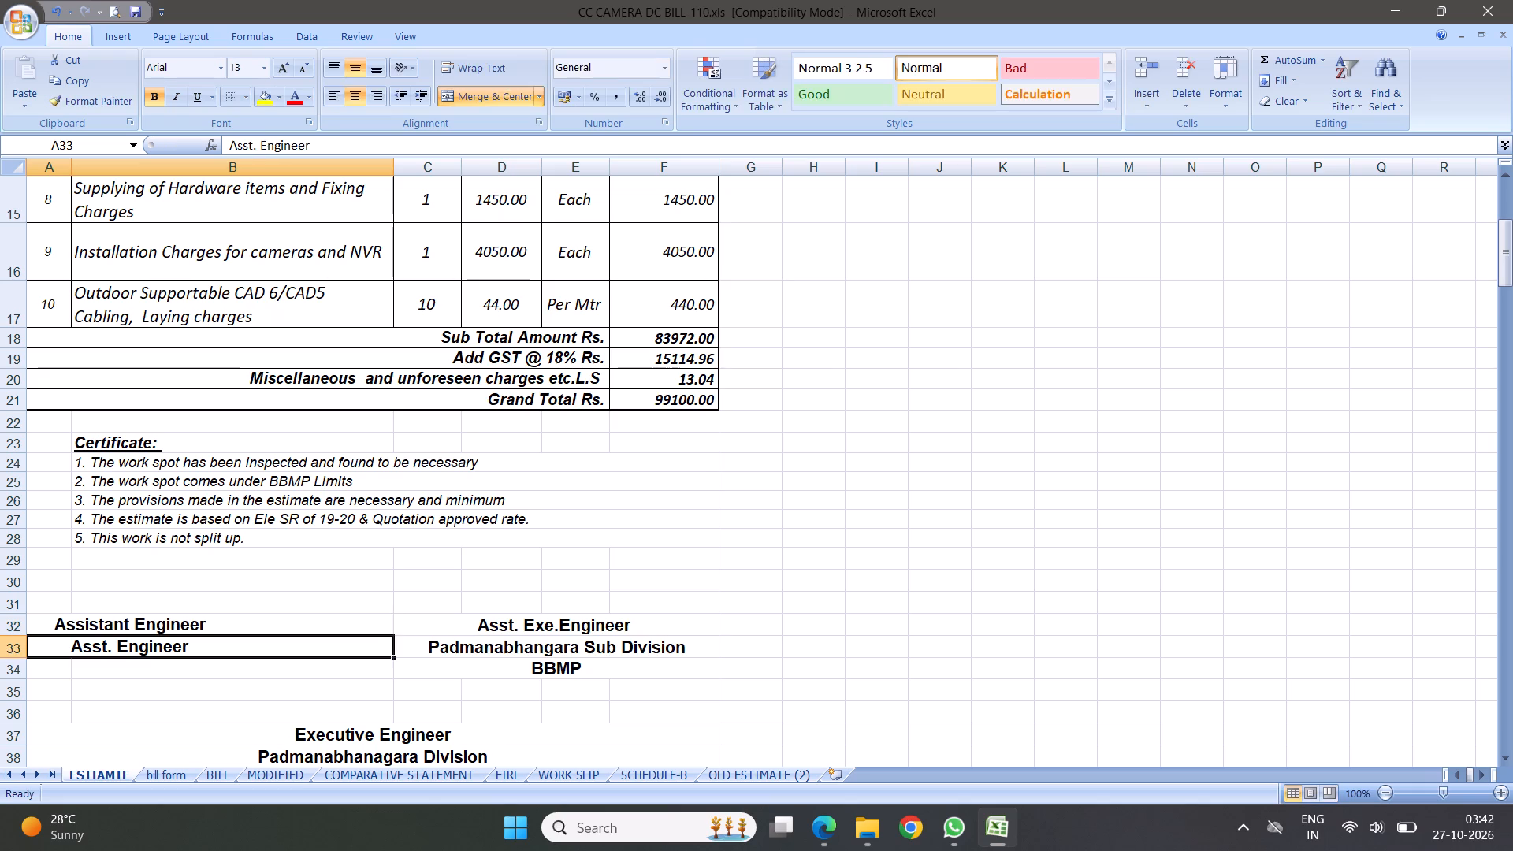
{"action": "type", "text": "Ward No.1190"}
{"action": "key", "text": "BackSpace"}
{"action": "key", "text": "BackSpace"}
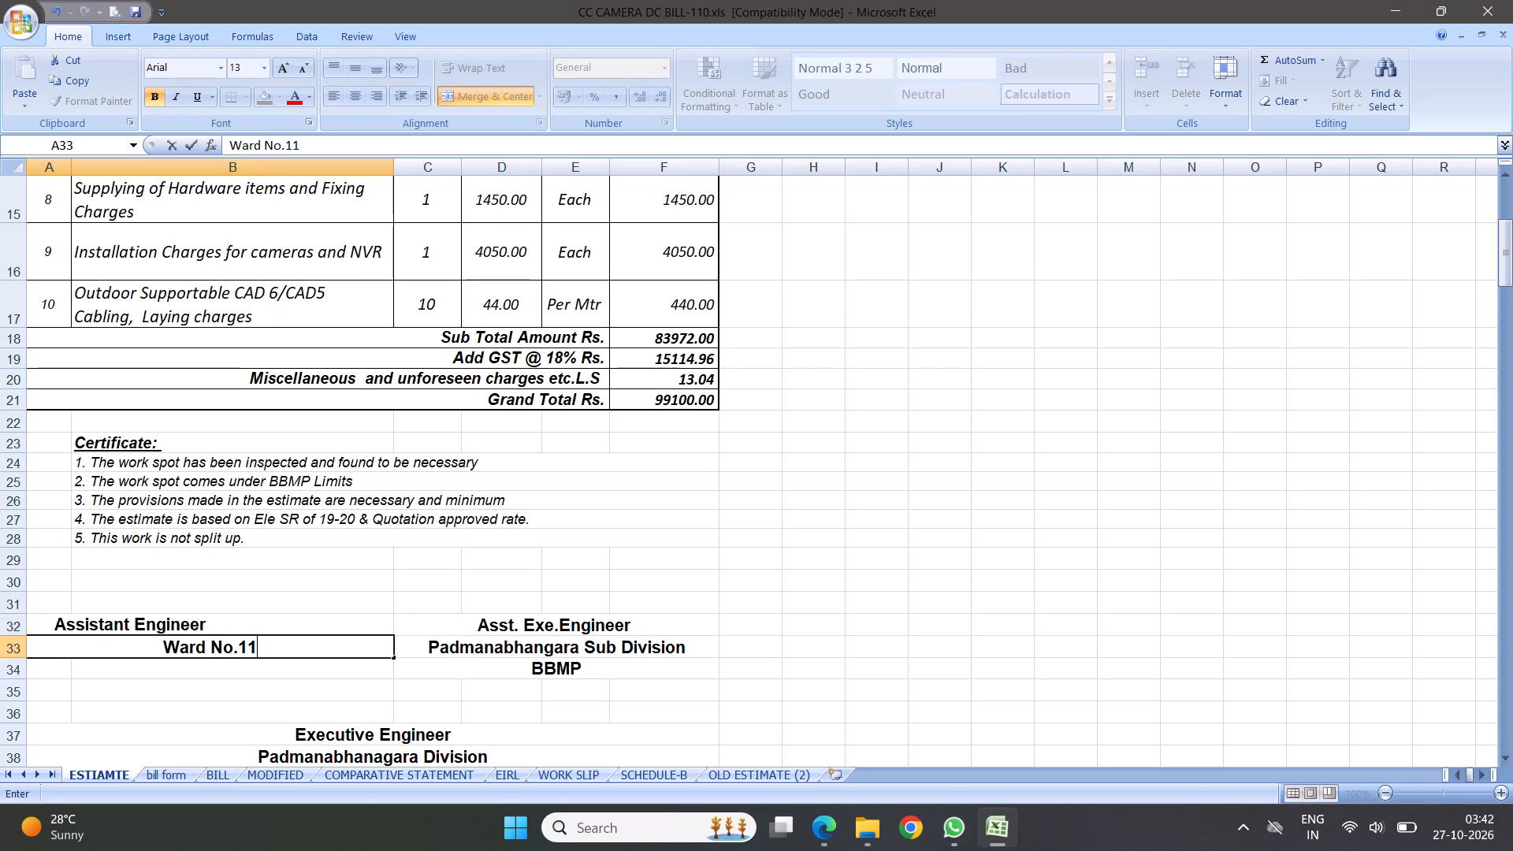
{"action": "key", "text": "BackSpace"}
{"action": "type", "text": "10"}
{"action": "left_click", "coordinate": [236, 579]}
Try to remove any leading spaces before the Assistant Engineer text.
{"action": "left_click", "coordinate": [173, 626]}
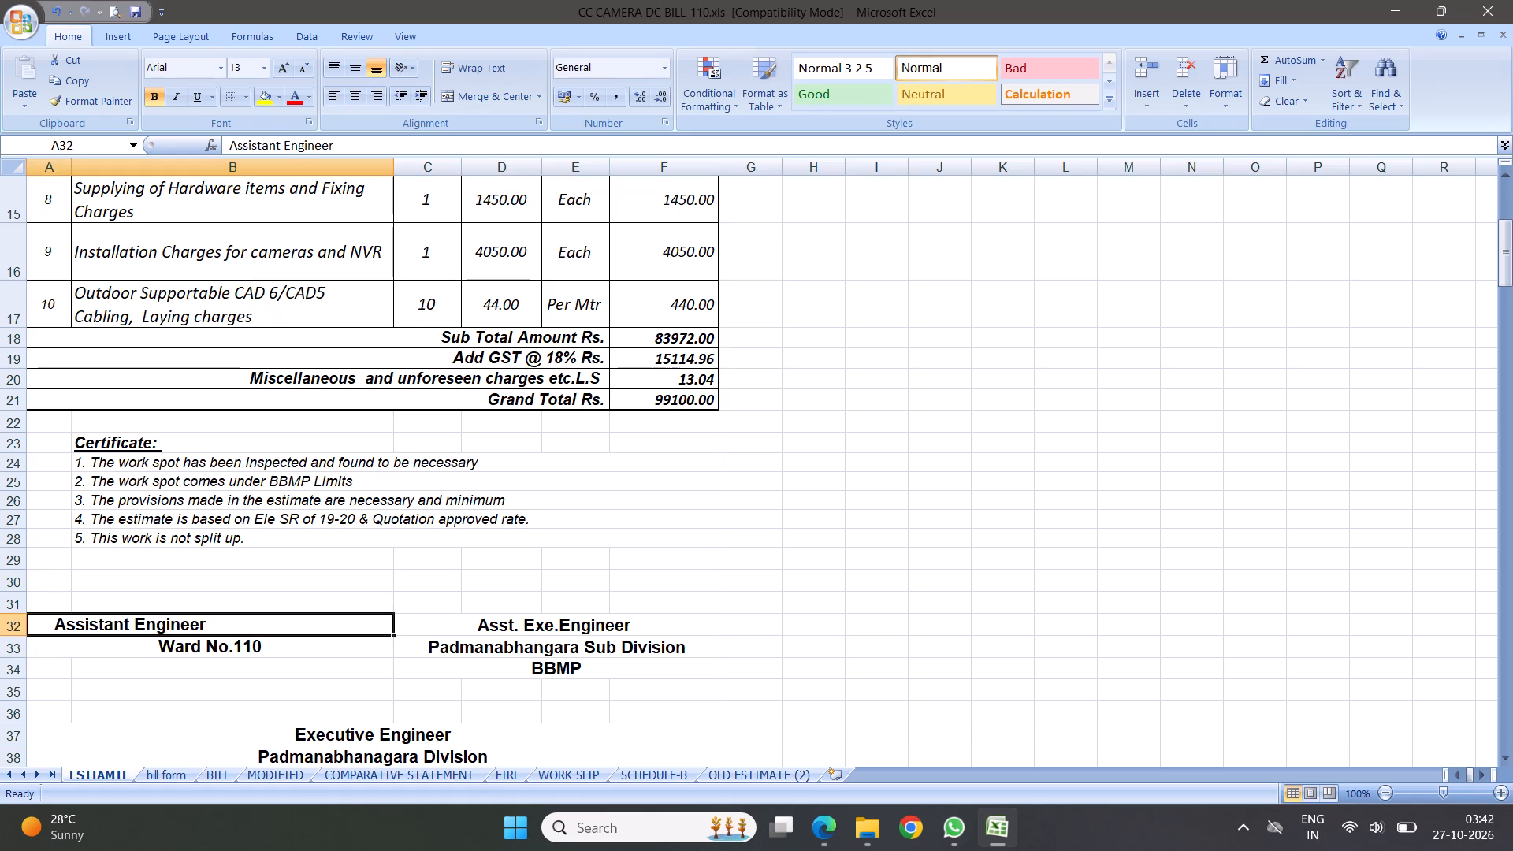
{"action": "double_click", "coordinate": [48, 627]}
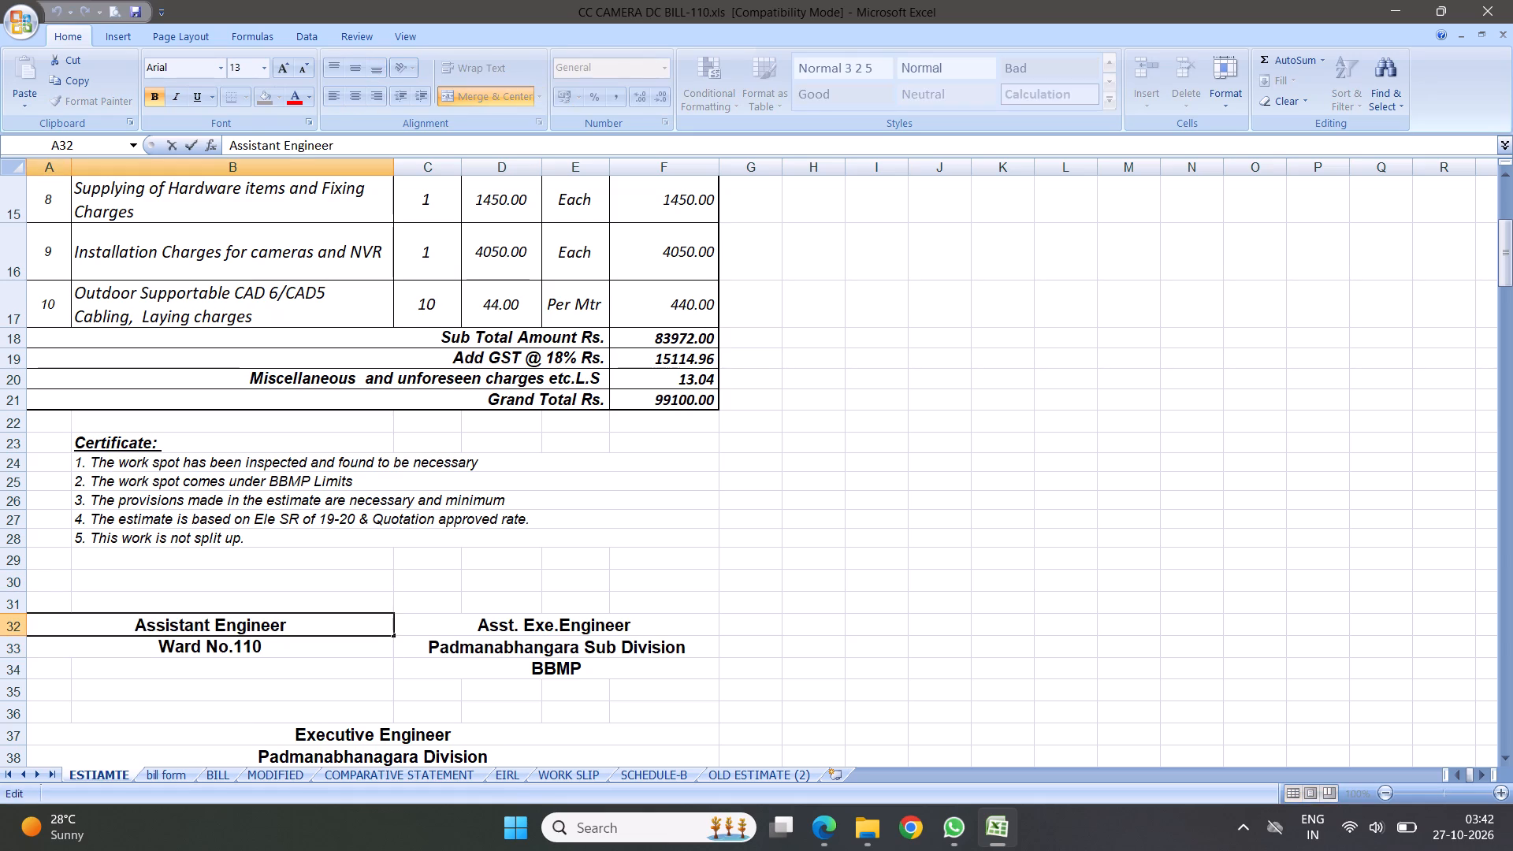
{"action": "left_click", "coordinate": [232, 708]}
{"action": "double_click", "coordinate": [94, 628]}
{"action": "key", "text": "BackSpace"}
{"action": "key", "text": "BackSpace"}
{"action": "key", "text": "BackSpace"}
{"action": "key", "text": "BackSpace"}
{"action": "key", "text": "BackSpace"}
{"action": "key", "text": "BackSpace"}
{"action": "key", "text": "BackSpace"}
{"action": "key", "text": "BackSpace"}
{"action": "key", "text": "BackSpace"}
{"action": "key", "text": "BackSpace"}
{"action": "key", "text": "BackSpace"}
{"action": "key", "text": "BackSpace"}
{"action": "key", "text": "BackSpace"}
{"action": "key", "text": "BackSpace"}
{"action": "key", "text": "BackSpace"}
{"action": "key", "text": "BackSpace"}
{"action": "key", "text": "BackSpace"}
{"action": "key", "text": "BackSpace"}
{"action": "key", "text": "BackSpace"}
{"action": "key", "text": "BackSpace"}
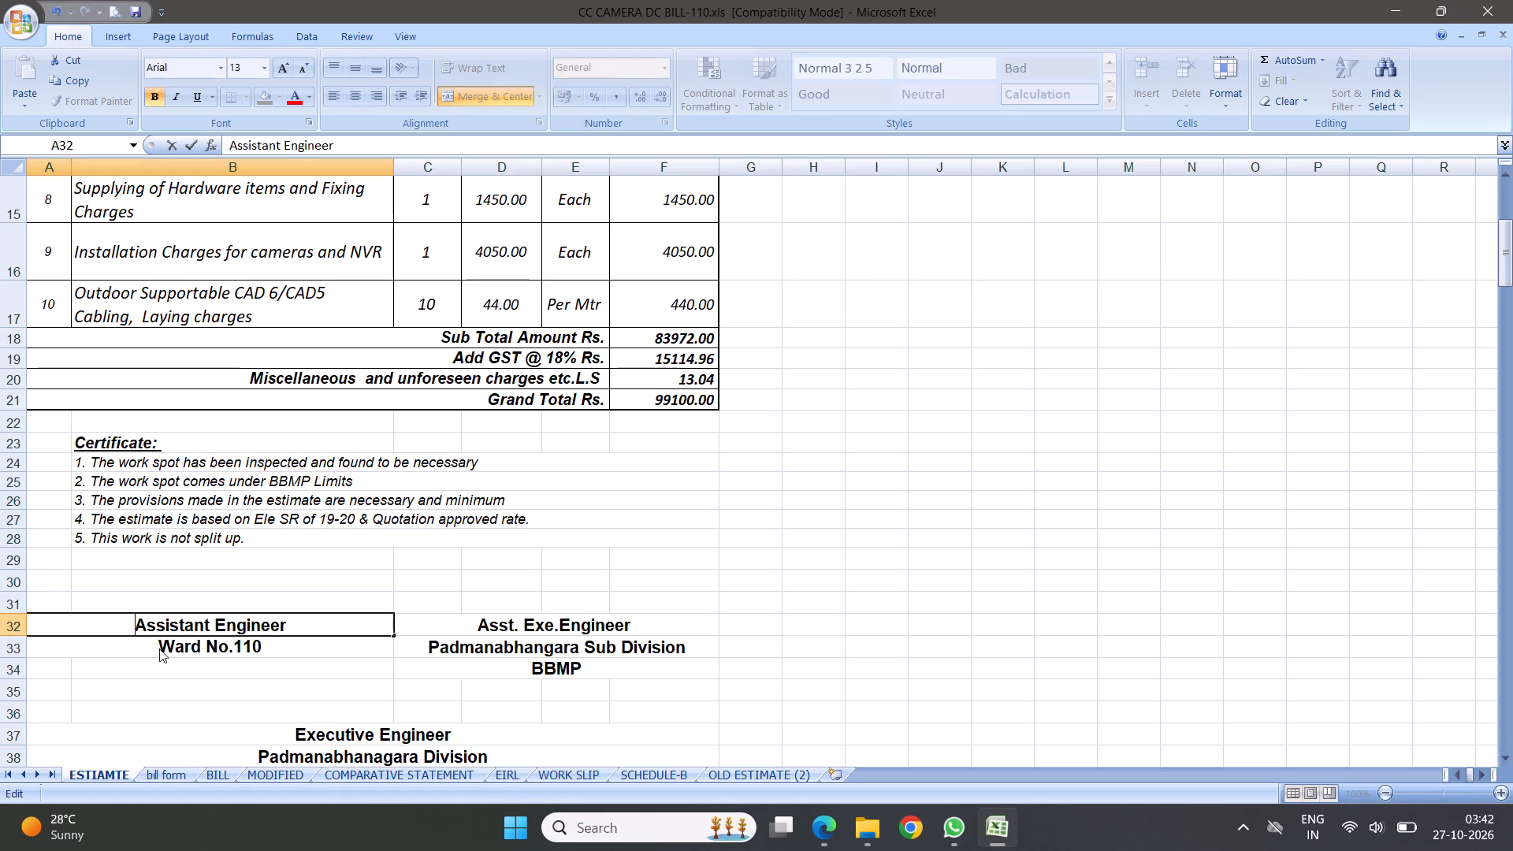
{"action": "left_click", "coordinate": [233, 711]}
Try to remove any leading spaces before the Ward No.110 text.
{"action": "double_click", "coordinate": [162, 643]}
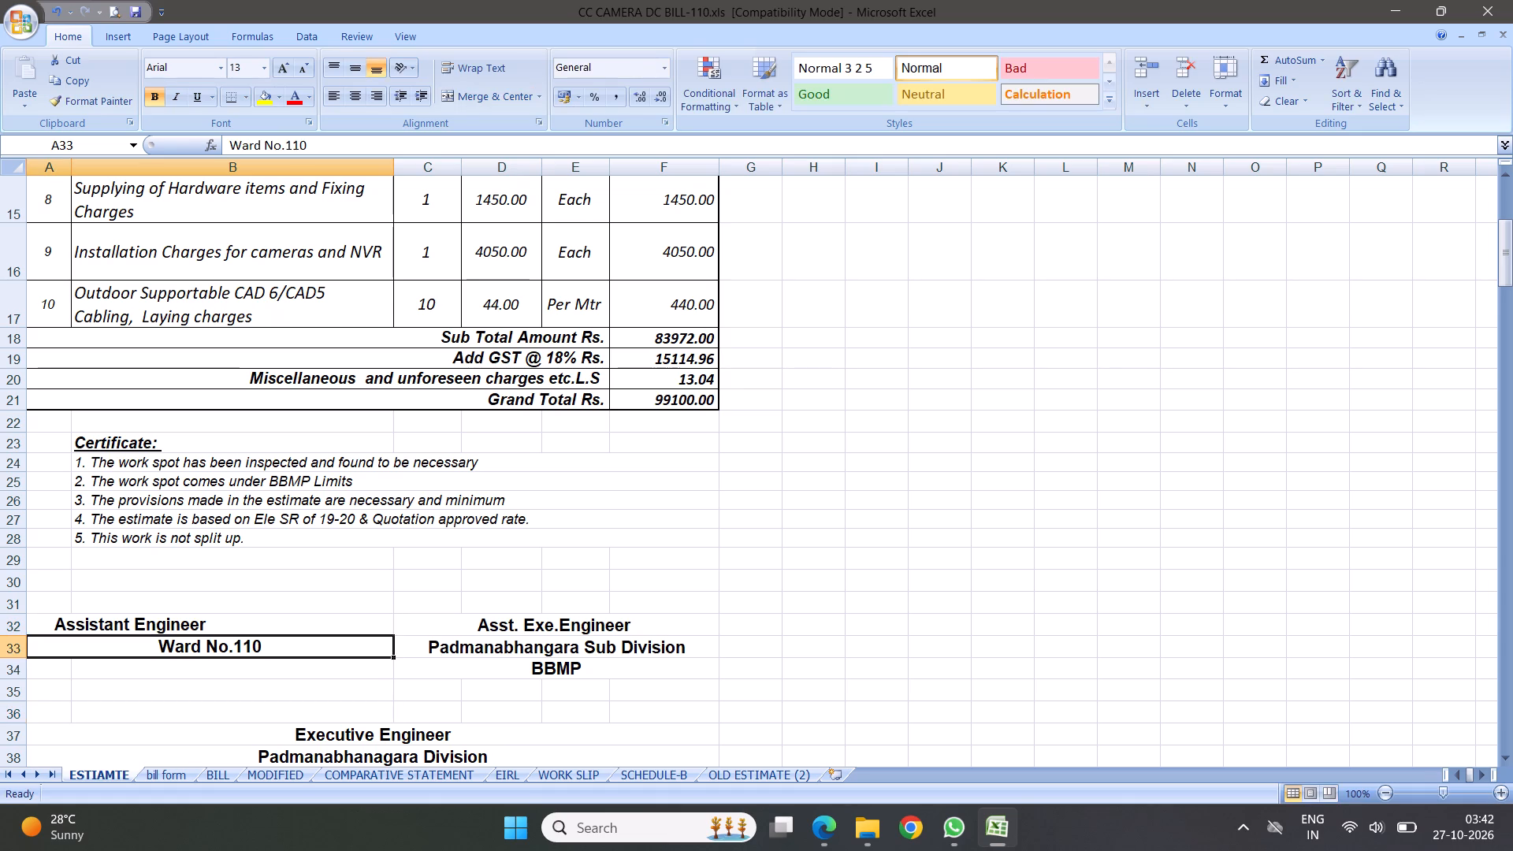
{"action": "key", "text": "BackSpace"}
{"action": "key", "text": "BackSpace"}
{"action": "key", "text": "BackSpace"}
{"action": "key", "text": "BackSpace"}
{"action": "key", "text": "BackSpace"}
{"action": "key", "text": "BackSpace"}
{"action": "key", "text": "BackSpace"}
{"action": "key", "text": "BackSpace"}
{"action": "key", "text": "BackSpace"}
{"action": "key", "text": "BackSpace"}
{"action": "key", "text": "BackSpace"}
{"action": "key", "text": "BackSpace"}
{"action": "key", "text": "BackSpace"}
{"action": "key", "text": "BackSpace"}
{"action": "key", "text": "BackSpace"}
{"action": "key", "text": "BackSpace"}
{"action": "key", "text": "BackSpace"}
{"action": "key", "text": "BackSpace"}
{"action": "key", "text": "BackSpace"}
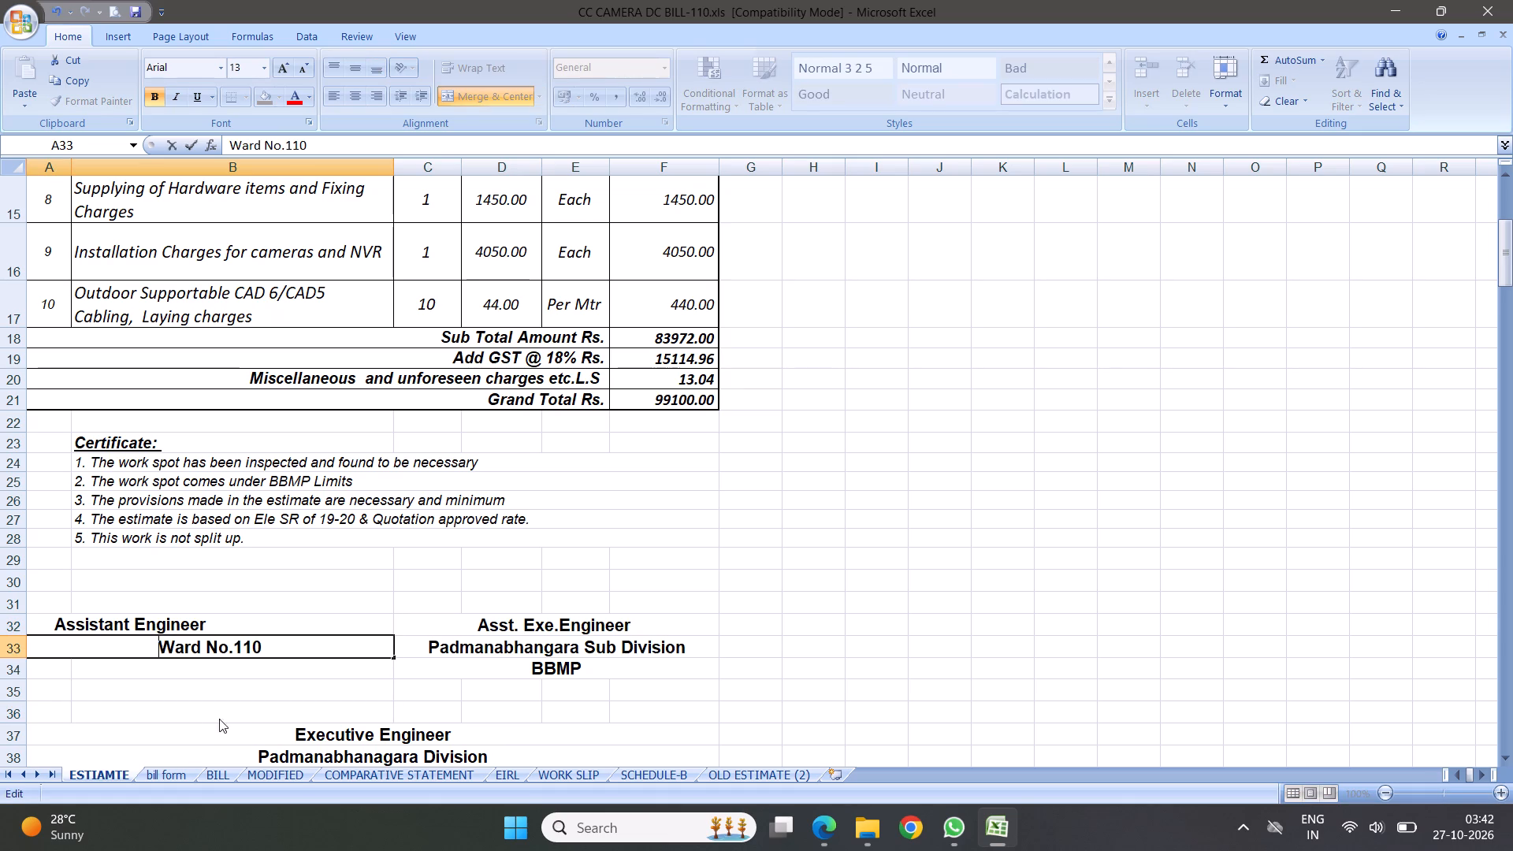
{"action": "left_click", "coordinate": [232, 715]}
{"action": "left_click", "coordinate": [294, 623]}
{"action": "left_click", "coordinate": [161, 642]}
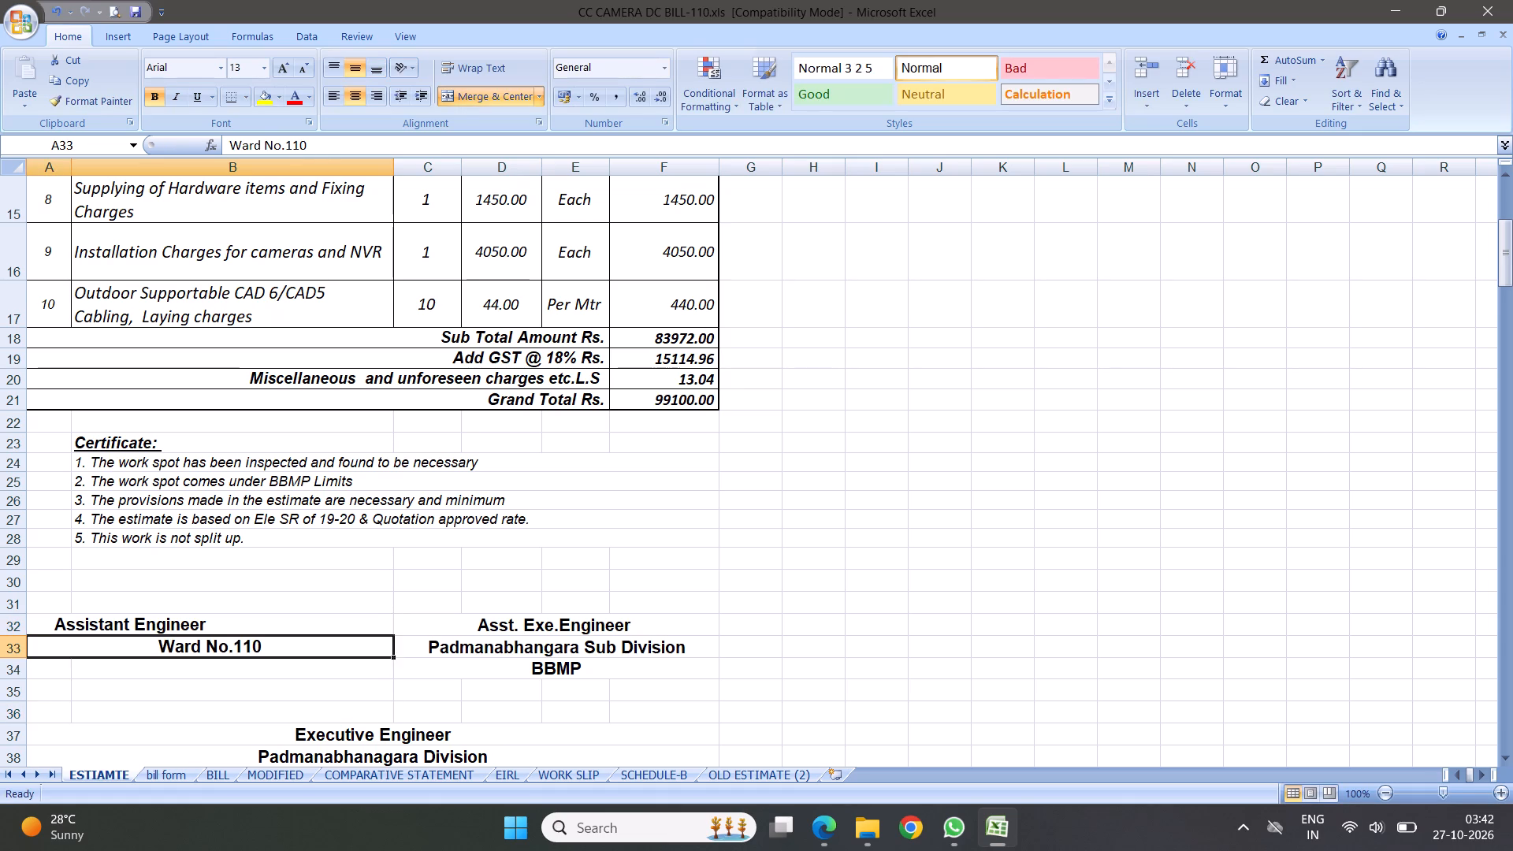
Copy the formatting of row 32 onto row 33 with Format Painter.
{"action": "left_click", "coordinate": [14, 625]}
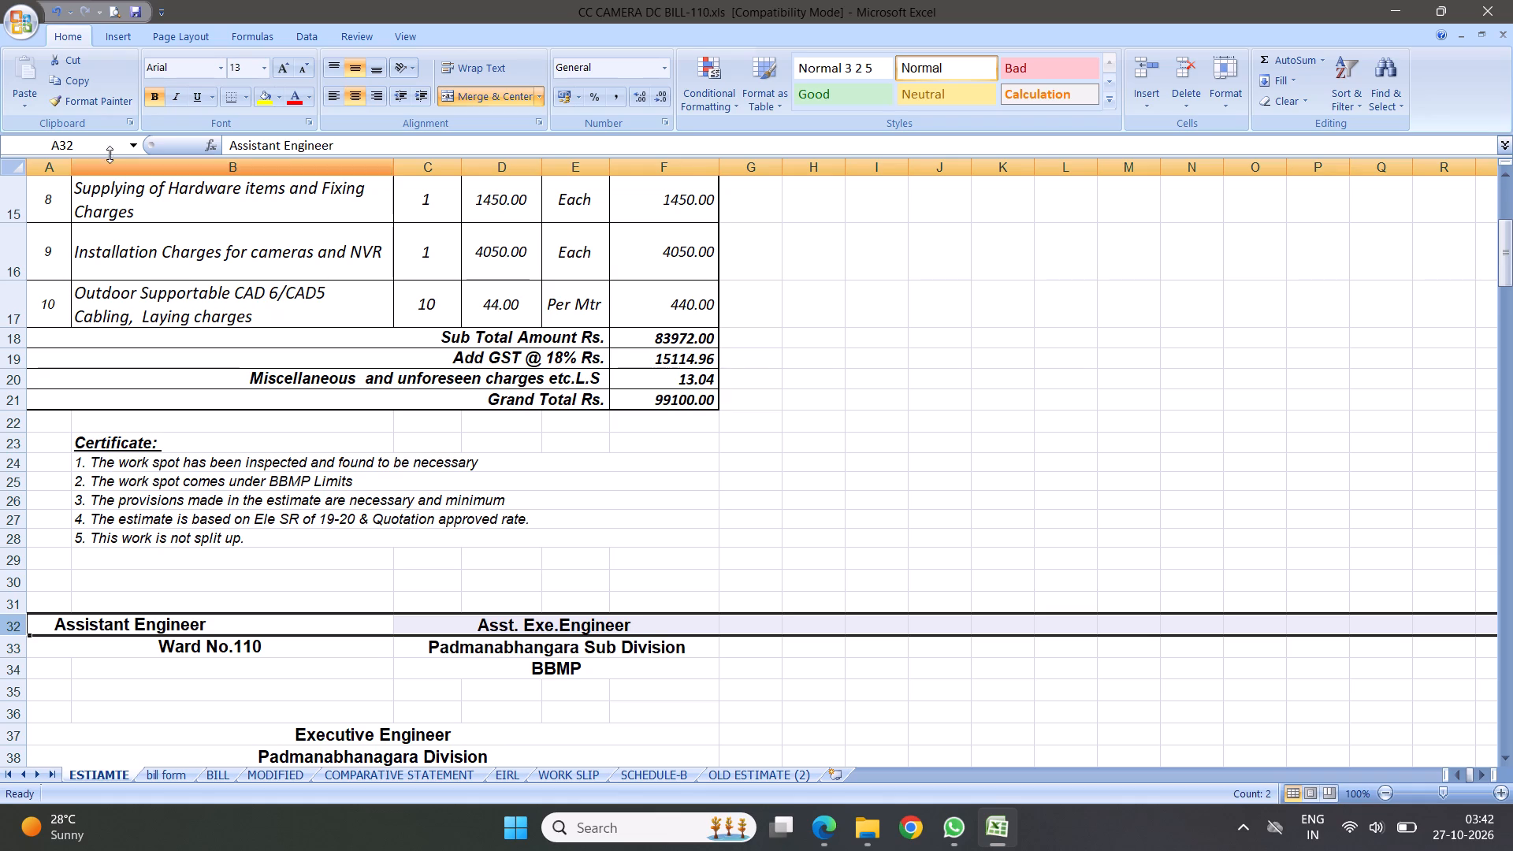
{"action": "left_click", "coordinate": [58, 95]}
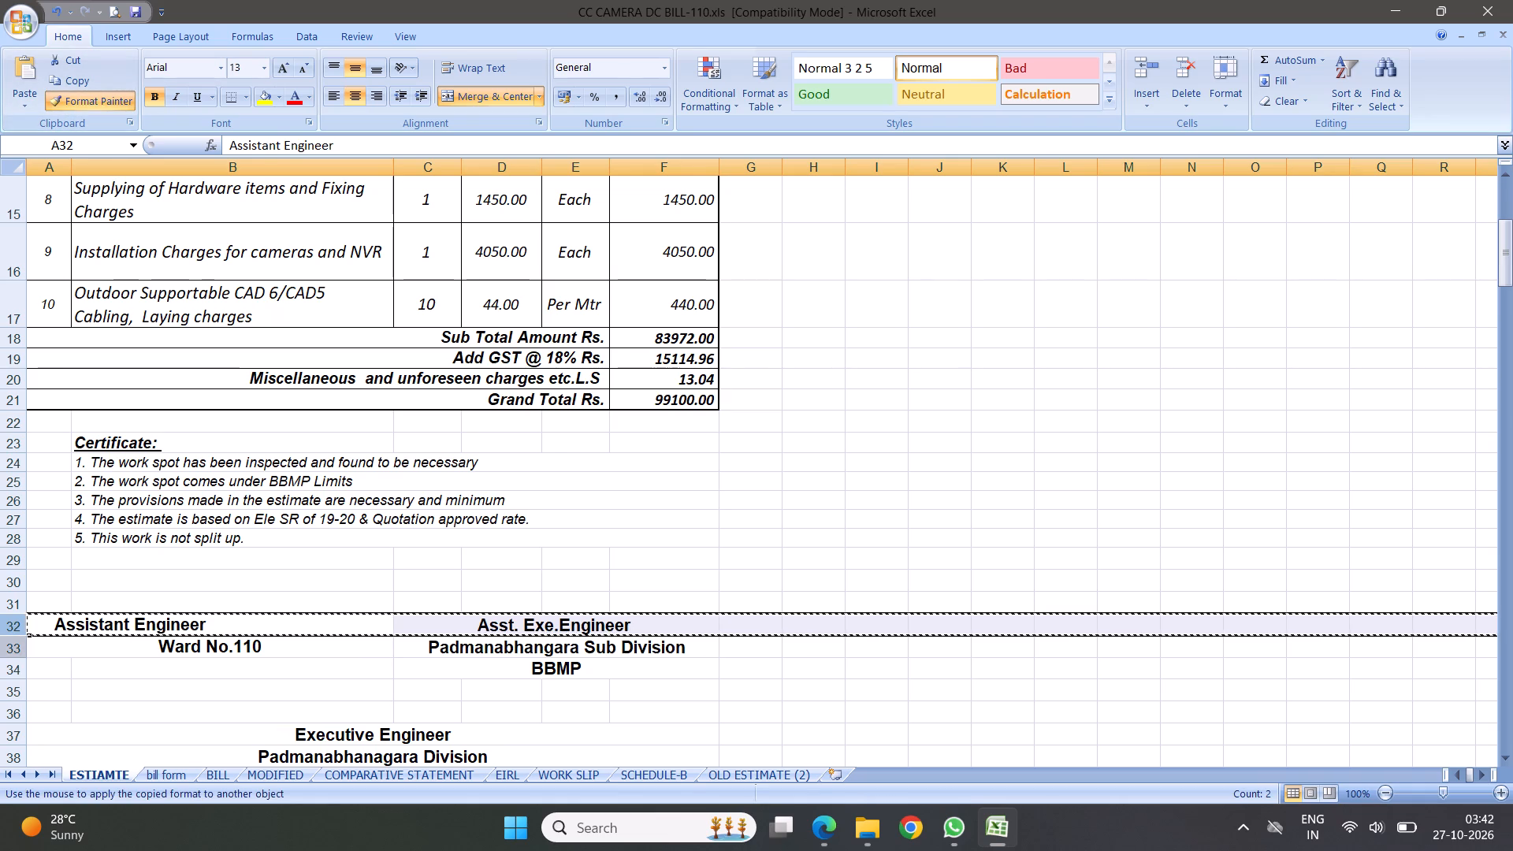
{"action": "left_click", "coordinate": [13, 645]}
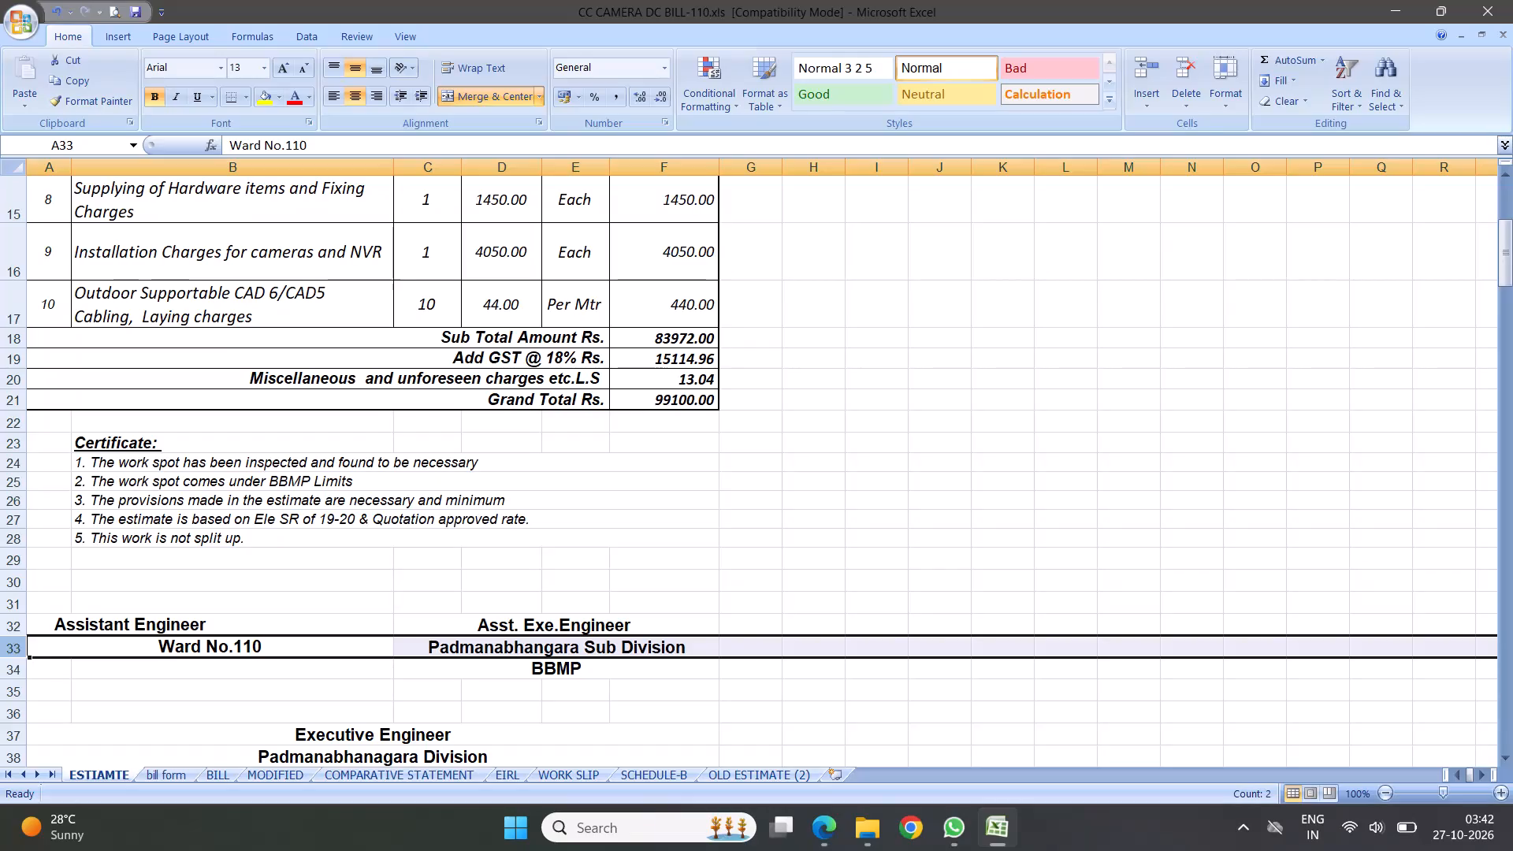
{"action": "left_click", "coordinate": [530, 623]}
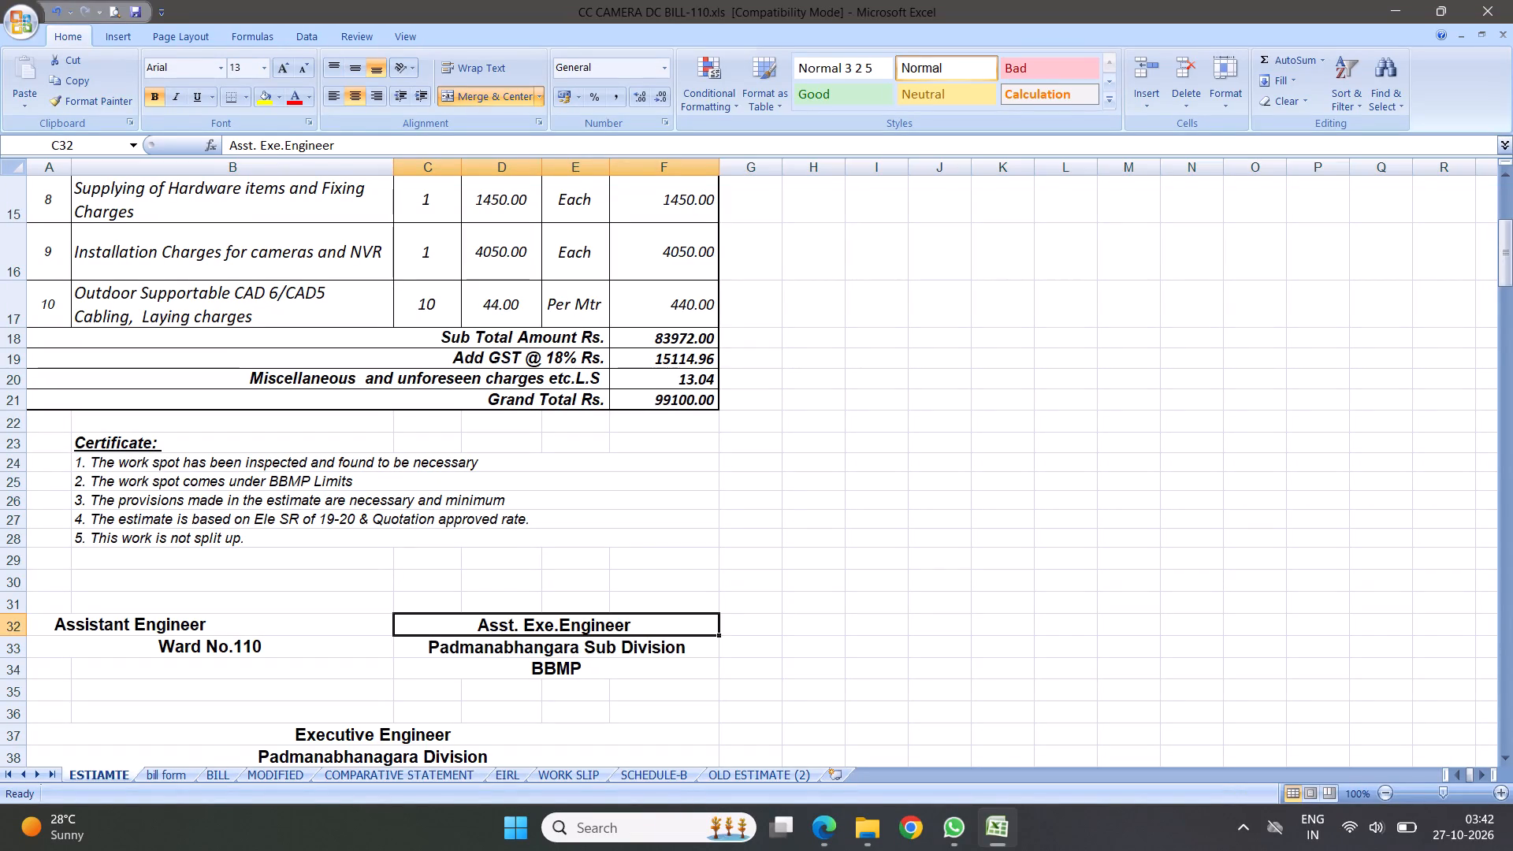
Clear and unmerge the Assistant Engineer cell, then re-enter Assistant Engineer in column B and centre it.
{"action": "scroll", "coordinate": [192, 622], "scroll_direction": "down", "scroll_amount": 3}
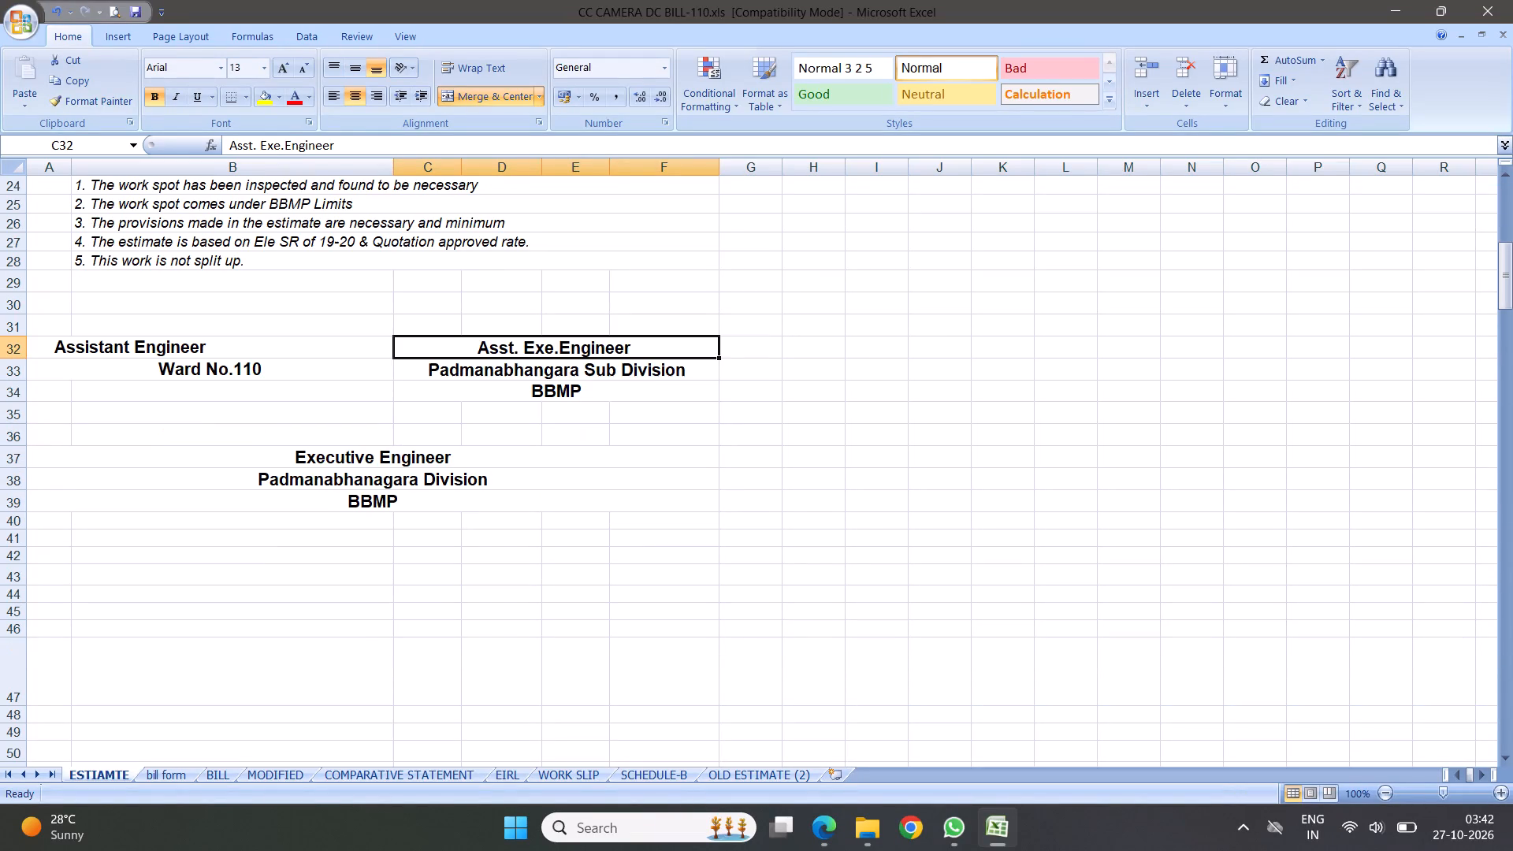
{"action": "left_click", "coordinate": [268, 344]}
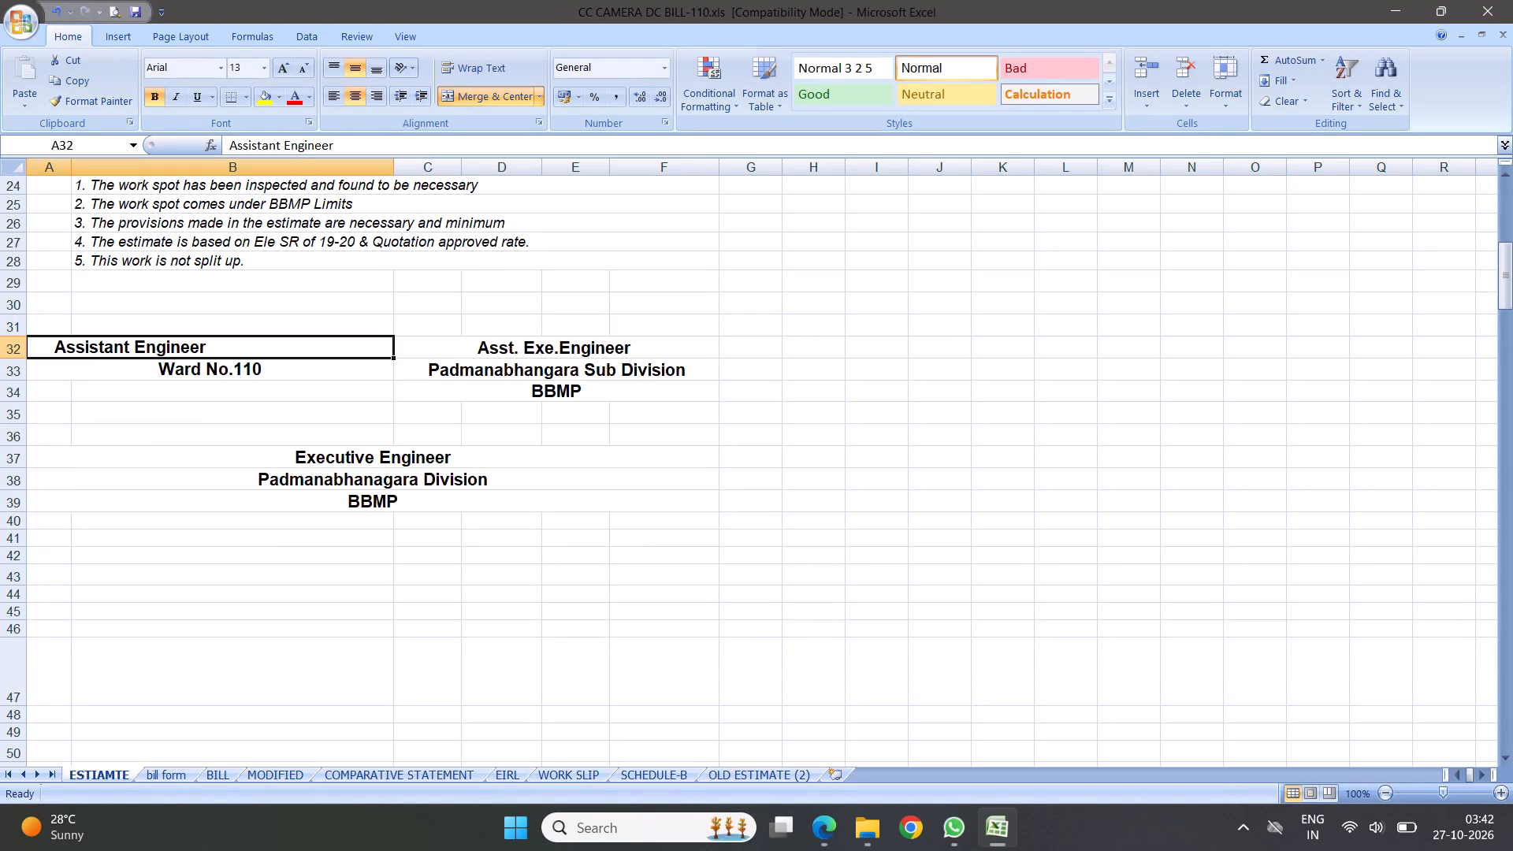
{"action": "key", "text": "Delete"}
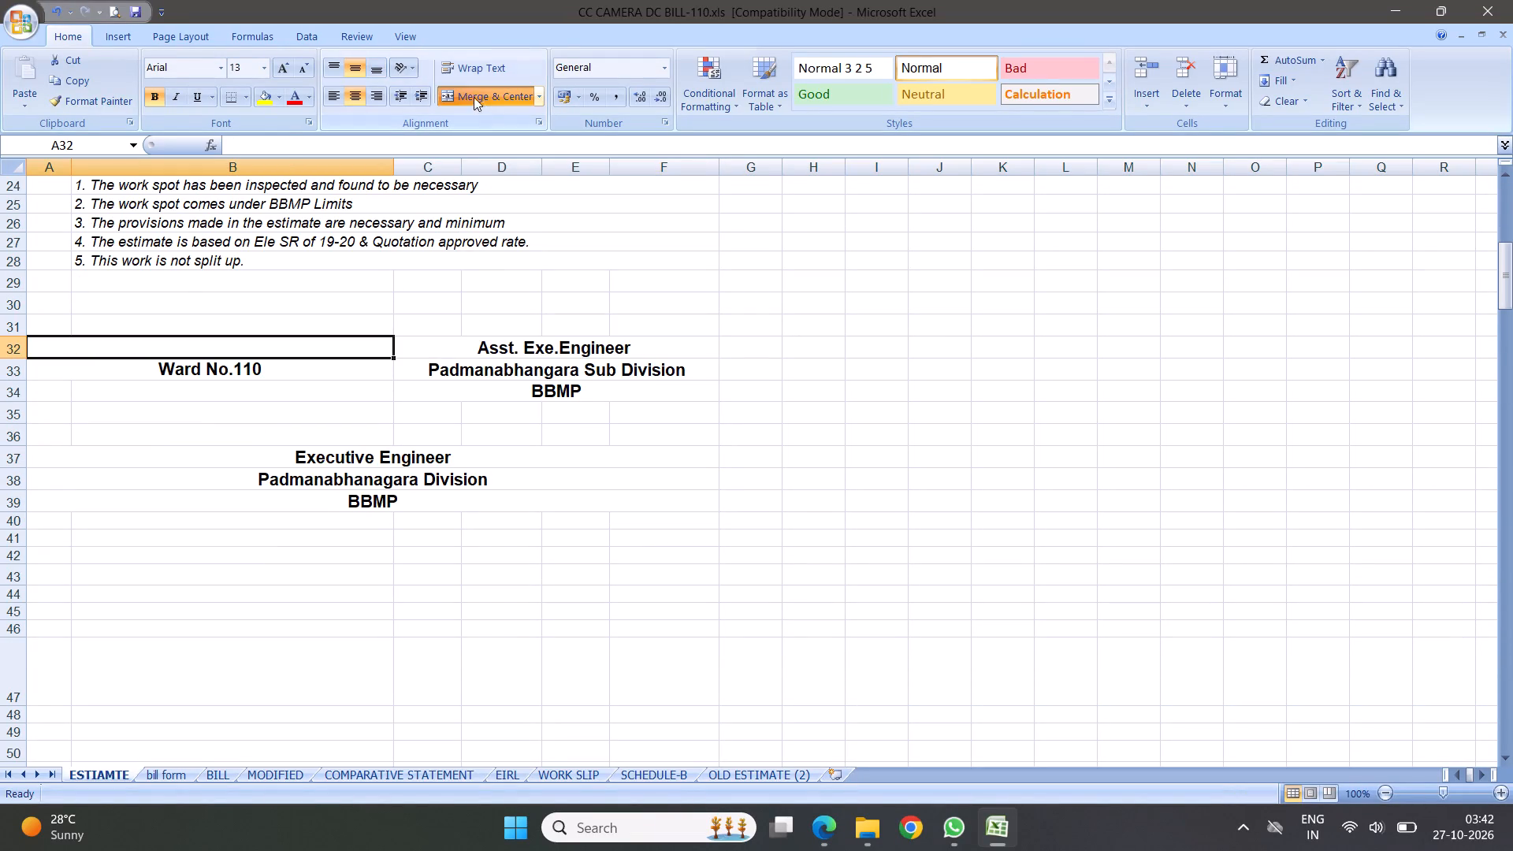
{"action": "left_click", "coordinate": [473, 95]}
{"action": "left_click", "coordinate": [236, 347]}
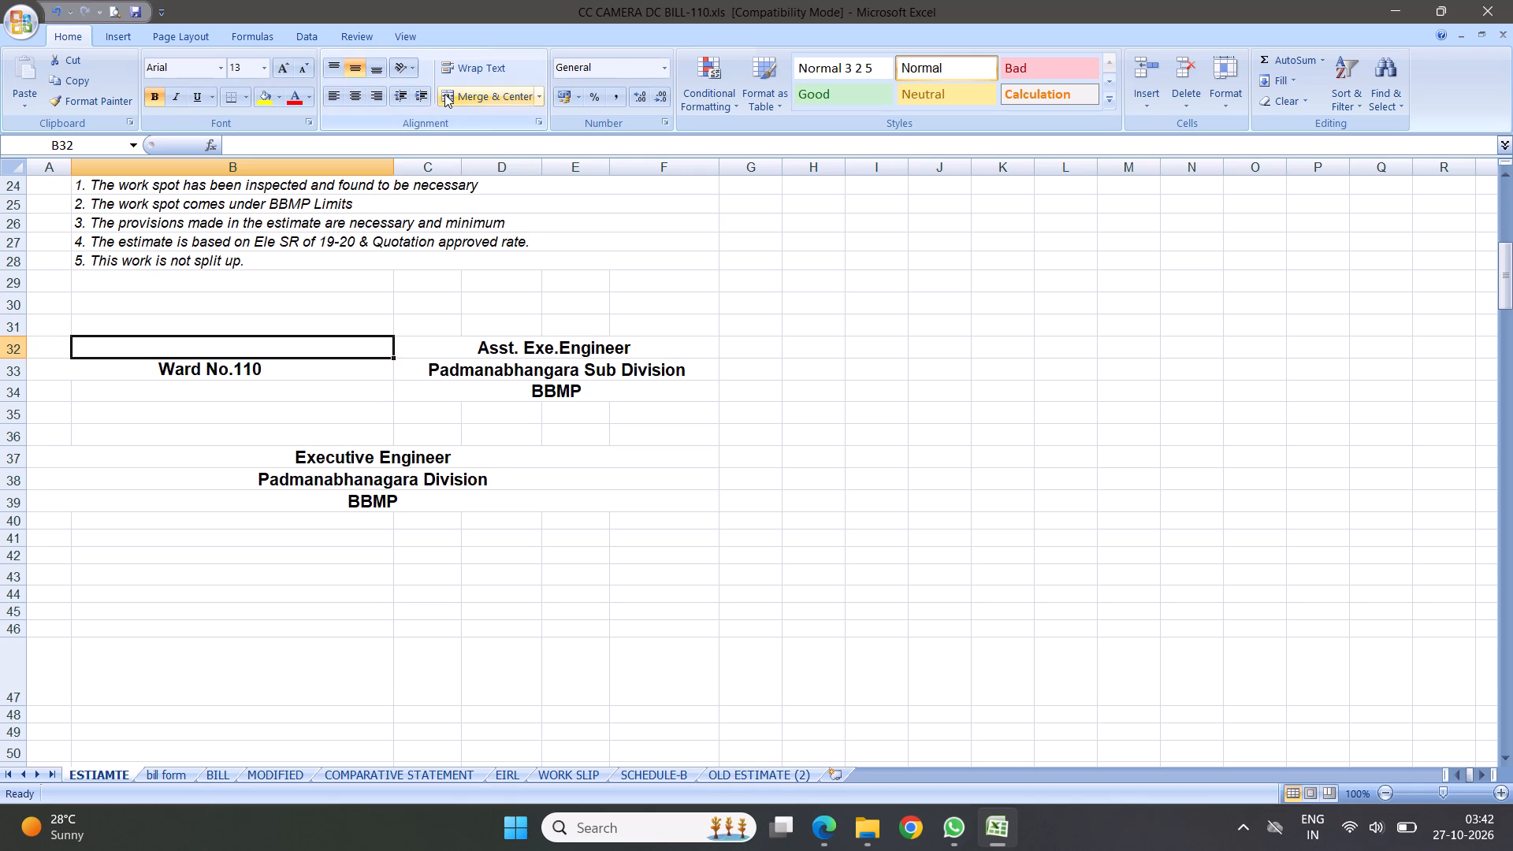
{"action": "key", "text": "shift+a"}
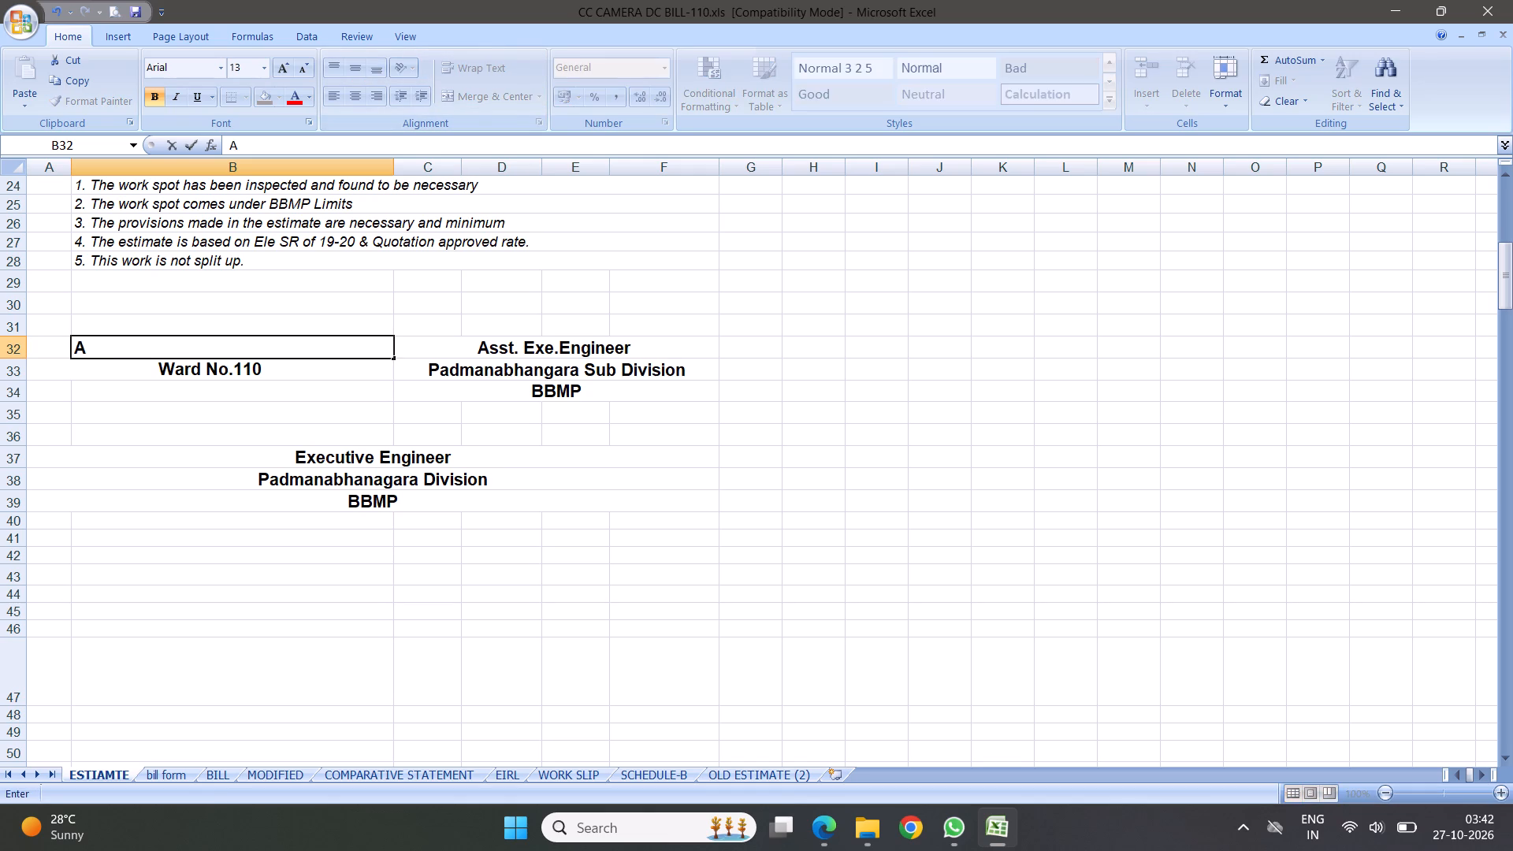
{"action": "type", "text": "ssistant Engiene"}
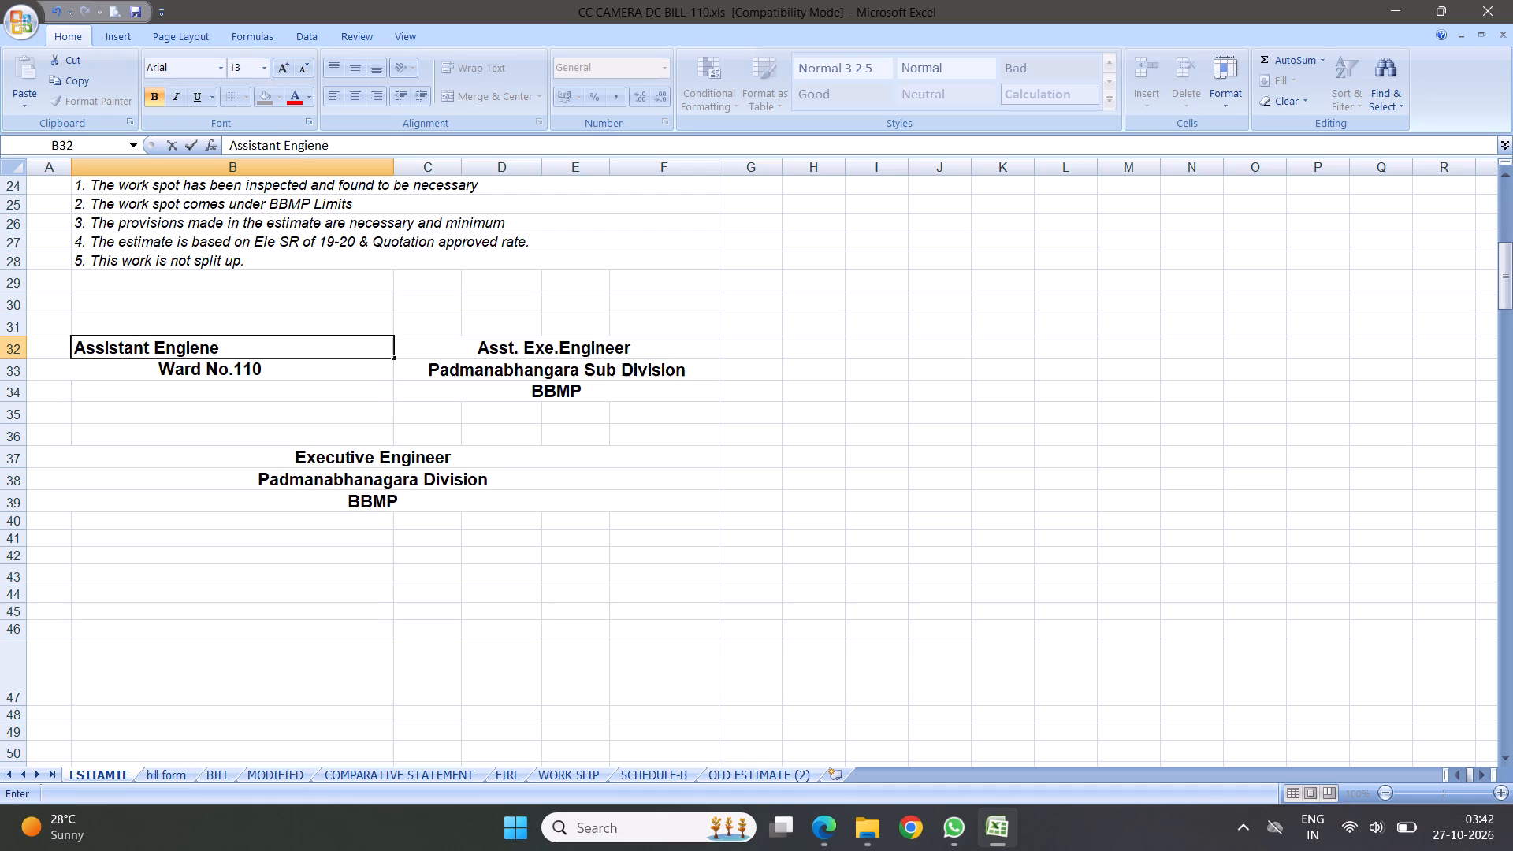
{"action": "key", "text": "BackSpace"}
{"action": "key", "text": "BackSpace"}
{"action": "key", "text": "BackSpace"}
{"action": "type", "text": "neer"}
{"action": "left_click", "coordinate": [529, 324]}
{"action": "left_click", "coordinate": [224, 349]}
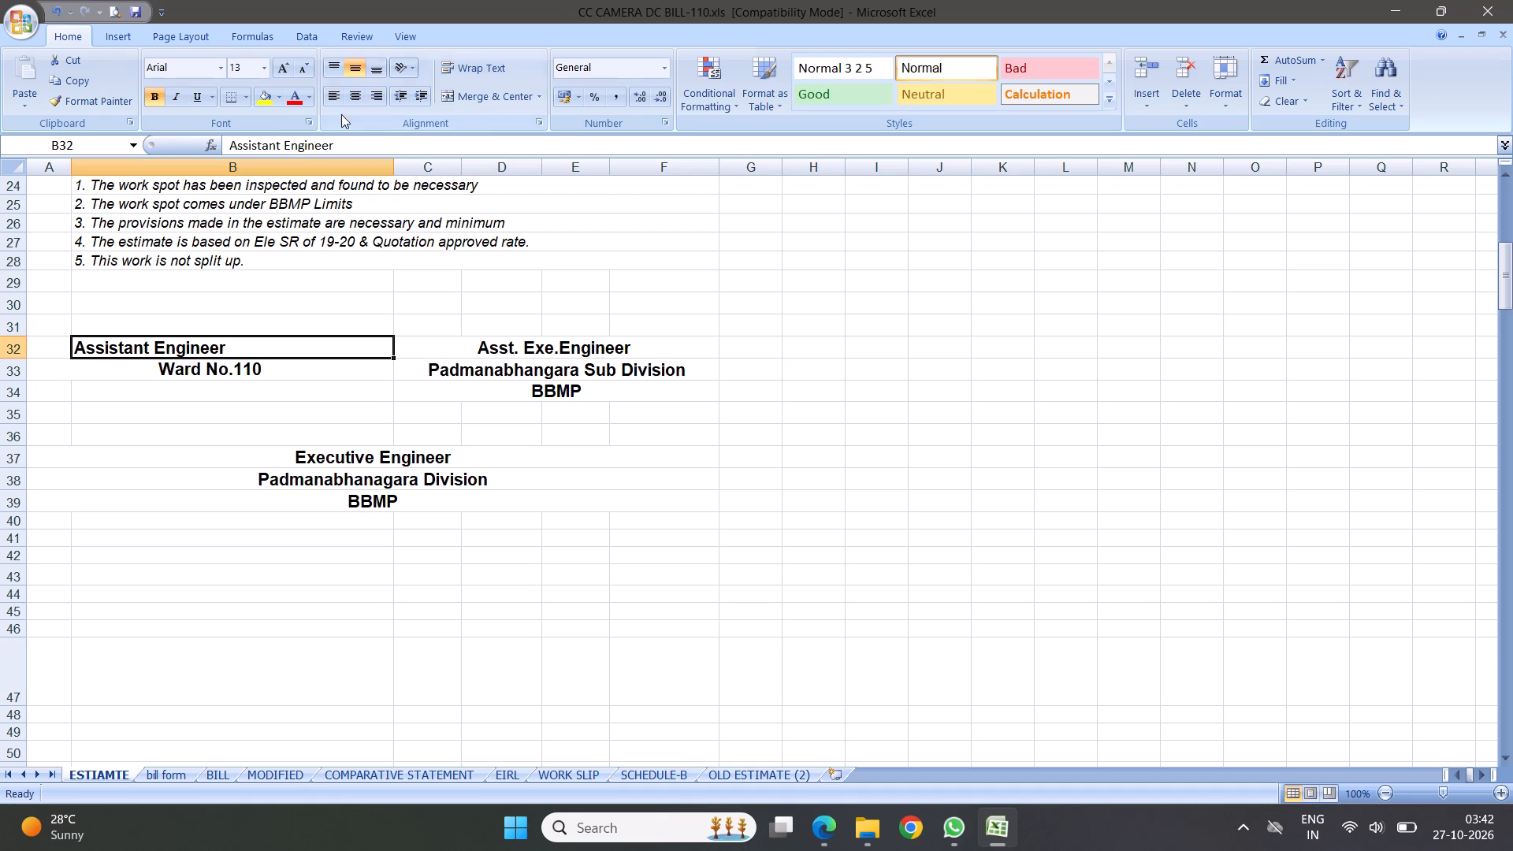
{"action": "left_click", "coordinate": [355, 87]}
Unmerge the Ward No.110 cell and move its text from column A to column B, centred.
{"action": "left_click", "coordinate": [200, 370]}
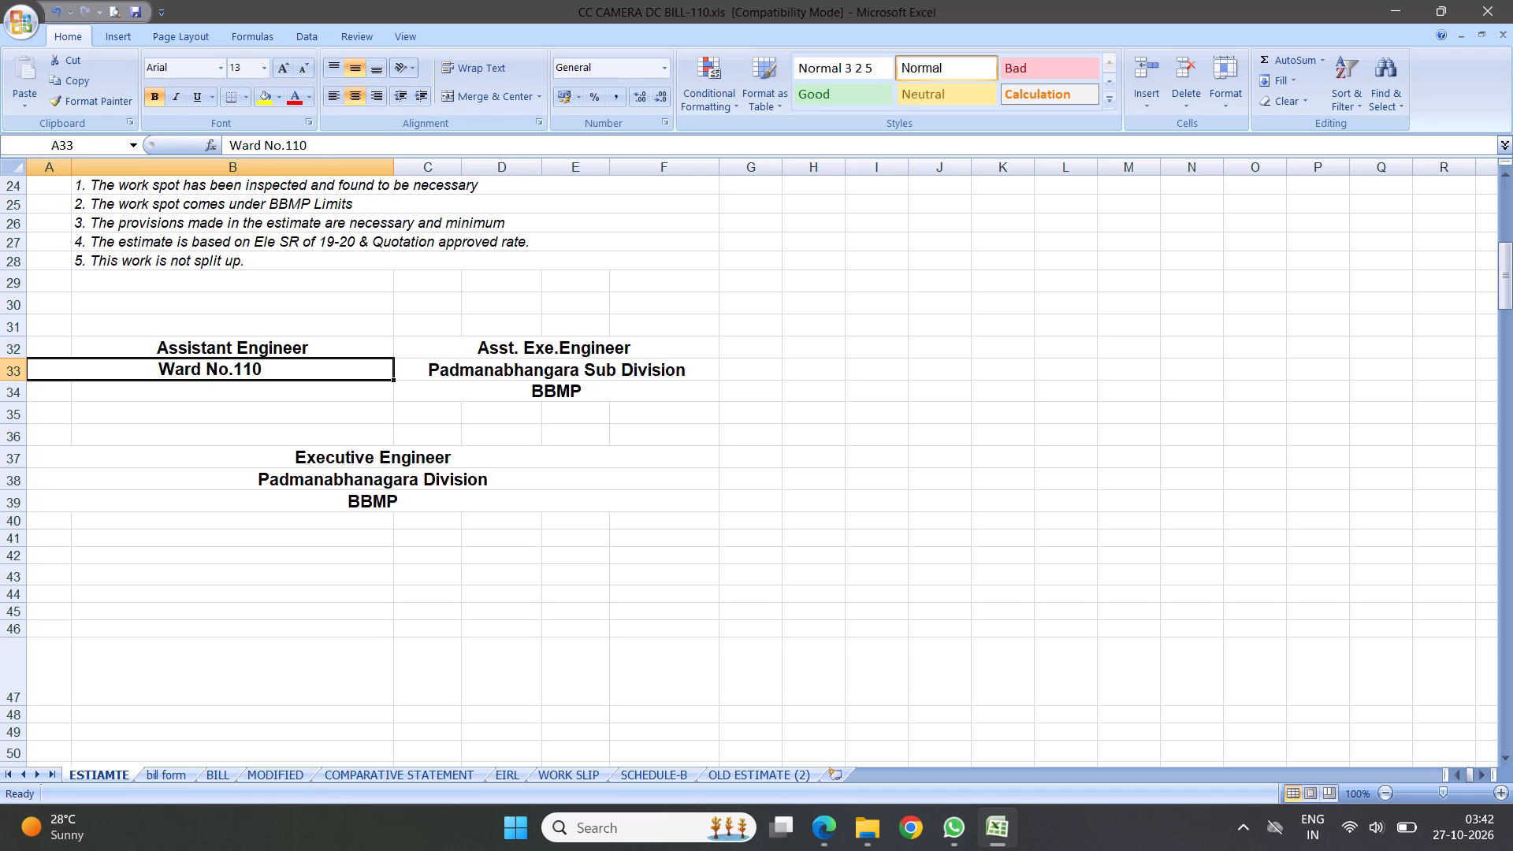
{"action": "left_click", "coordinate": [461, 89]}
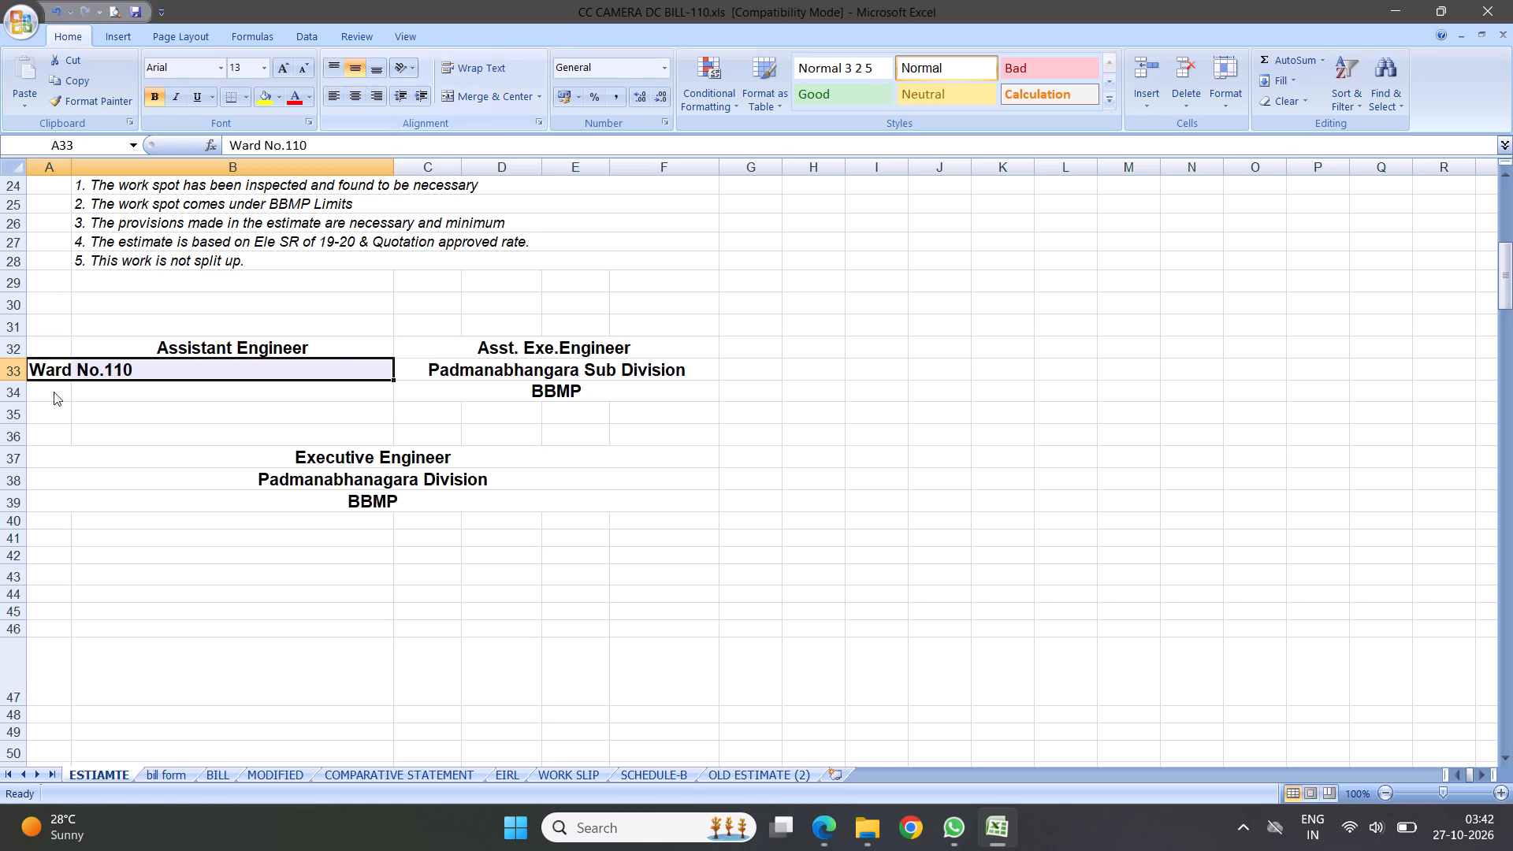
{"action": "left_click", "coordinate": [51, 370]}
{"action": "right_click", "coordinate": [51, 370]}
{"action": "left_click", "coordinate": [100, 406]}
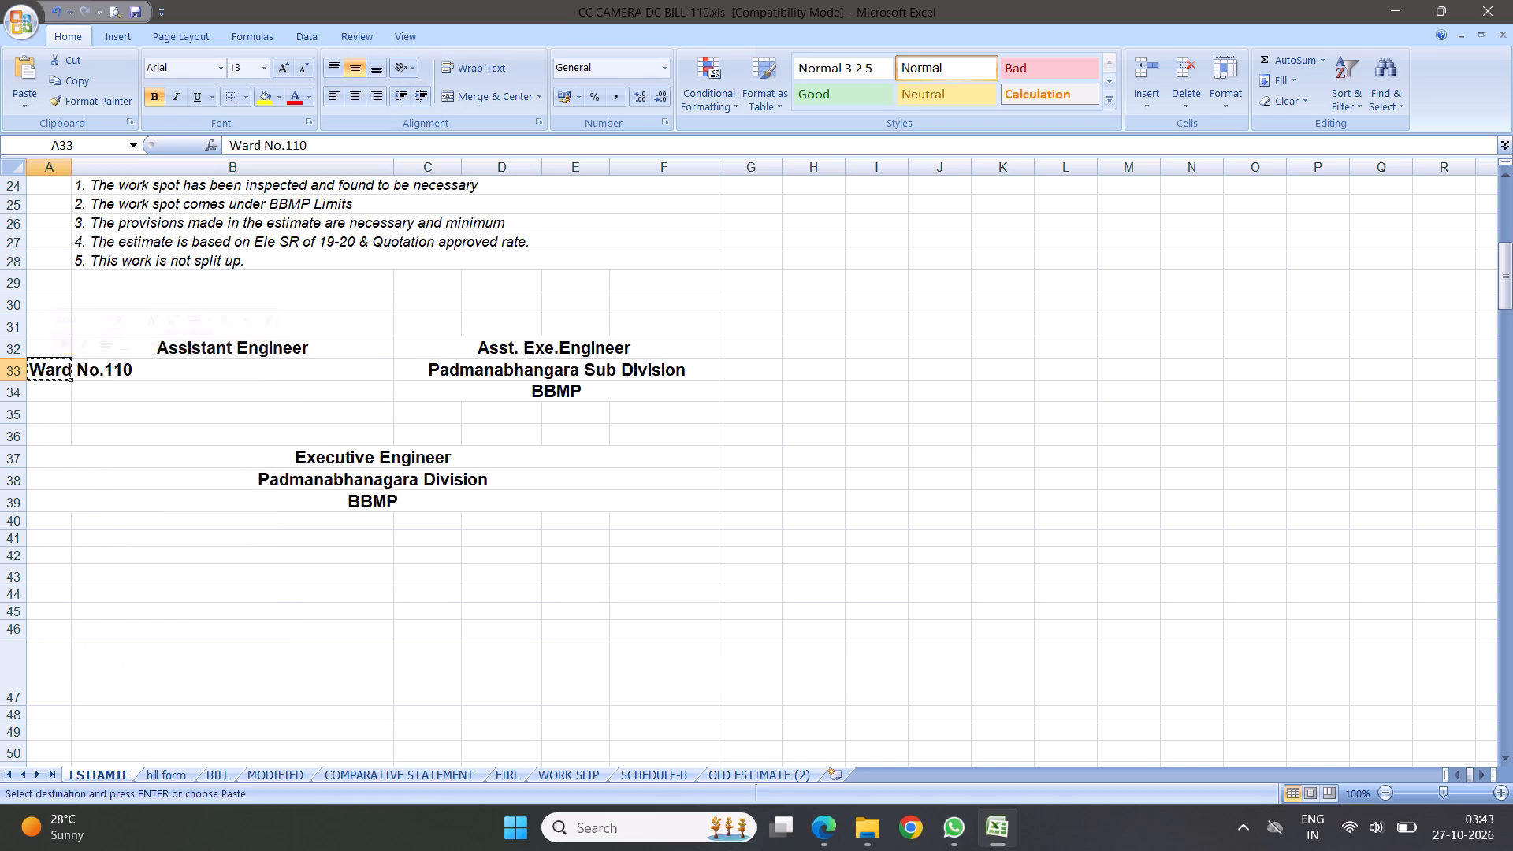
{"action": "right_click", "coordinate": [169, 370]}
{"action": "left_click", "coordinate": [221, 431]}
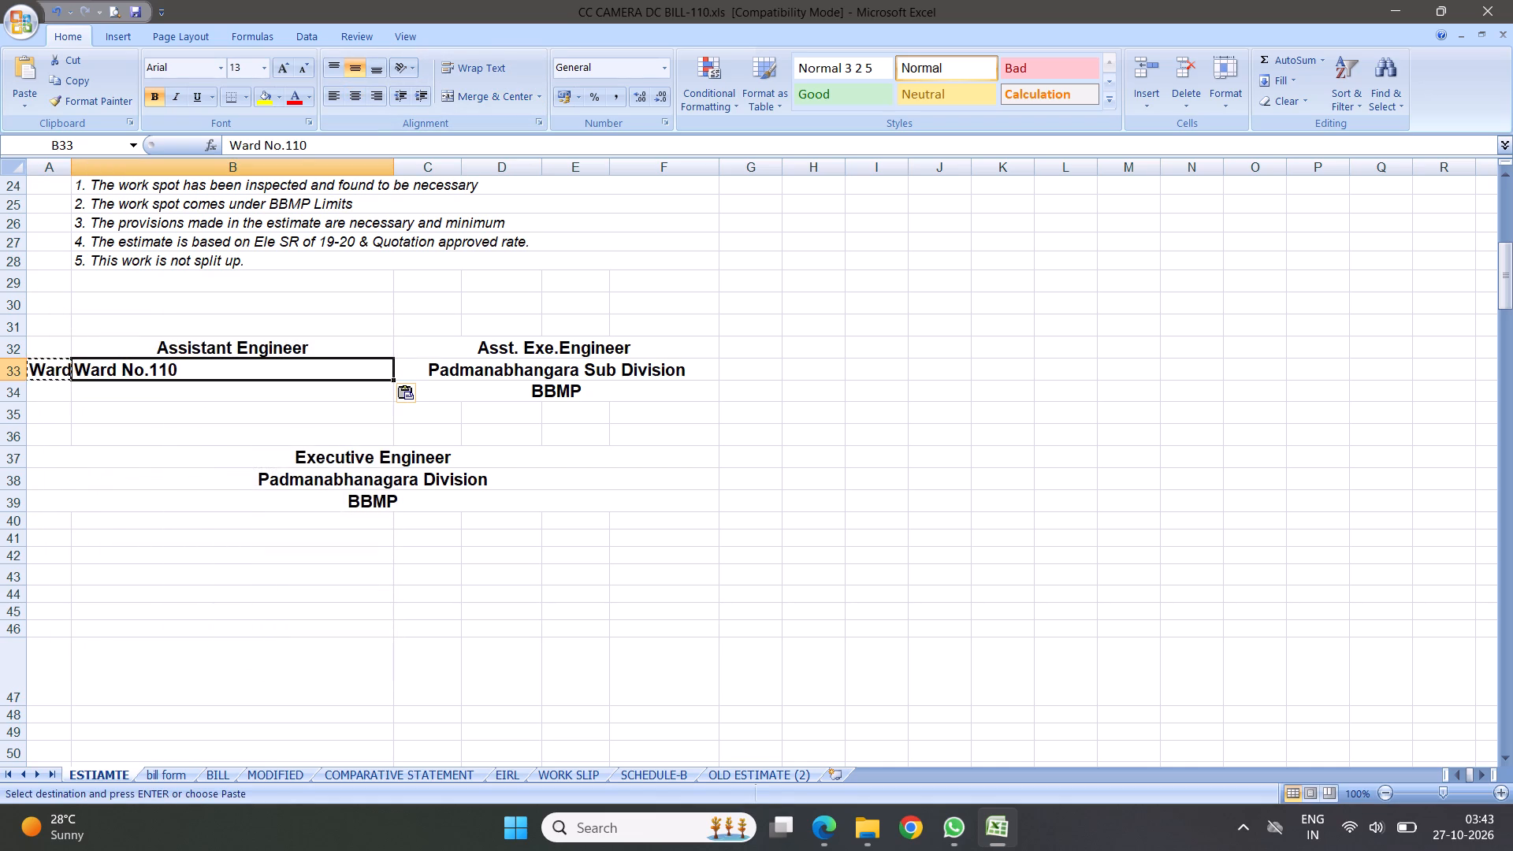
{"action": "left_click", "coordinate": [352, 95]}
{"action": "left_click", "coordinate": [42, 366]}
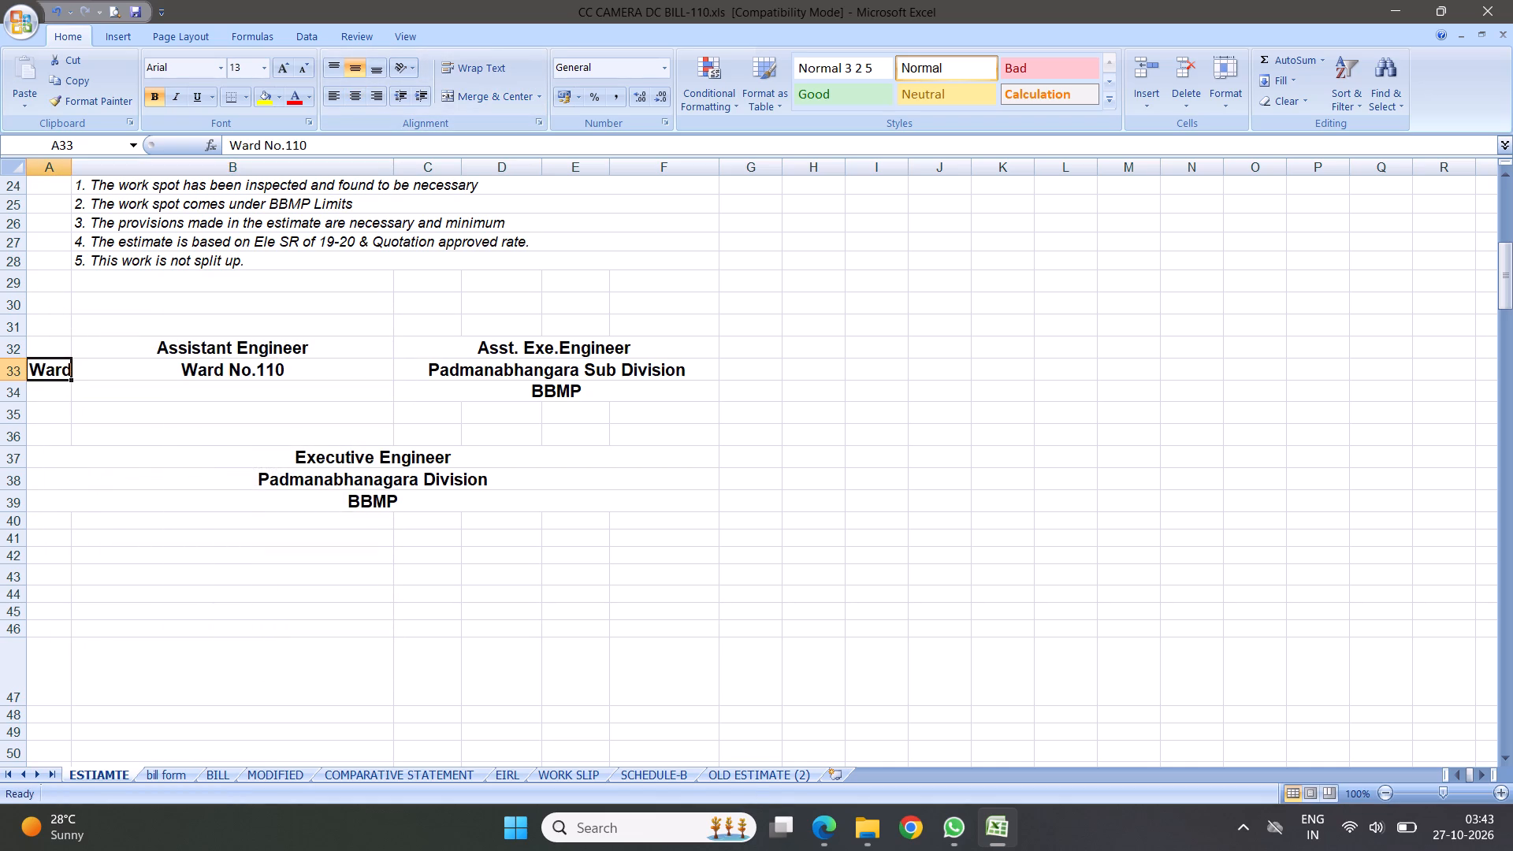
{"action": "key", "text": "Delete"}
Change the Asst. Exe.Engineer title in the signature block to Assistant Executive Engineer.
{"action": "double_click", "coordinate": [556, 348]}
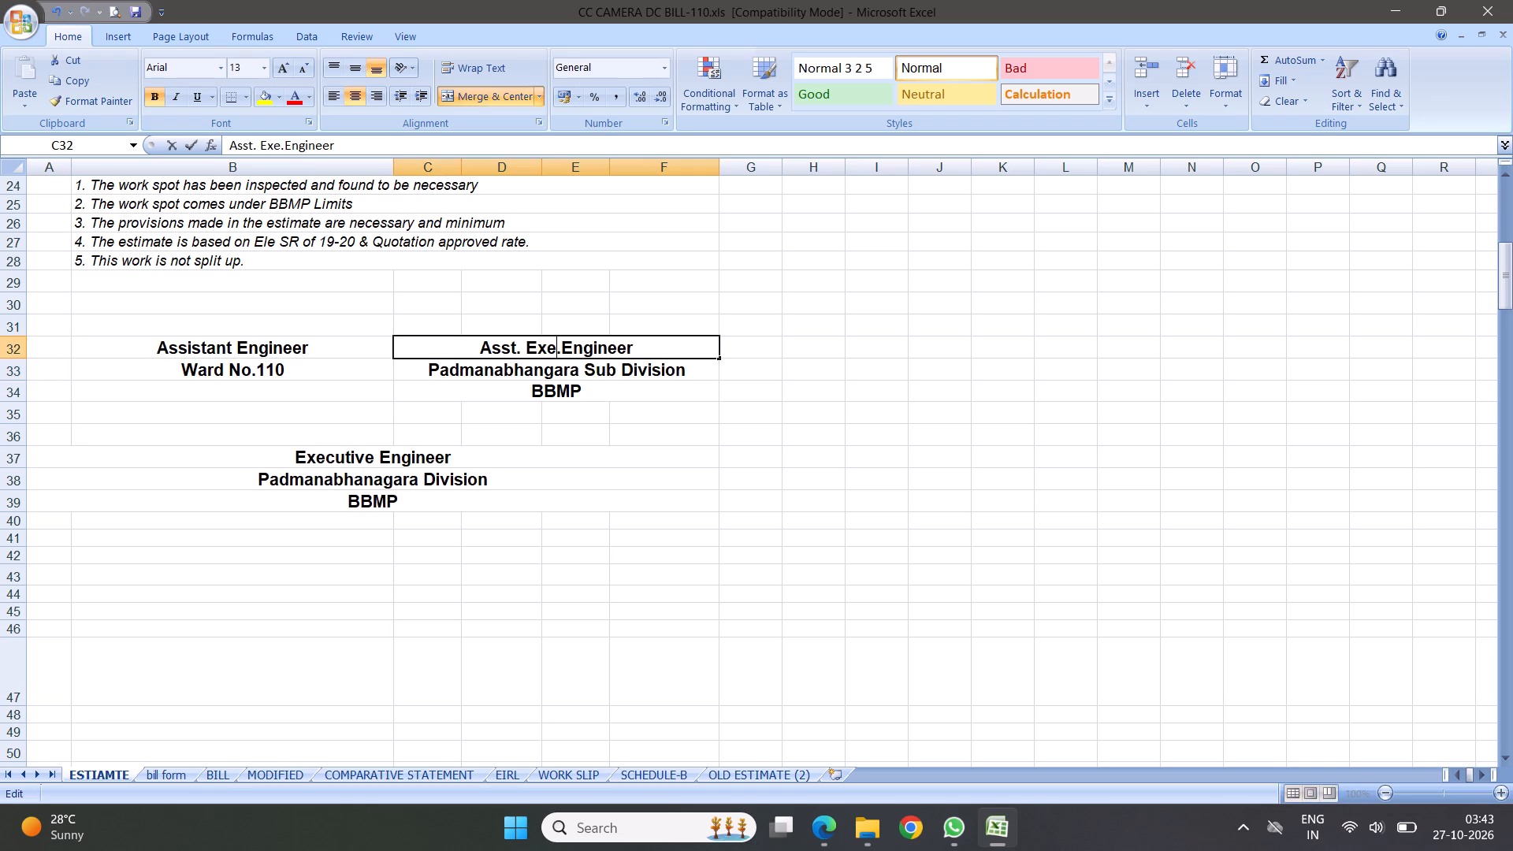
{"action": "left_click", "coordinate": [562, 344]}
{"action": "key", "text": "BackSpace"}
{"action": "key", "text": "BackSpace"}
{"action": "key", "text": "BackSpace"}
{"action": "key", "text": "BackSpace"}
{"action": "key", "text": "BackSpace"}
{"action": "key", "text": "BackSpace"}
{"action": "key", "text": "BackSpace"}
{"action": "key", "text": "BackSpace"}
{"action": "key", "text": "BackSpace"}
{"action": "key", "text": "BackSpace"}
{"action": "key", "text": "BackSpace"}
{"action": "key", "text": "BackSpace"}
{"action": "key", "text": "BackSpace"}
{"action": "key", "text": "BackSpace"}
{"action": "key", "text": "BackSpace"}
{"action": "key", "text": "BackSpace"}
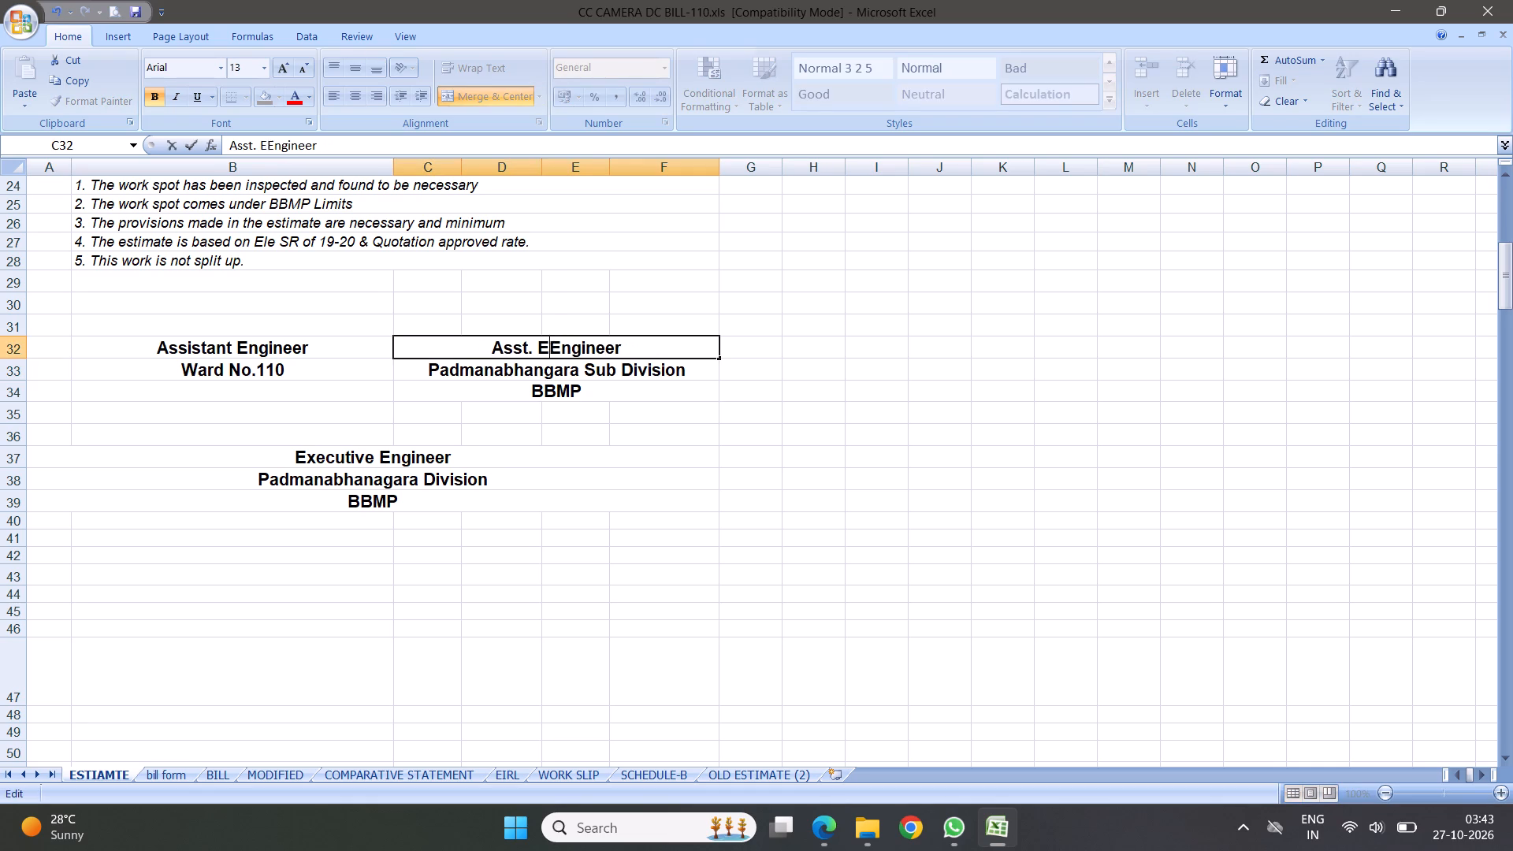
{"action": "type", "text": "Assu"}
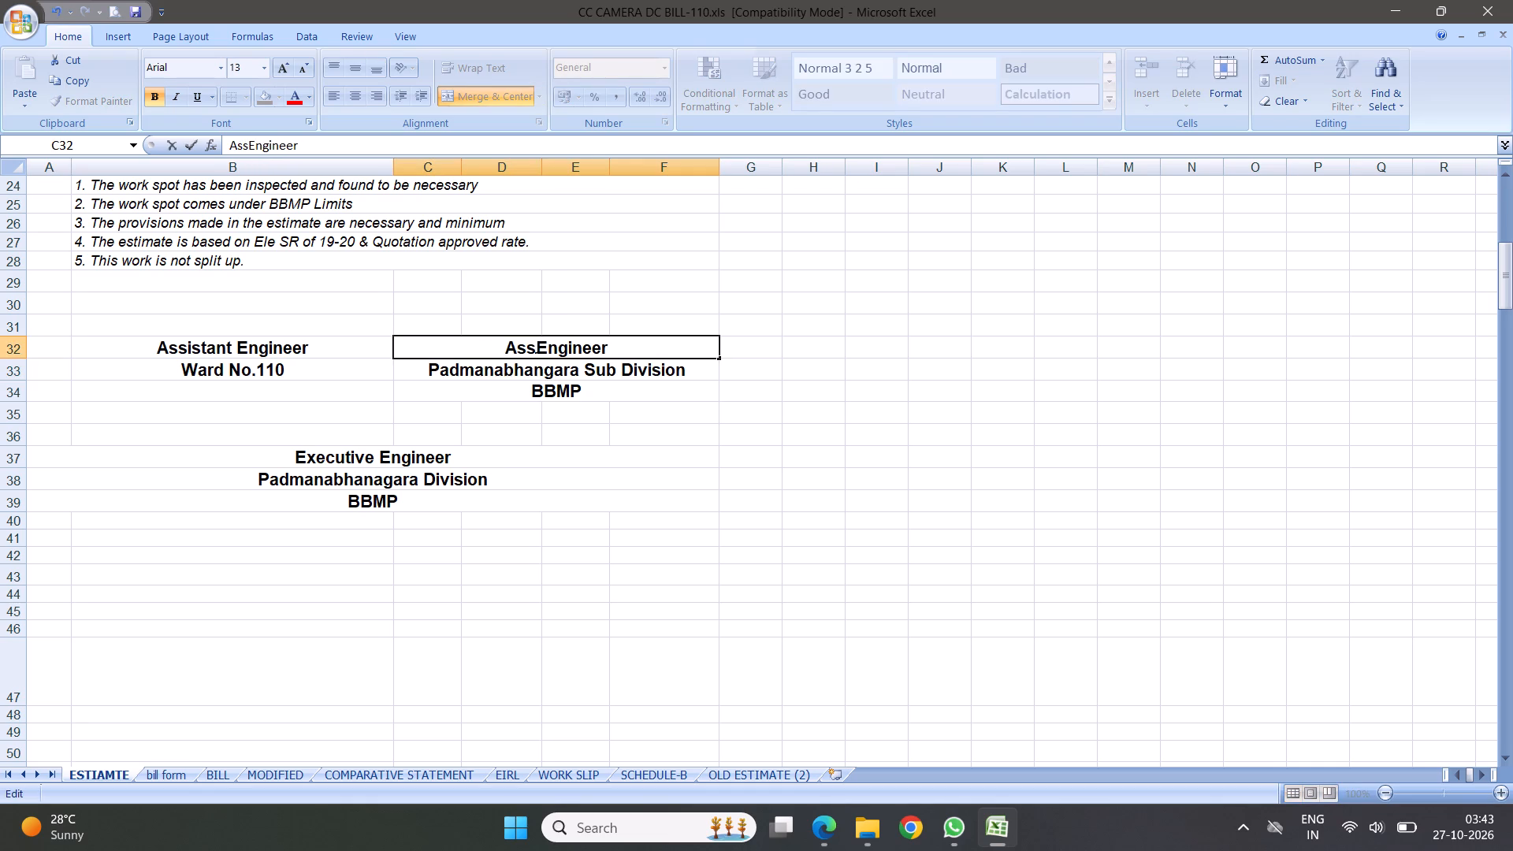
{"action": "key", "text": "BackSpace"}
{"action": "type", "text": "istant"}
{"action": "key", "text": "space"}
{"action": "type", "text": "Executive"}
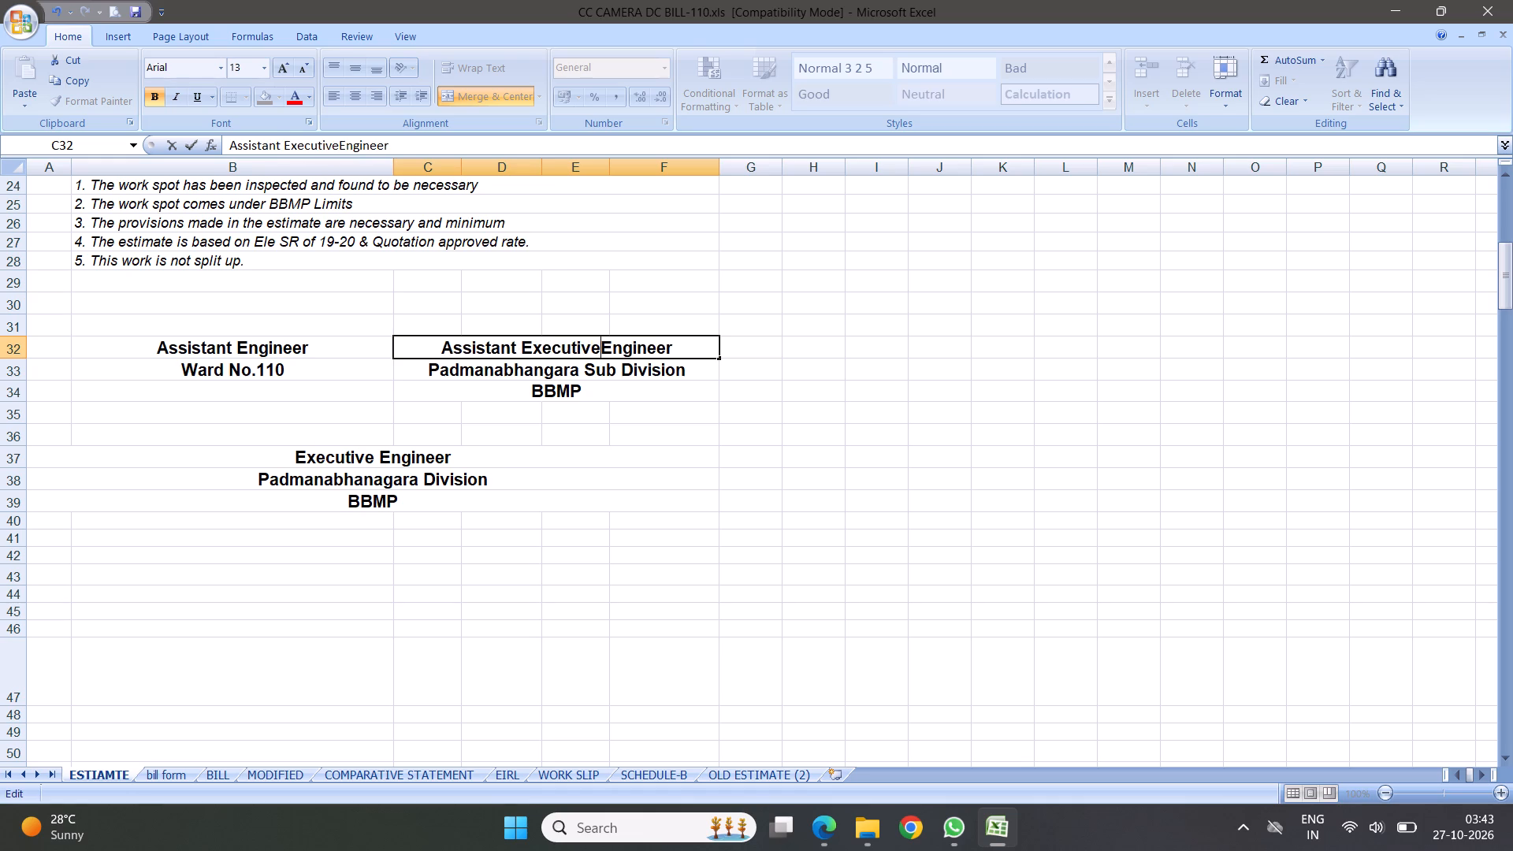
{"action": "key", "text": "space"}
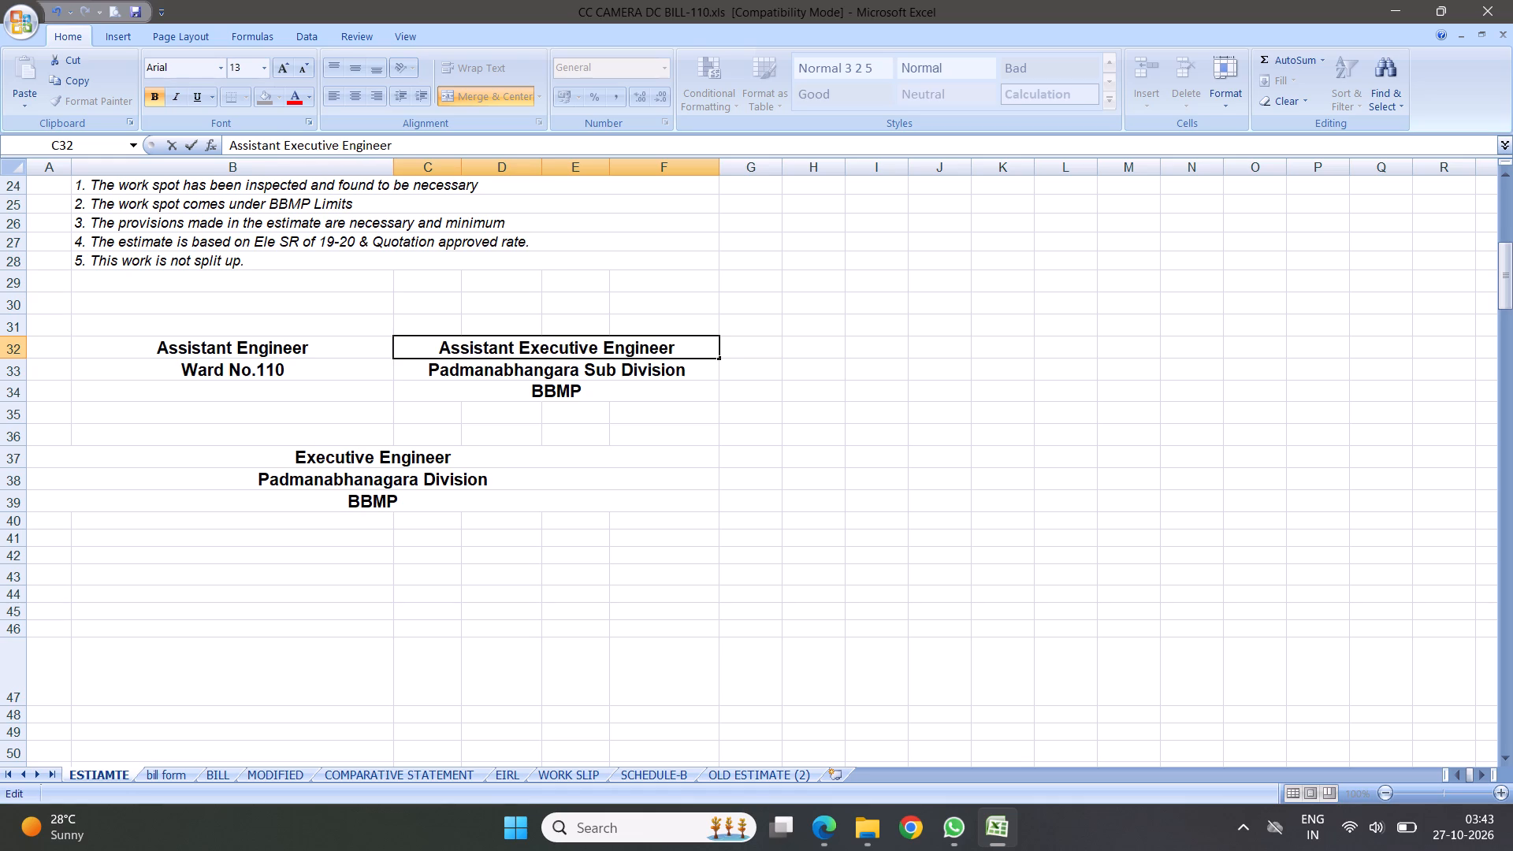
Remove the place name from the line under Assistant Executive Engineer, leaving Sub Division.
{"action": "double_click", "coordinate": [574, 370]}
{"action": "key", "text": "Right"}
{"action": "key", "text": "BackSpace"}
{"action": "key", "text": "BackSpace"}
{"action": "key", "text": "BackSpace"}
{"action": "key", "text": "BackSpace"}
{"action": "key", "text": "BackSpace"}
{"action": "key", "text": "BackSpace"}
{"action": "key", "text": "BackSpace"}
{"action": "key", "text": "BackSpace"}
{"action": "key", "text": "BackSpace"}
{"action": "key", "text": "BackSpace"}
{"action": "key", "text": "BackSpace"}
{"action": "key", "text": "BackSpace"}
{"action": "key", "text": "BackSpace"}
{"action": "key", "text": "BackSpace"}
{"action": "key", "text": "BackSpace"}
{"action": "key", "text": "BackSpace"}
{"action": "key", "text": "BackSpace"}
{"action": "key", "text": "BackSpace"}
{"action": "key", "text": "BackSpace"}
{"action": "key", "text": "BackSpace"}
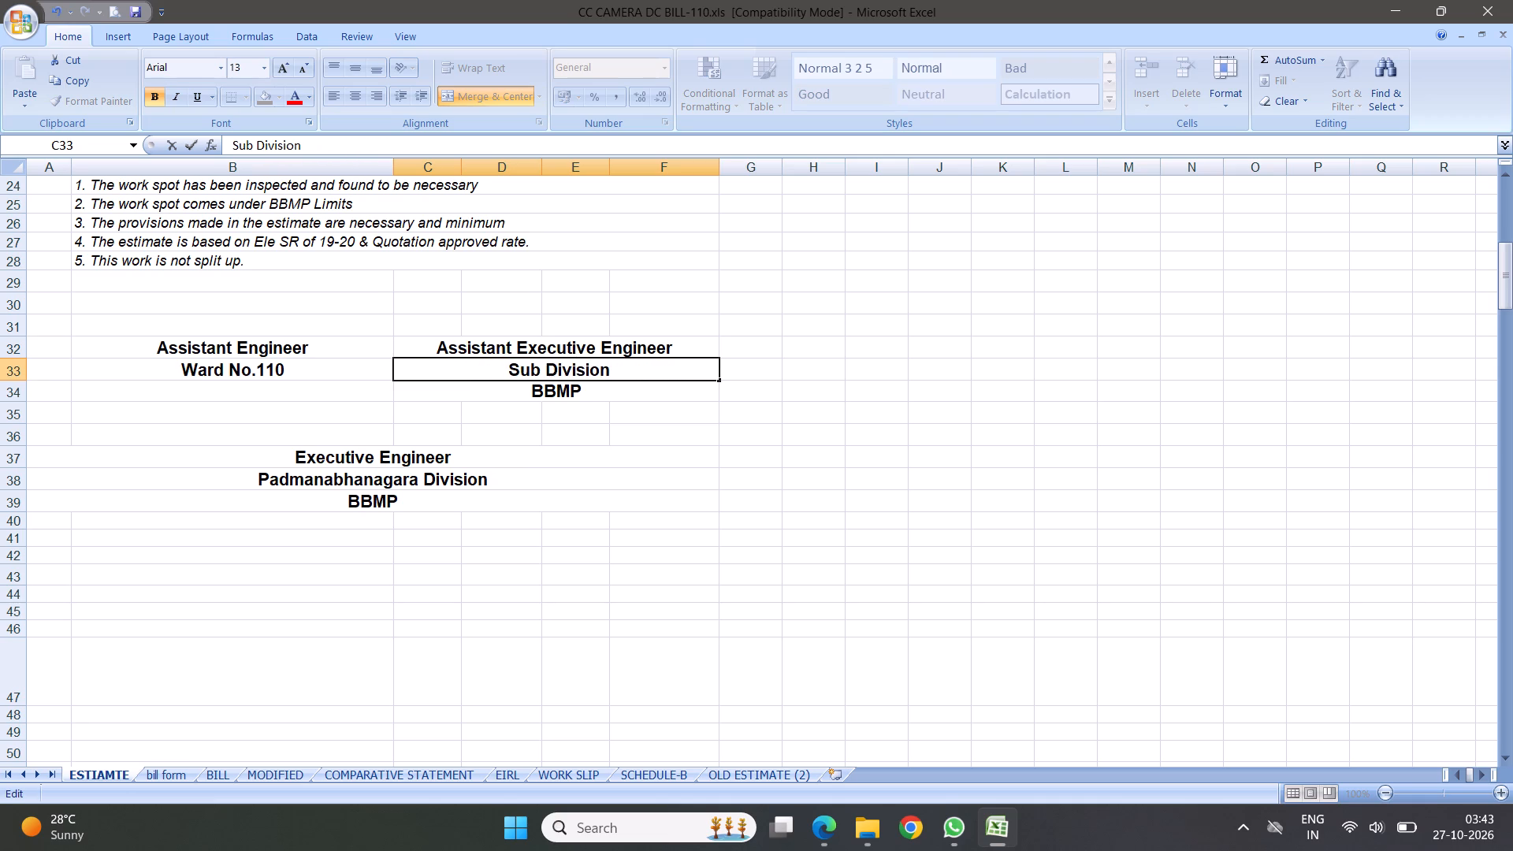
Replace BBMP with BWCC in both the Assistant Executive Engineer and Executive Engineer signature blocks.
{"action": "left_click", "coordinate": [552, 391]}
{"action": "type", "text": "BWCC"}
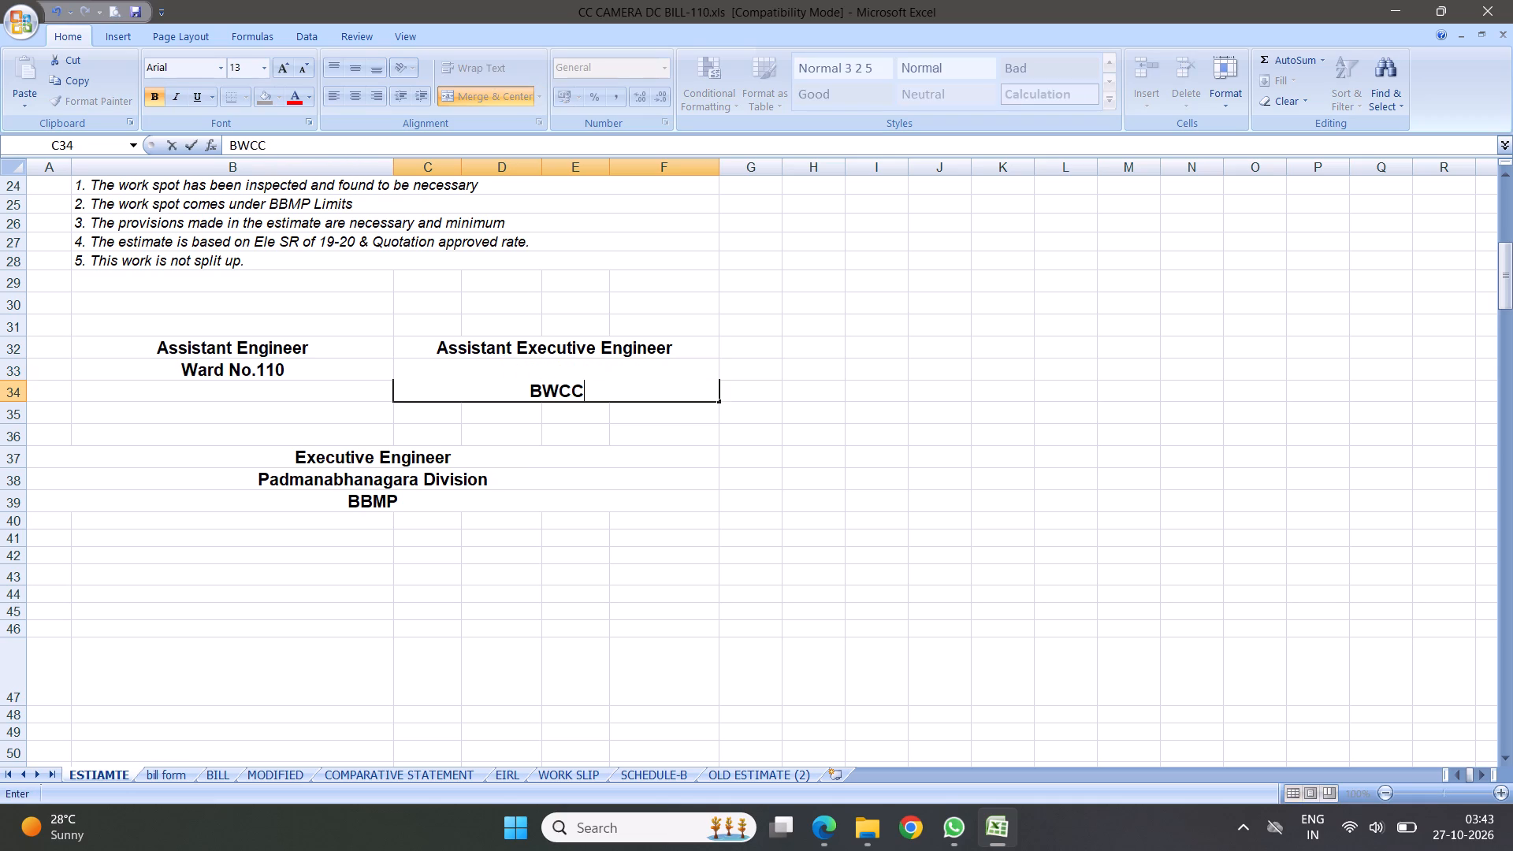
{"action": "left_click", "coordinate": [362, 485]}
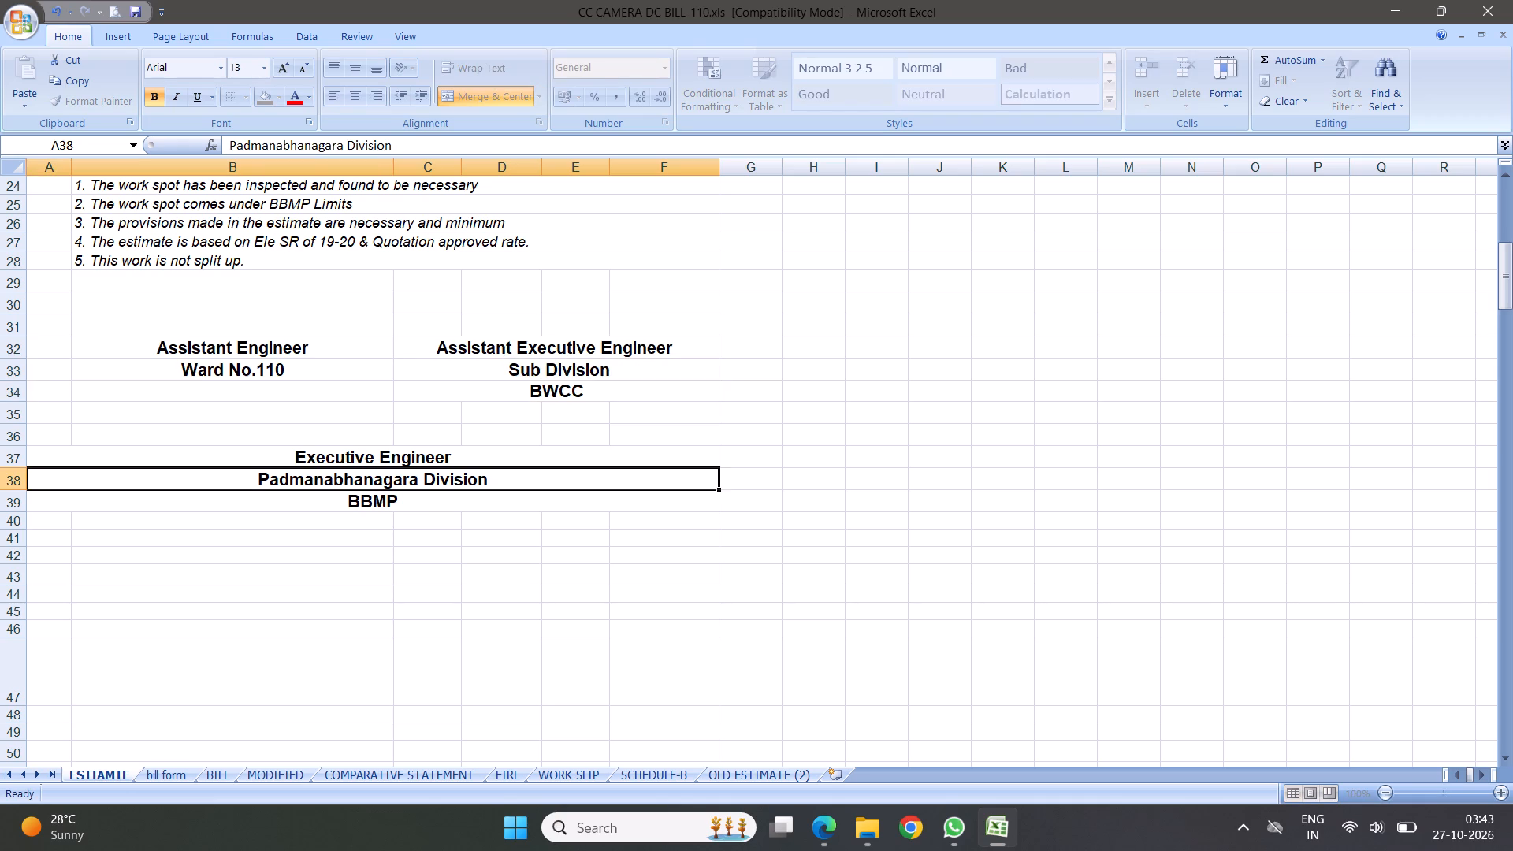
{"action": "left_click", "coordinate": [373, 506]}
{"action": "type", "text": "BWCC"}
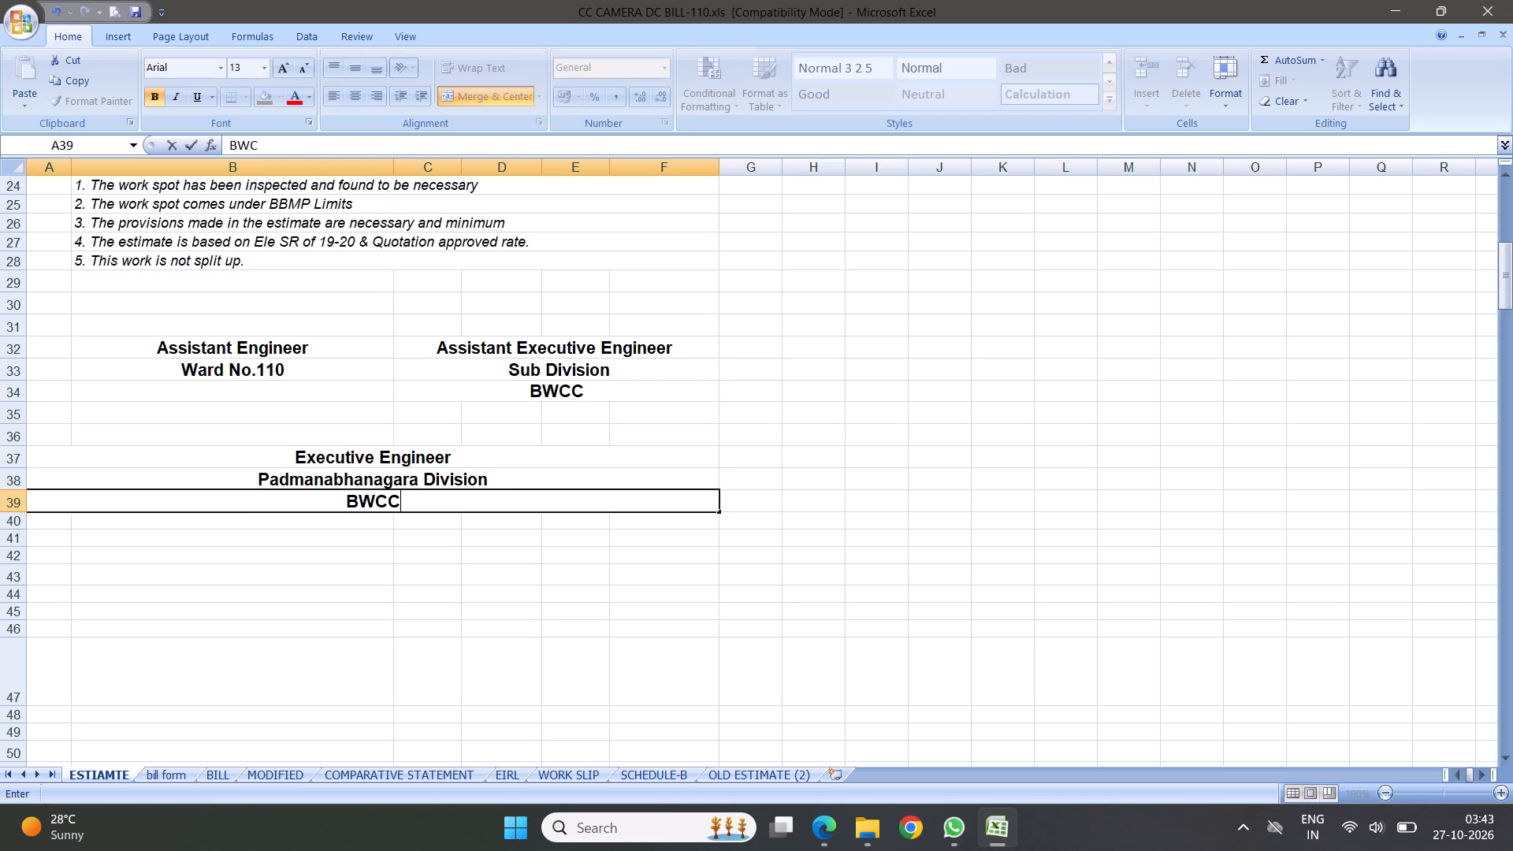
Change the division line under Executive Engineer to Yediyur Division.
{"action": "double_click", "coordinate": [414, 478]}
{"action": "key", "text": "BackSpace"}
{"action": "key", "text": "BackSpace"}
{"action": "key", "text": "BackSpace"}
{"action": "key", "text": "BackSpace"}
{"action": "key", "text": "BackSpace"}
{"action": "key", "text": "BackSpace"}
{"action": "key", "text": "BackSpace"}
{"action": "key", "text": "BackSpace"}
{"action": "key", "text": "BackSpace"}
{"action": "key", "text": "BackSpace"}
{"action": "key", "text": "BackSpace"}
{"action": "key", "text": "BackSpace"}
{"action": "key", "text": "BackSpace"}
{"action": "key", "text": "BackSpace"}
{"action": "key", "text": "BackSpace"}
{"action": "key", "text": "BackSpace"}
{"action": "key", "text": "BackSpace"}
{"action": "key", "text": "BackSpace"}
{"action": "key", "text": "BackSpace"}
{"action": "key", "text": "BackSpace"}
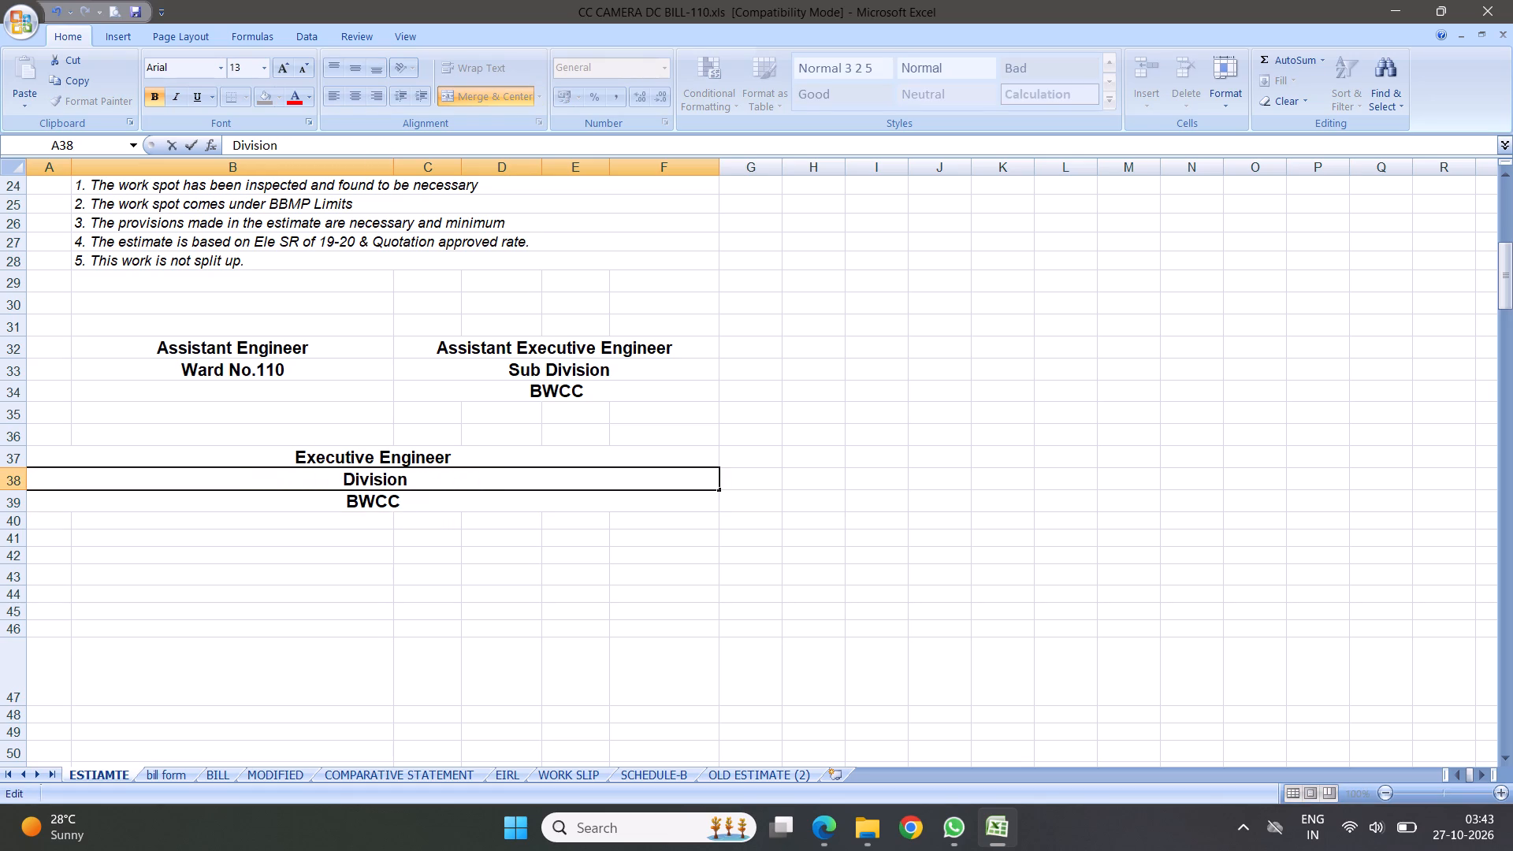
{"action": "type", "text": "Yediyur"}
{"action": "left_click", "coordinate": [491, 502]}
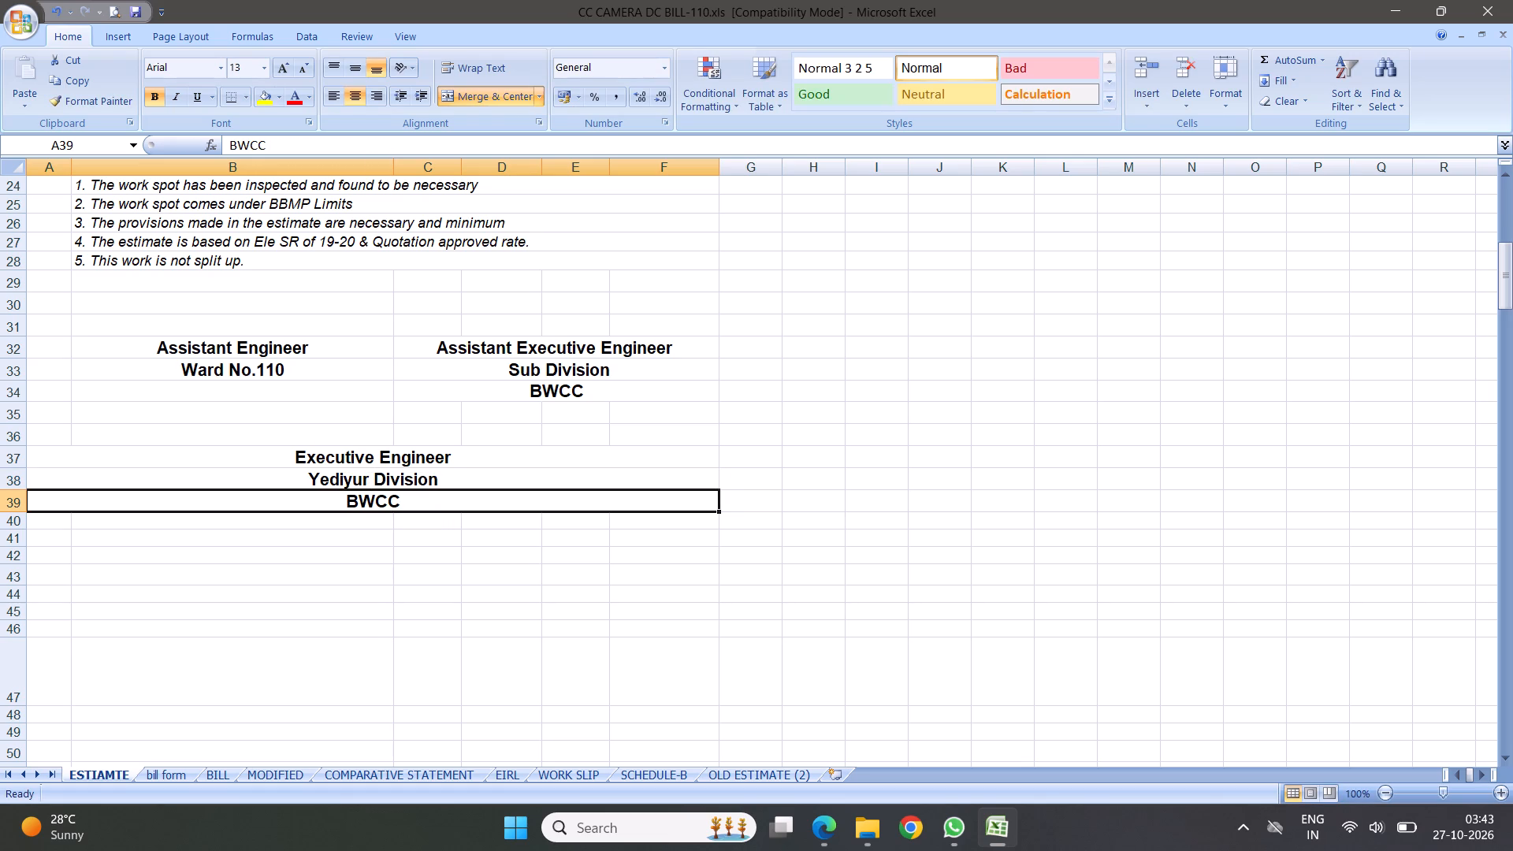
Add Hosakerehalli before Sub Division in the Assistant Executive Engineer block.
{"action": "double_click", "coordinate": [507, 370]}
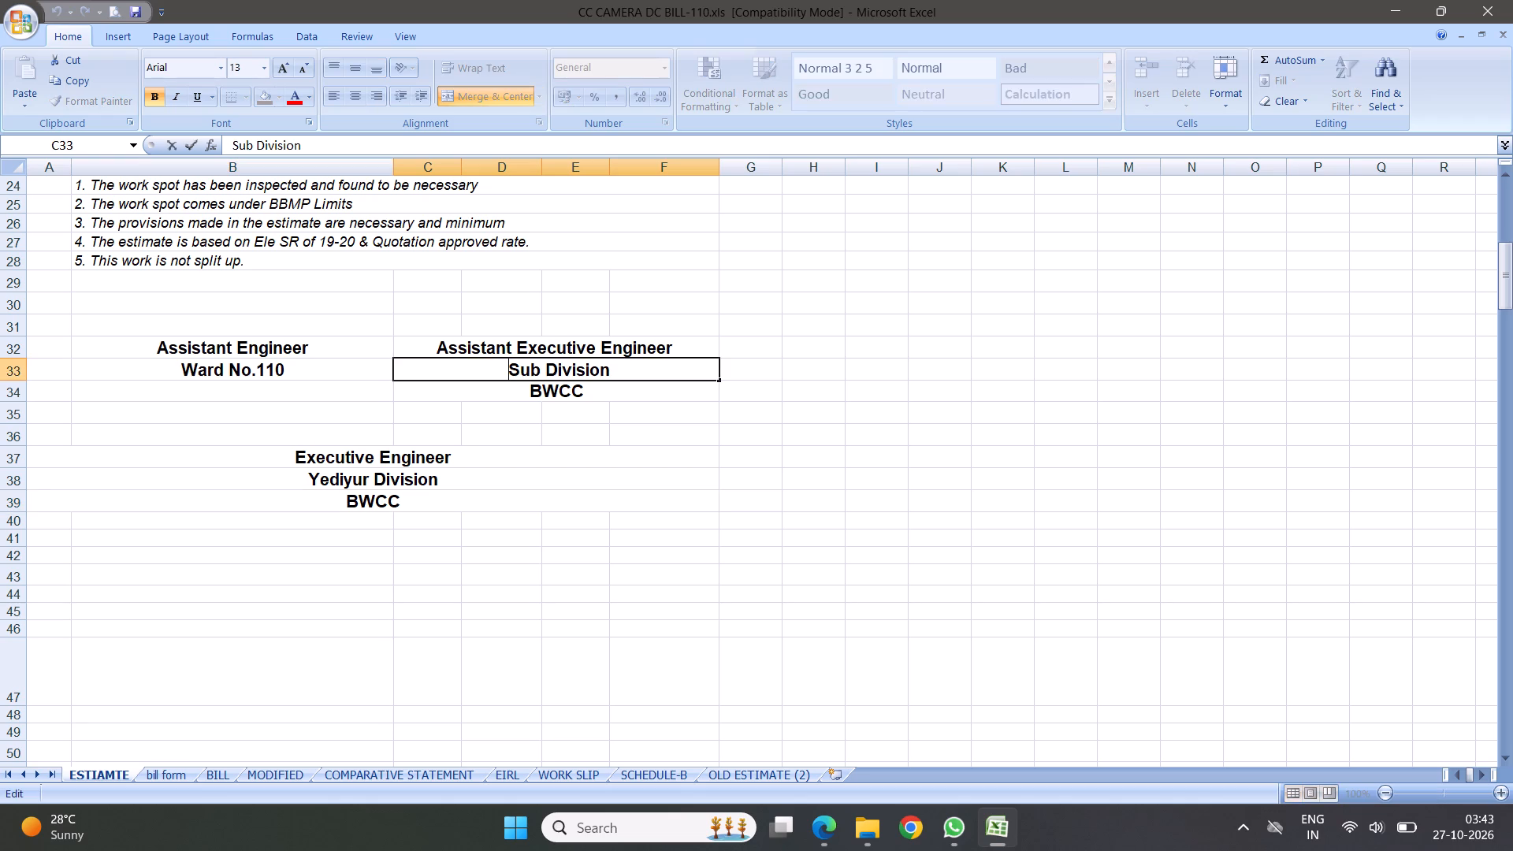
{"action": "type", "text": "Hosakerehalli"}
{"action": "key", "text": "space"}
{"action": "left_click", "coordinate": [526, 536]}
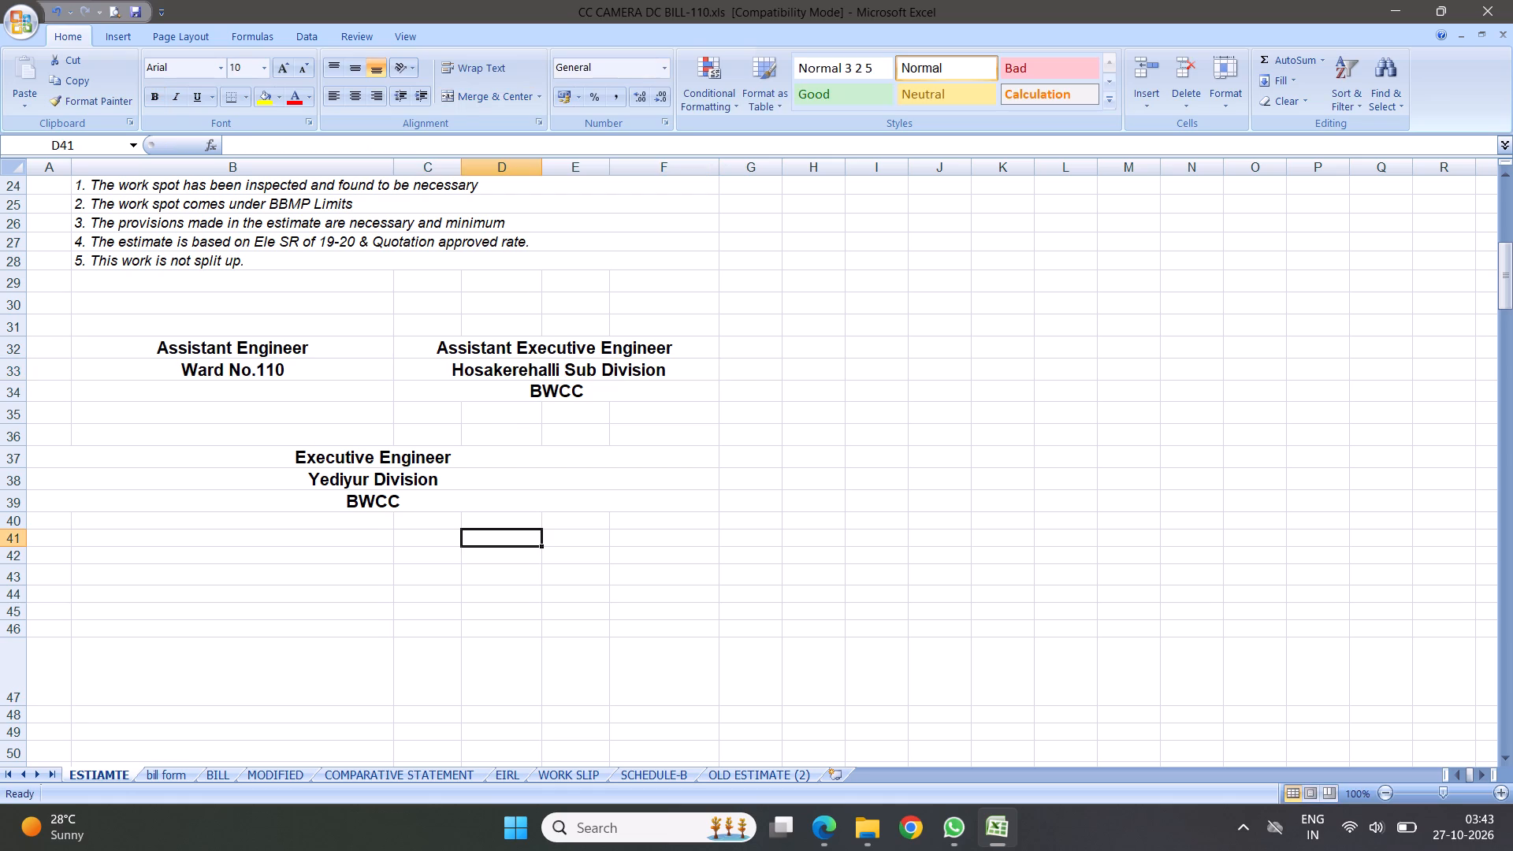
Set all the signature block text in rows 32 to 39 to bold at font size 12.
{"action": "left_click_drag", "start_coordinate": [206, 350], "coordinate": [579, 509]}
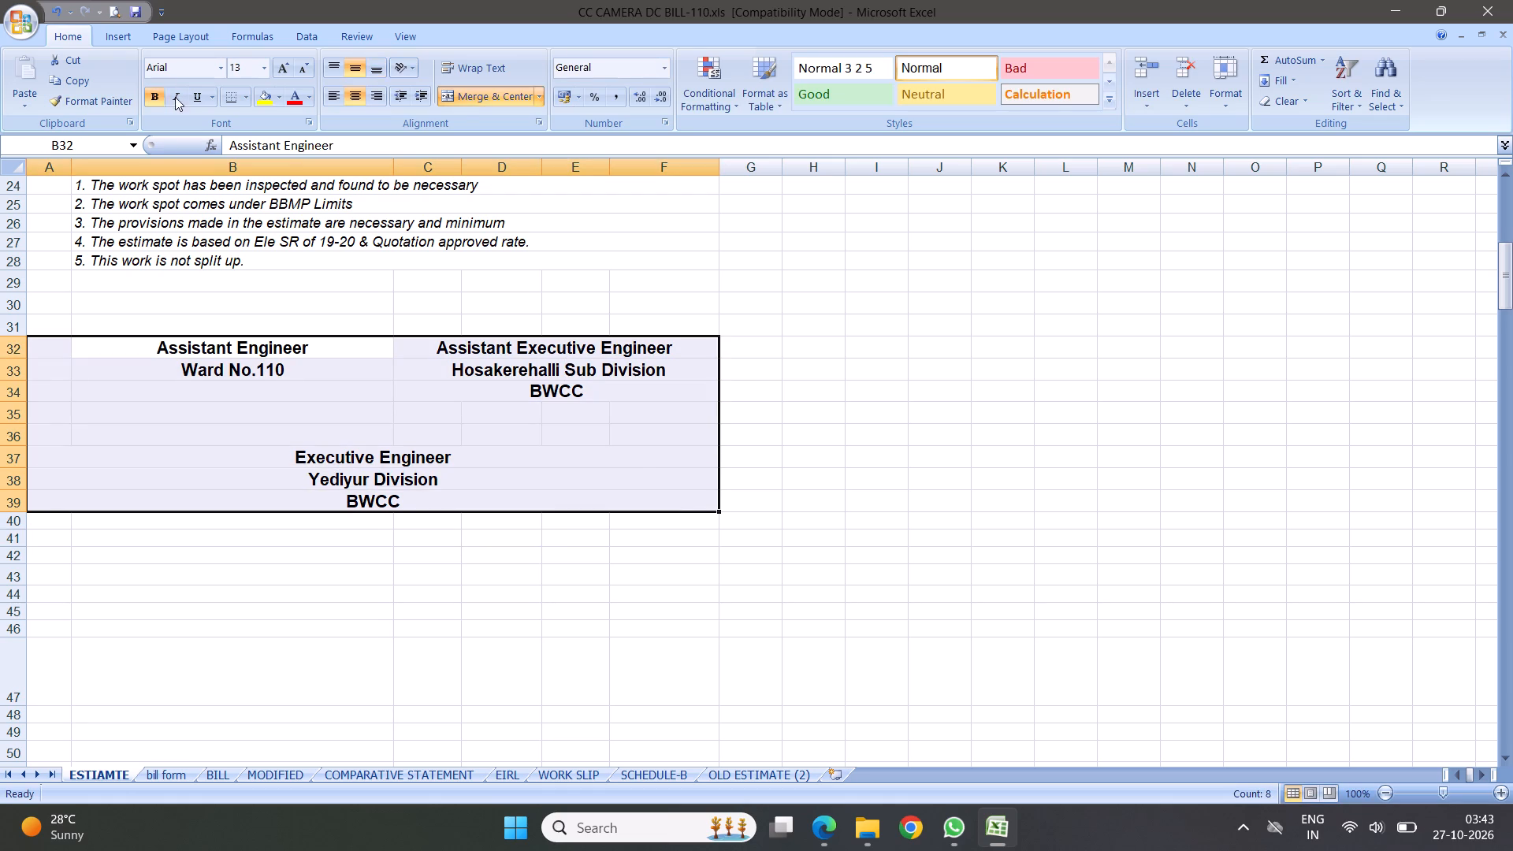
{"action": "left_click", "coordinate": [154, 95]}
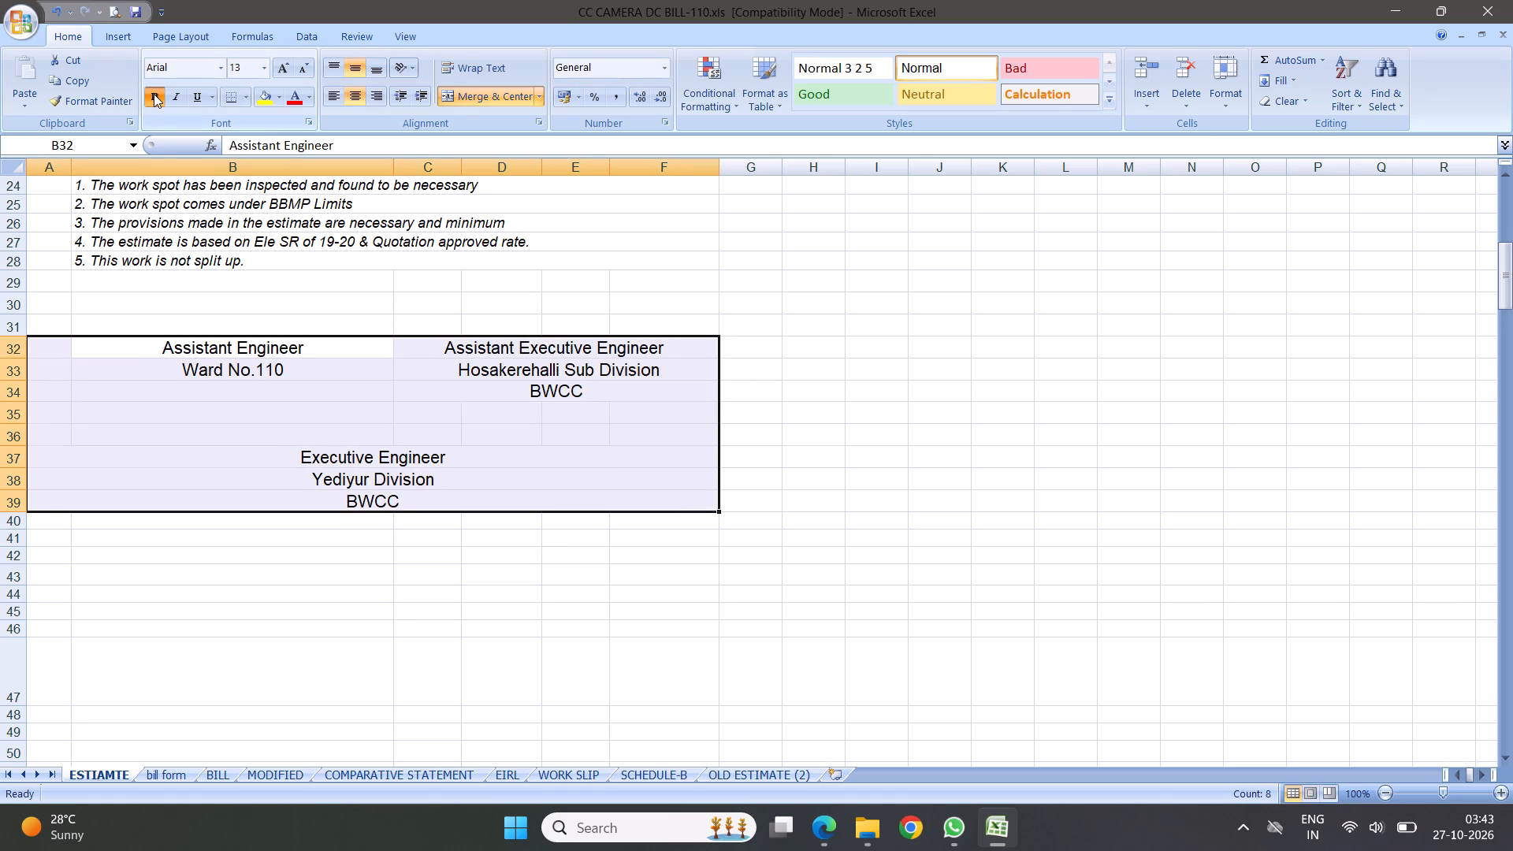
{"action": "left_click", "coordinate": [154, 94]}
{"action": "left_click", "coordinate": [264, 65]}
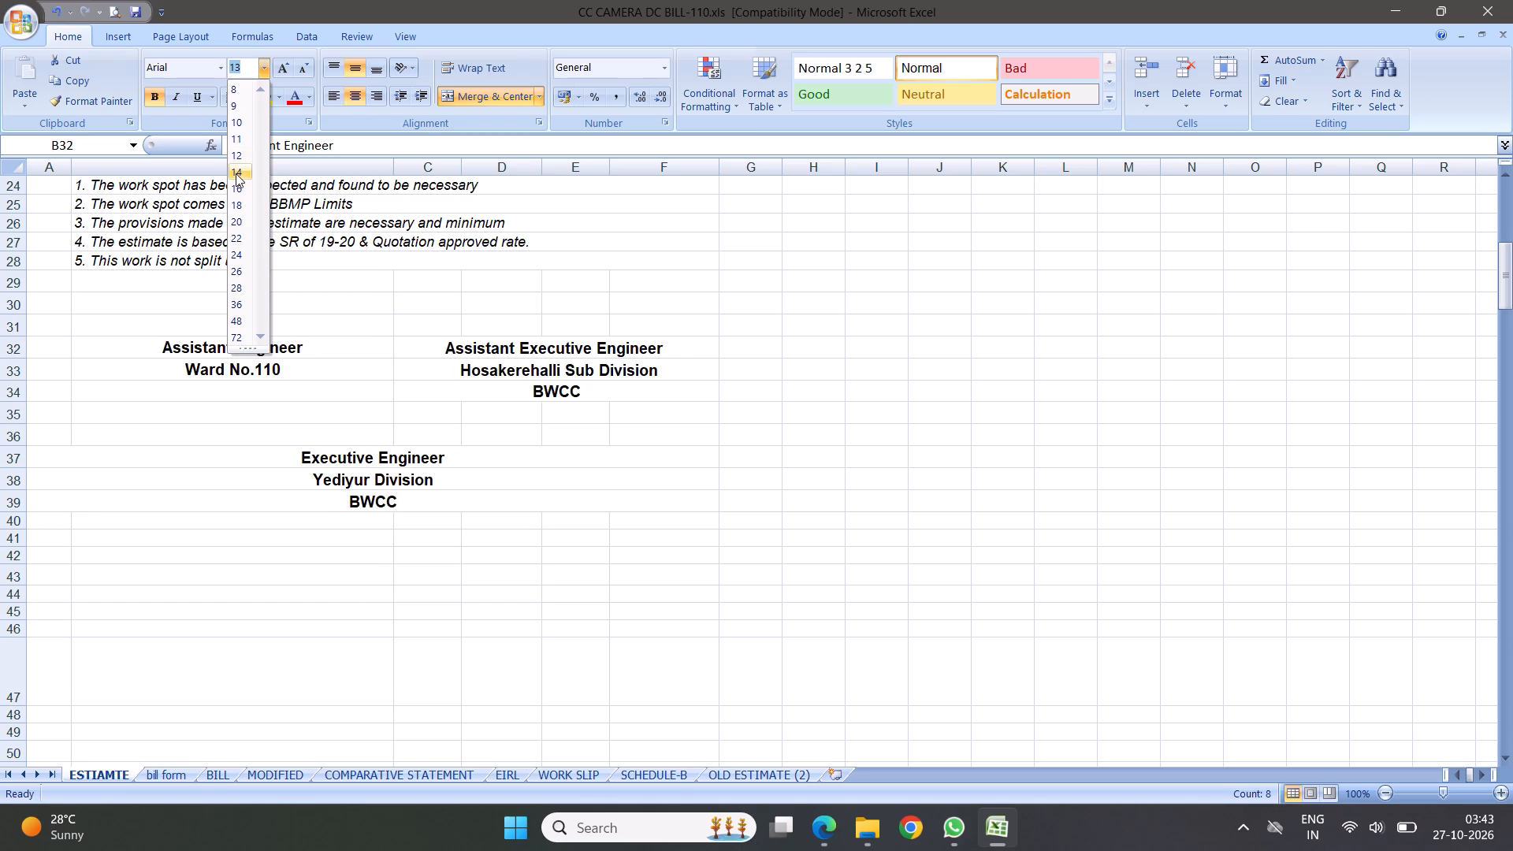
{"action": "left_click", "coordinate": [242, 155]}
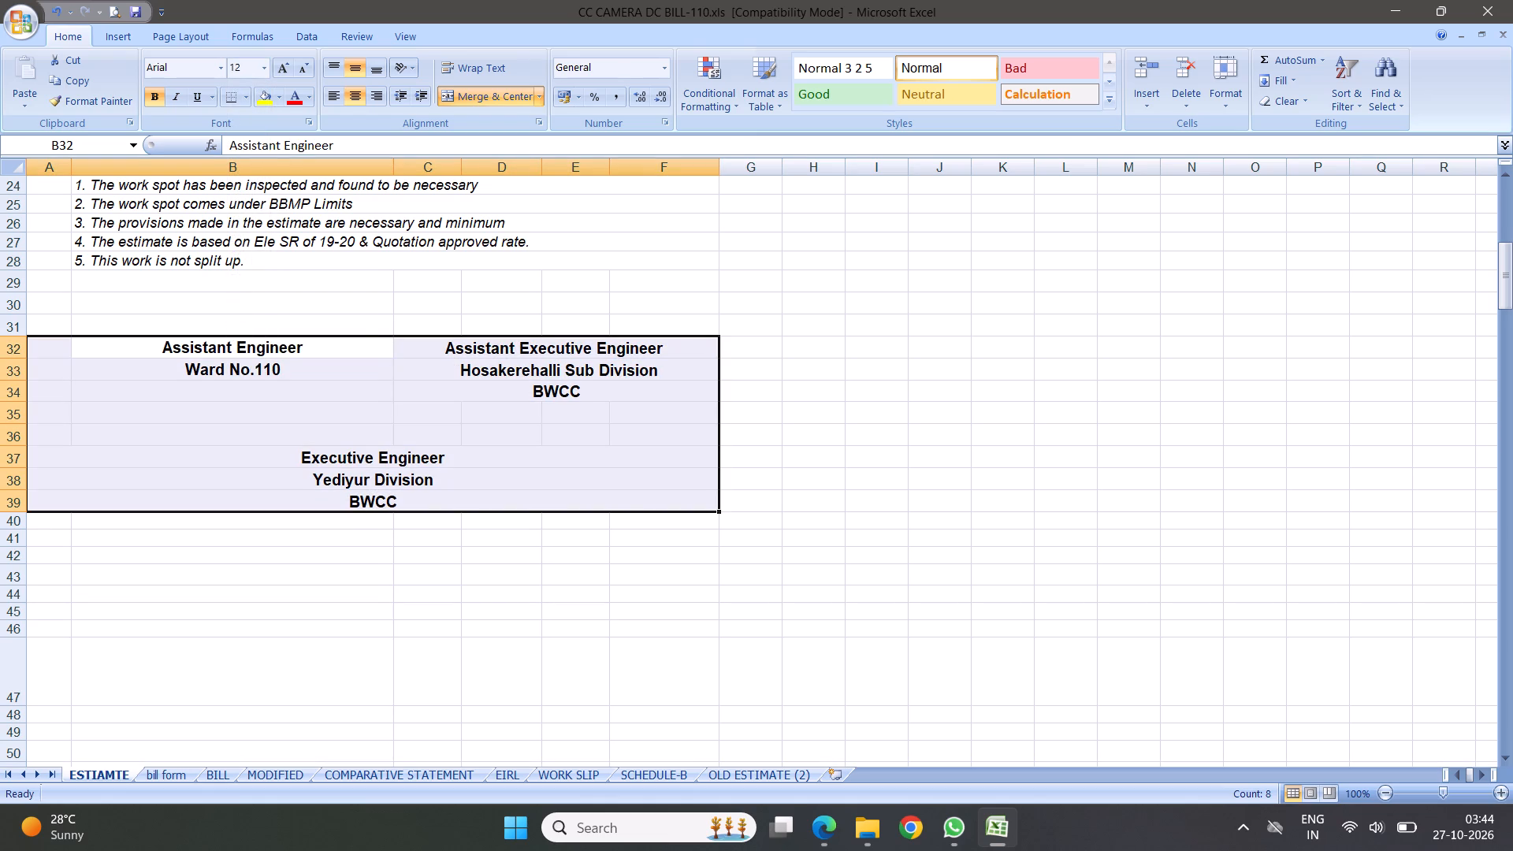
Insert a new row at row 36, above the Executive Engineer block.
{"action": "left_click", "coordinate": [331, 426]}
{"action": "right_click", "coordinate": [15, 433]}
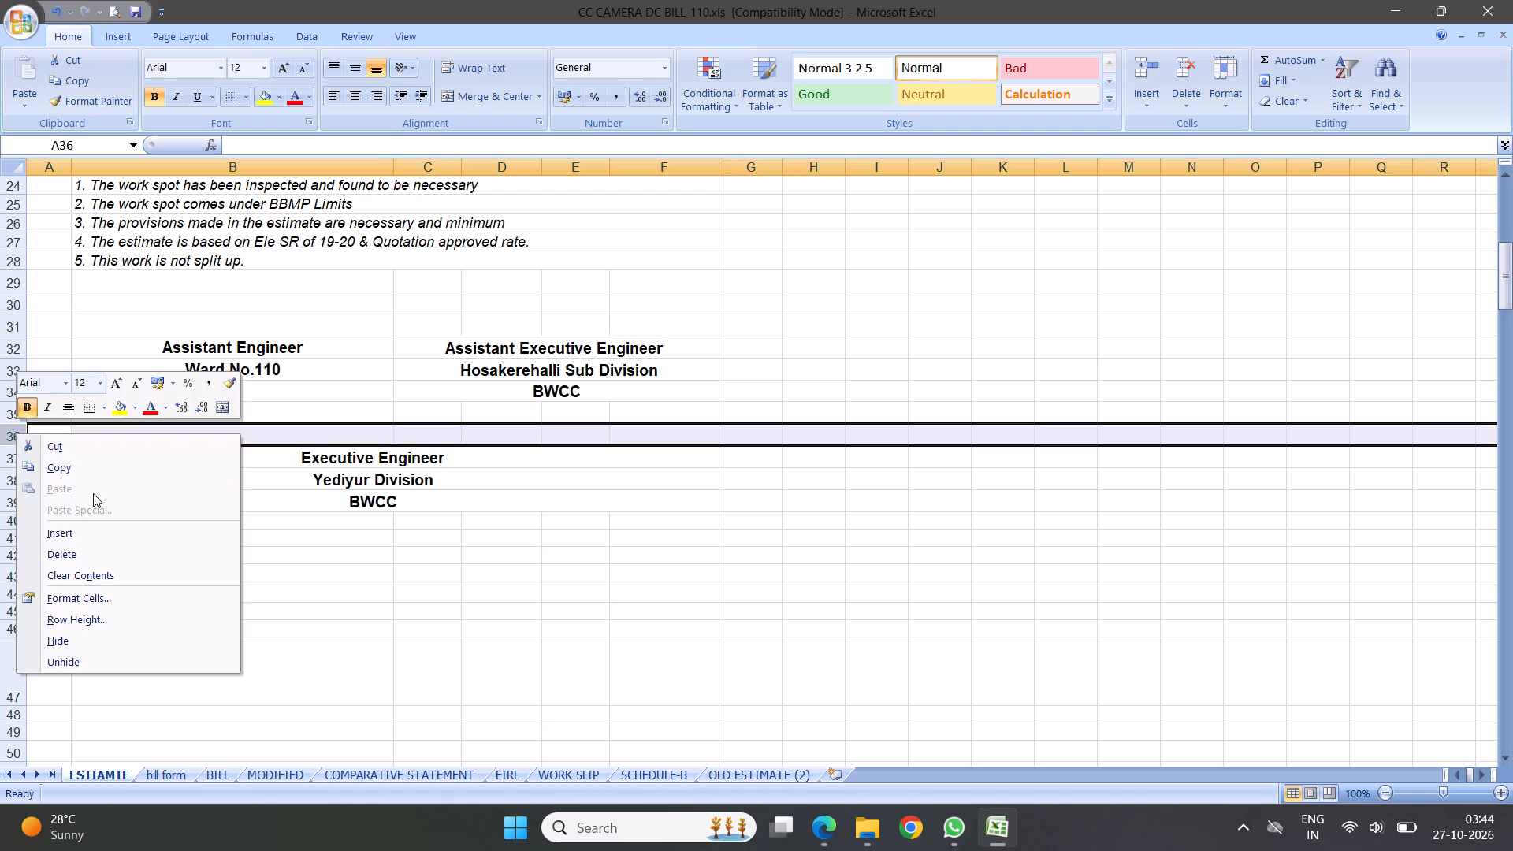
{"action": "left_click", "coordinate": [69, 532]}
Replace the row 1 heading of the estimate with BENGALURU WEST CITY CORPORATION and centre it.
{"action": "scroll", "coordinate": [370, 388], "scroll_direction": "up", "scroll_amount": 9}
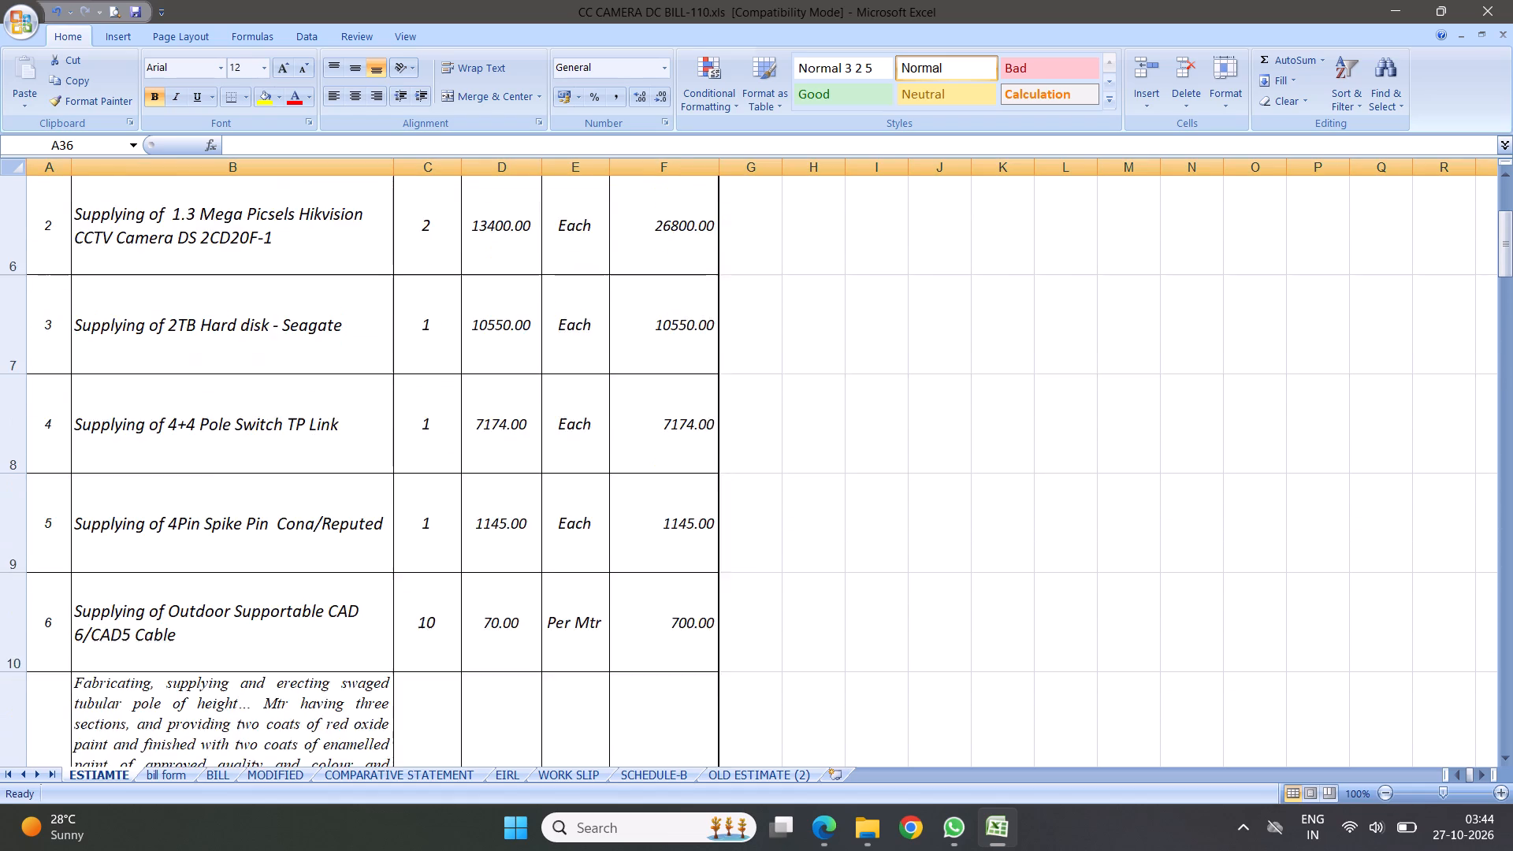
{"action": "scroll", "coordinate": [361, 402], "scroll_direction": "up", "scroll_amount": 10}
{"action": "left_click", "coordinate": [339, 236]}
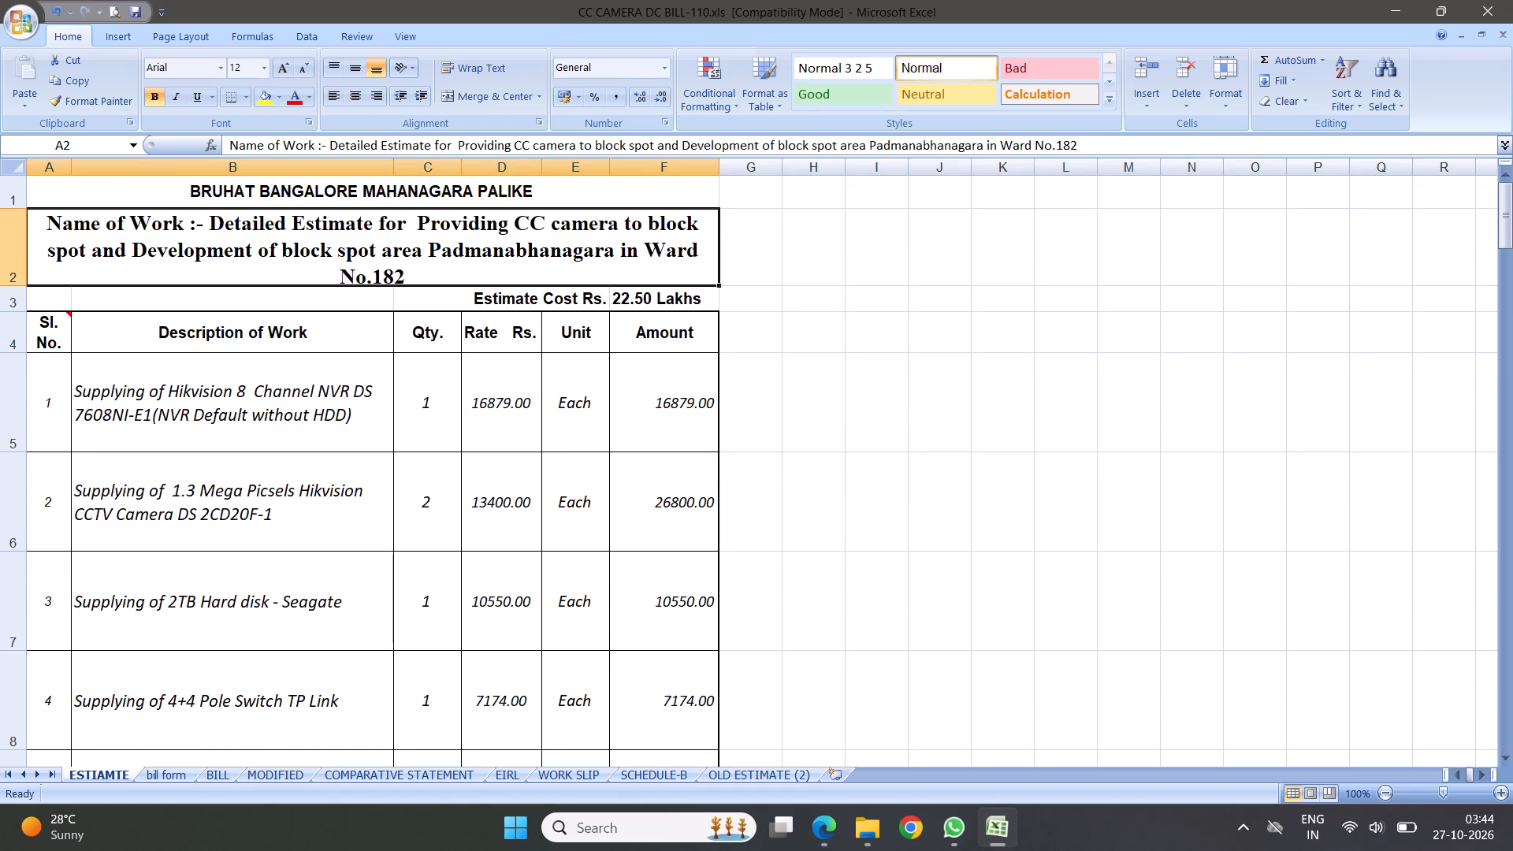
{"action": "left_click", "coordinate": [300, 194]}
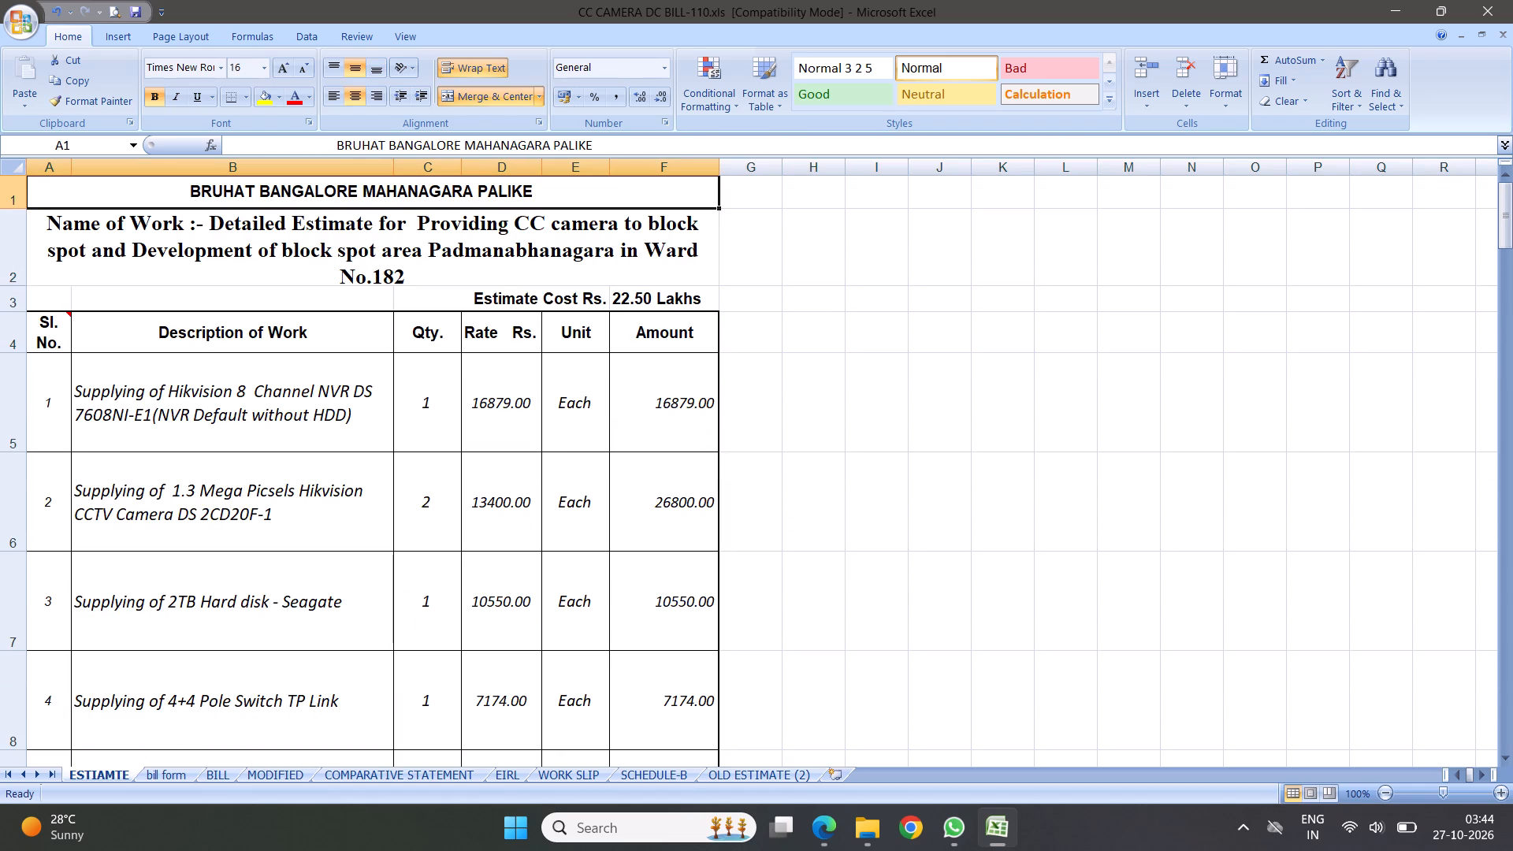
{"action": "key", "text": "b"}
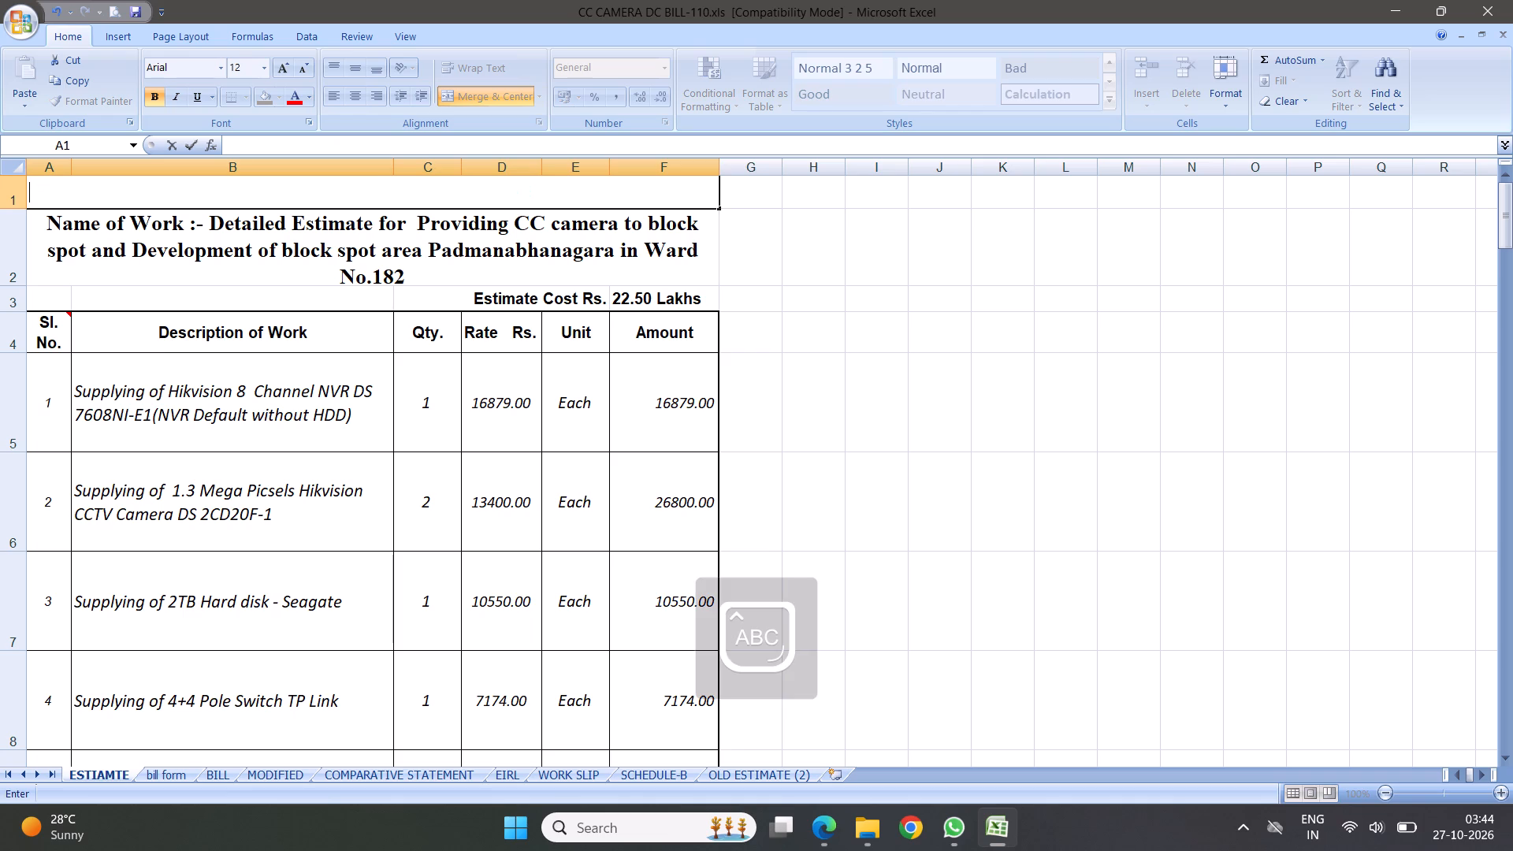
{"action": "type", "text": "BENGALURU WEST CITY CORPORATION"}
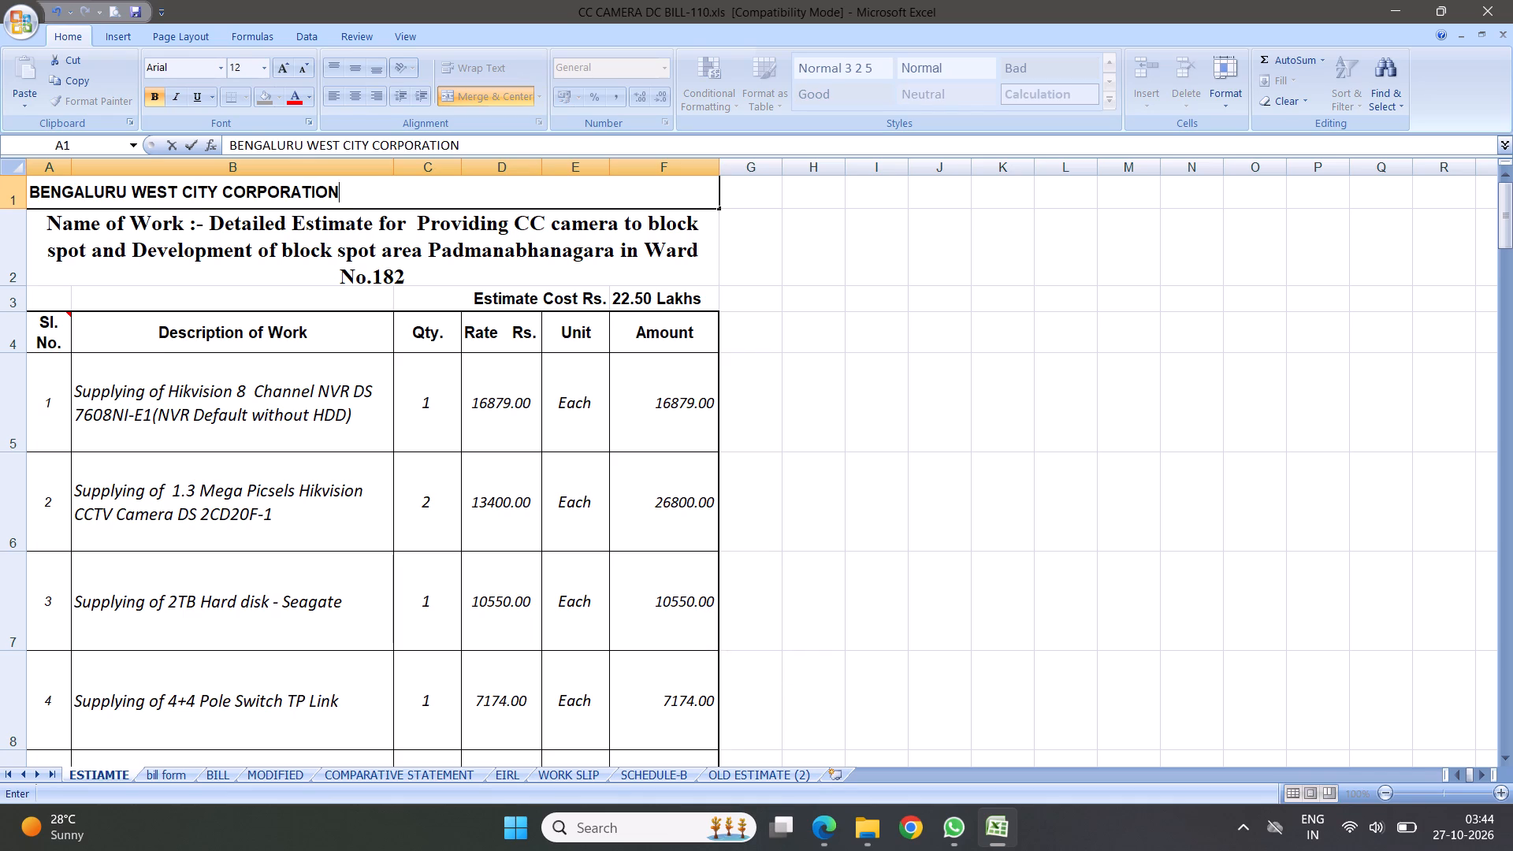
{"action": "left_click", "coordinate": [447, 302]}
{"action": "left_click", "coordinate": [317, 190]}
{"action": "left_click", "coordinate": [356, 91]}
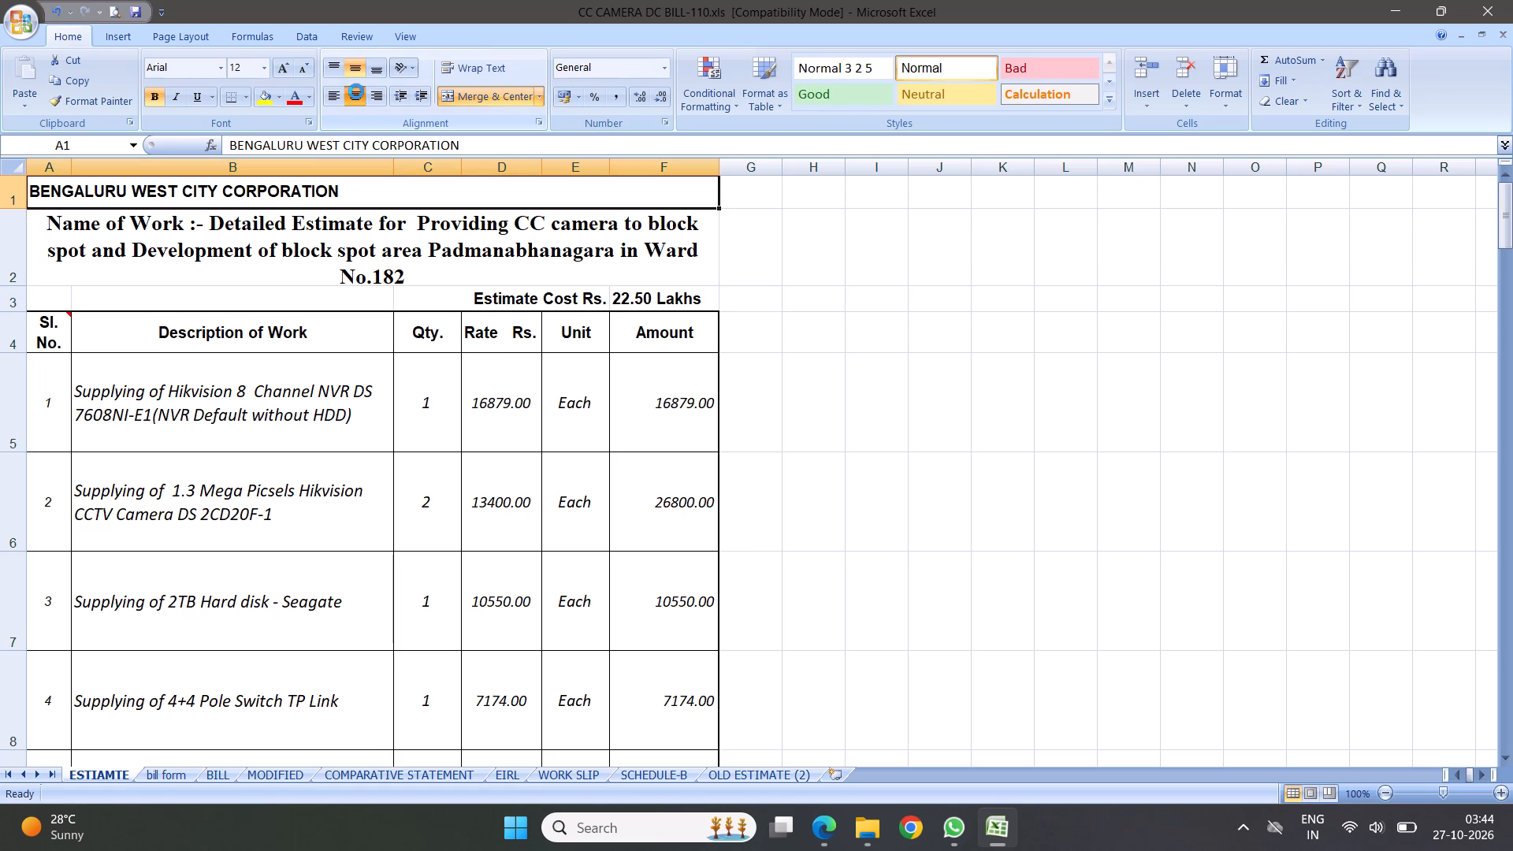
Remove "Detailed Estimate for" from the Name of Work title so it starts "Name of Work :- Providing CC camera".
{"action": "double_click", "coordinate": [224, 249]}
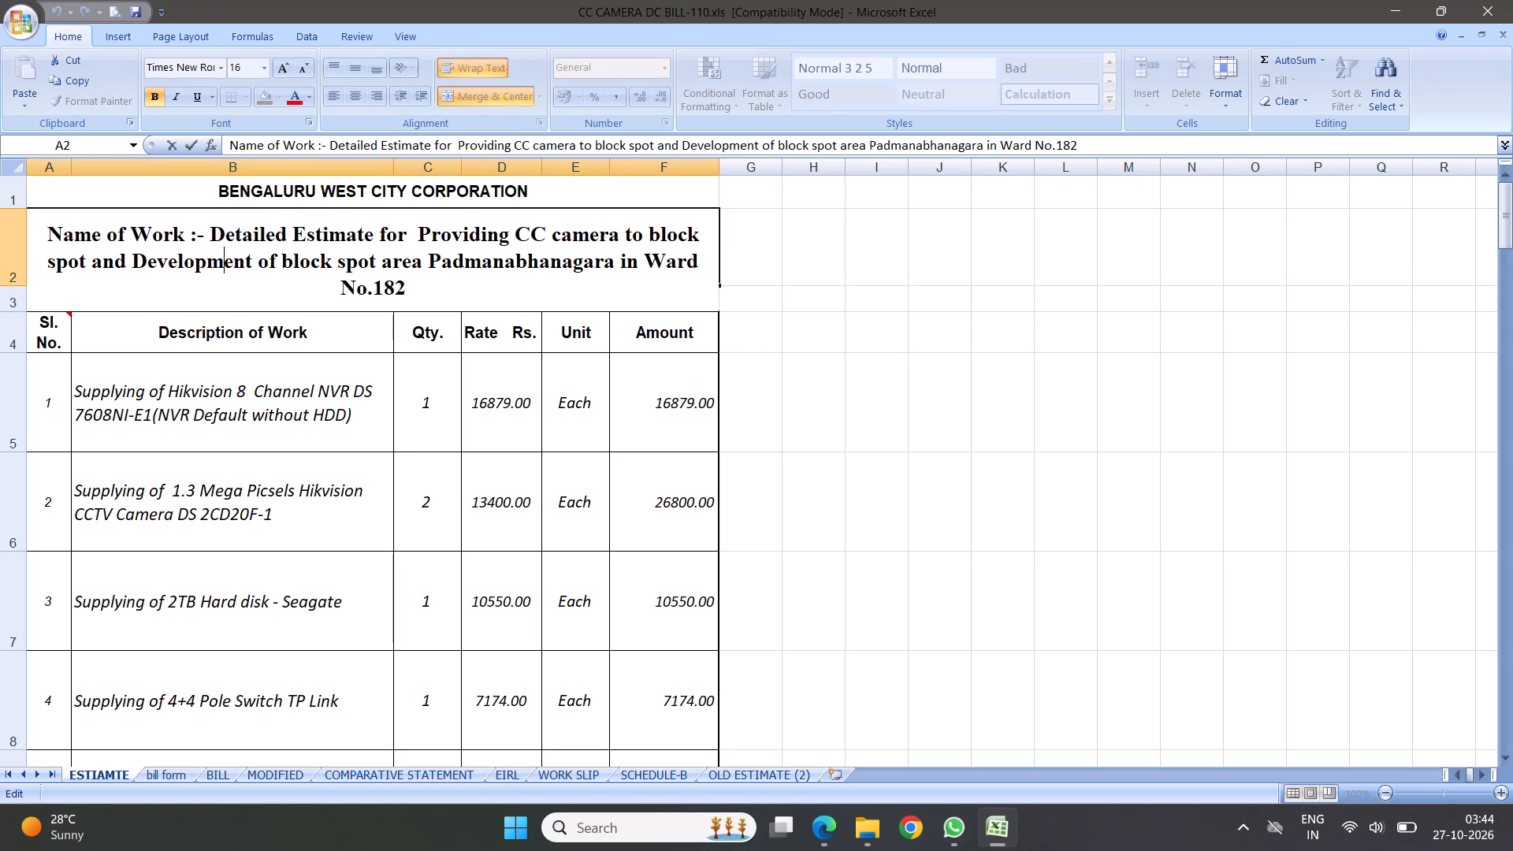
{"action": "left_click", "coordinate": [417, 231]}
{"action": "key", "text": "BackSpace"}
{"action": "key", "text": "BackSpace"}
{"action": "key", "text": "BackSpace"}
{"action": "key", "text": "BackSpace"}
{"action": "key", "text": "BackSpace"}
{"action": "key", "text": "BackSpace"}
{"action": "key", "text": "BackSpace"}
{"action": "key", "text": "BackSpace"}
{"action": "key", "text": "BackSpace"}
{"action": "key", "text": "BackSpace"}
{"action": "key", "text": "BackSpace"}
{"action": "key", "text": "BackSpace"}
{"action": "key", "text": "BackSpace"}
{"action": "key", "text": "BackSpace"}
{"action": "key", "text": "BackSpace"}
{"action": "key", "text": "BackSpace"}
{"action": "key", "text": "BackSpace"}
{"action": "key", "text": "BackSpace"}
{"action": "key", "text": "BackSpace"}
{"action": "key", "text": "BackSpace"}
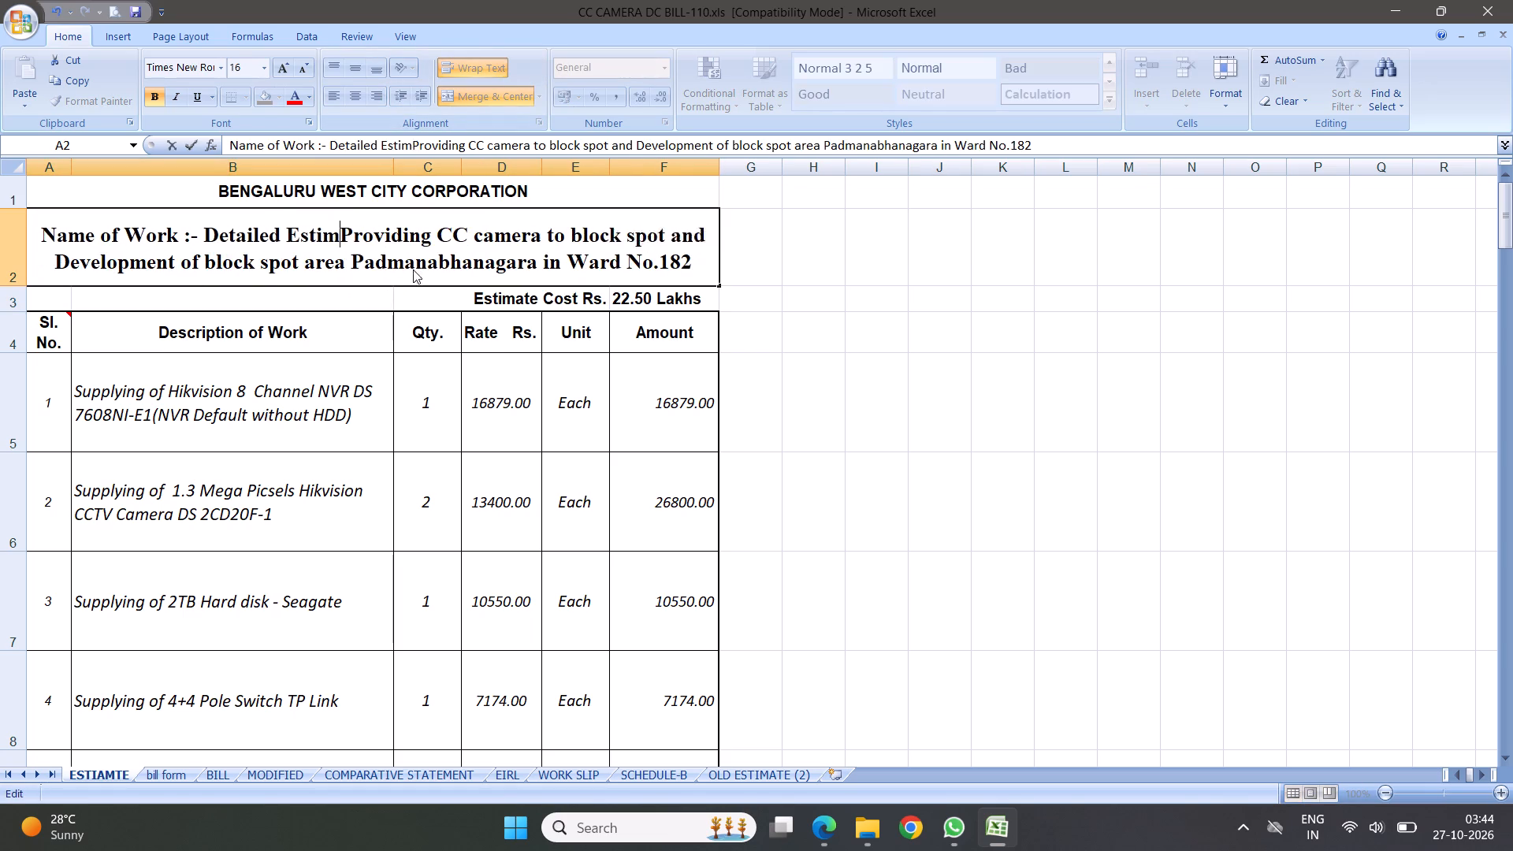
{"action": "key", "text": "BackSpace"}
{"action": "key", "text": "BackSpace"}
{"action": "key", "text": "BackSpace"}
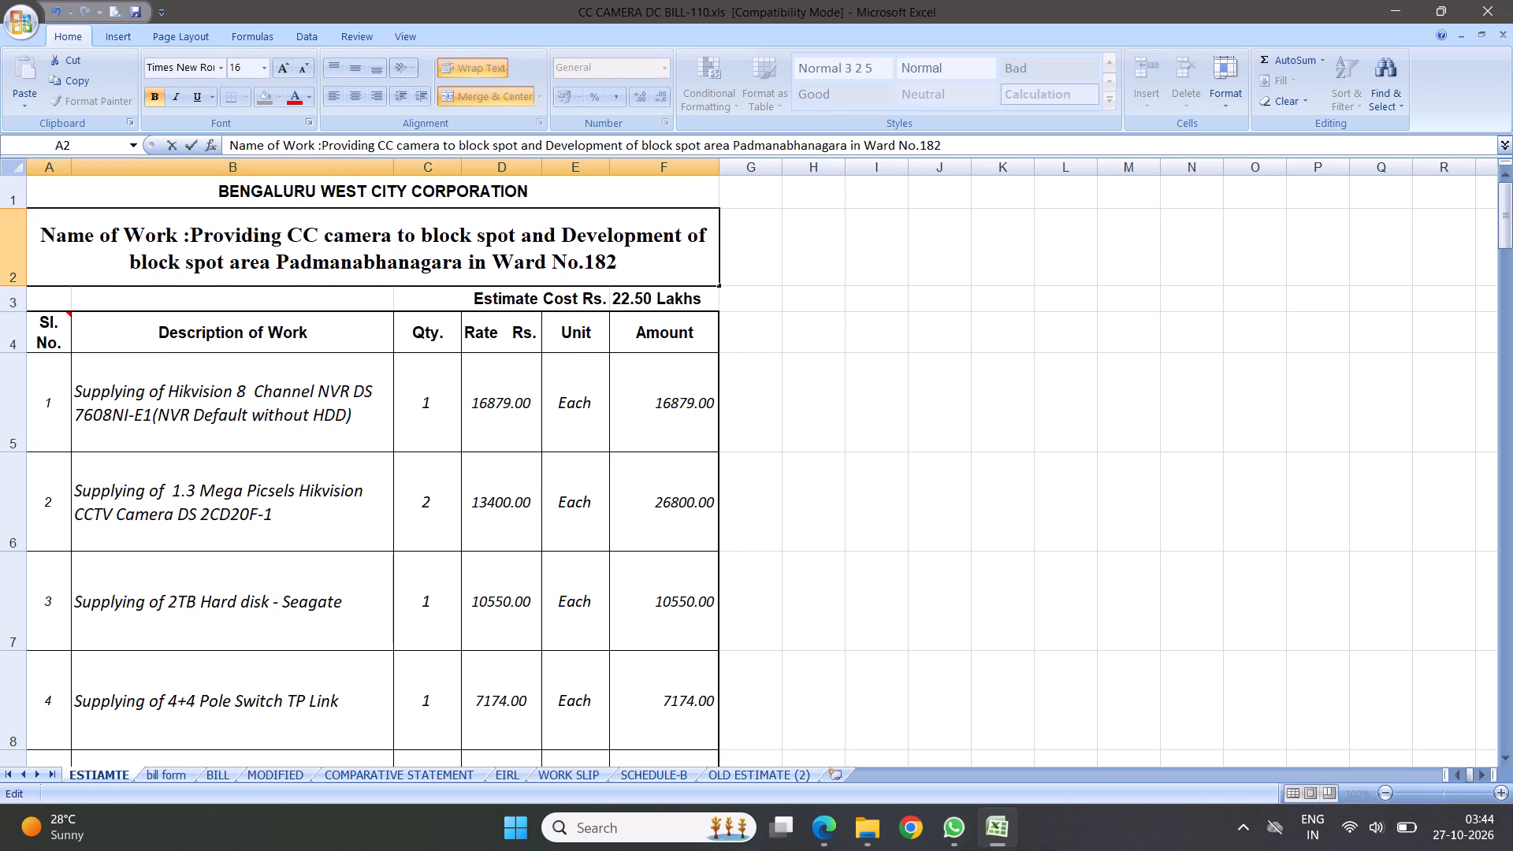
{"action": "type", "text": "-"}
{"action": "key", "text": "space"}
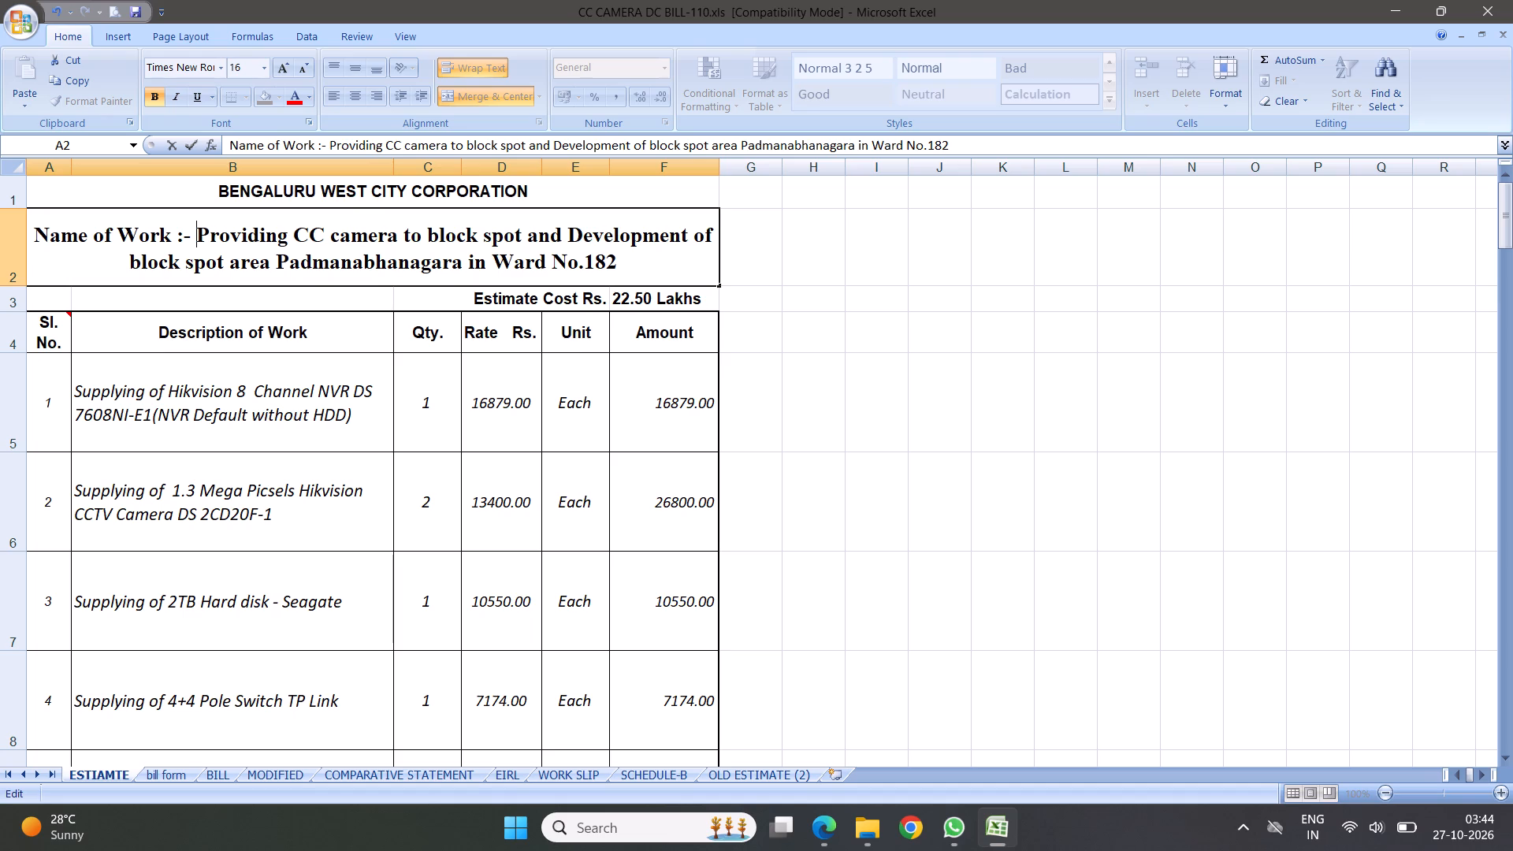
Replace the wording after "Providing CC camera" in the Name of Work title with "at Chittoor Bus Stand".
{"action": "left_click", "coordinate": [458, 262]}
{"action": "left_click", "coordinate": [619, 259]}
{"action": "key", "text": "BackSpace"}
{"action": "key", "text": "BackSpace"}
{"action": "key", "text": "BackSpace"}
{"action": "key", "text": "BackSpace"}
{"action": "key", "text": "BackSpace"}
{"action": "key", "text": "BackSpace"}
{"action": "key", "text": "BackSpace"}
{"action": "key", "text": "BackSpace"}
{"action": "key", "text": "BackSpace"}
{"action": "key", "text": "BackSpace"}
{"action": "key", "text": "BackSpace"}
{"action": "key", "text": "BackSpace"}
{"action": "key", "text": "BackSpace"}
{"action": "key", "text": "BackSpace"}
{"action": "key", "text": "BackSpace"}
{"action": "key", "text": "BackSpace"}
{"action": "key", "text": "BackSpace"}
{"action": "key", "text": "BackSpace"}
{"action": "key", "text": "BackSpace"}
{"action": "key", "text": "BackSpace"}
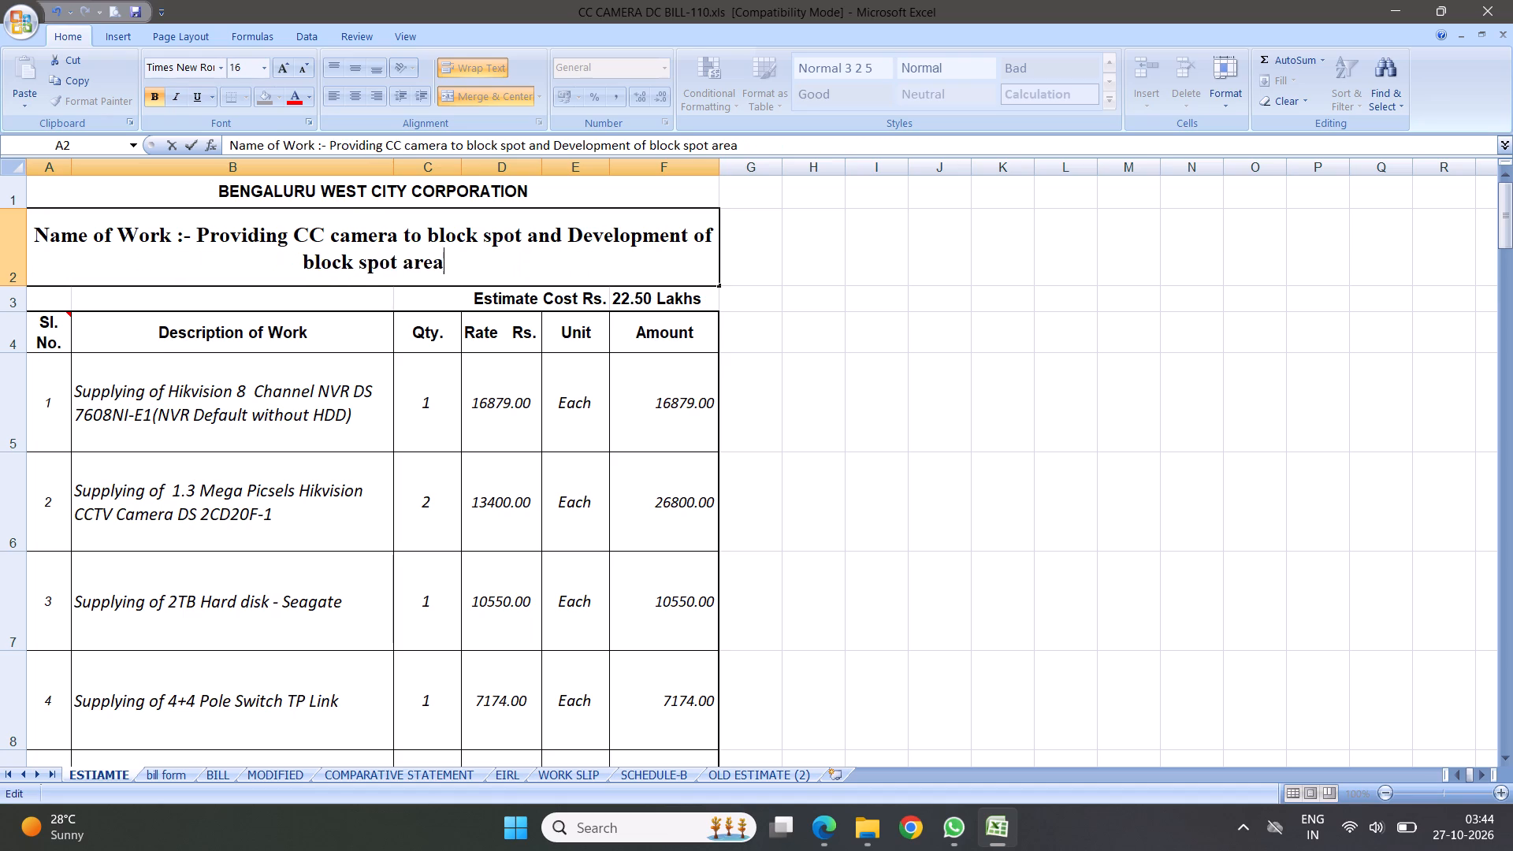
{"action": "key", "text": "BackSpace"}
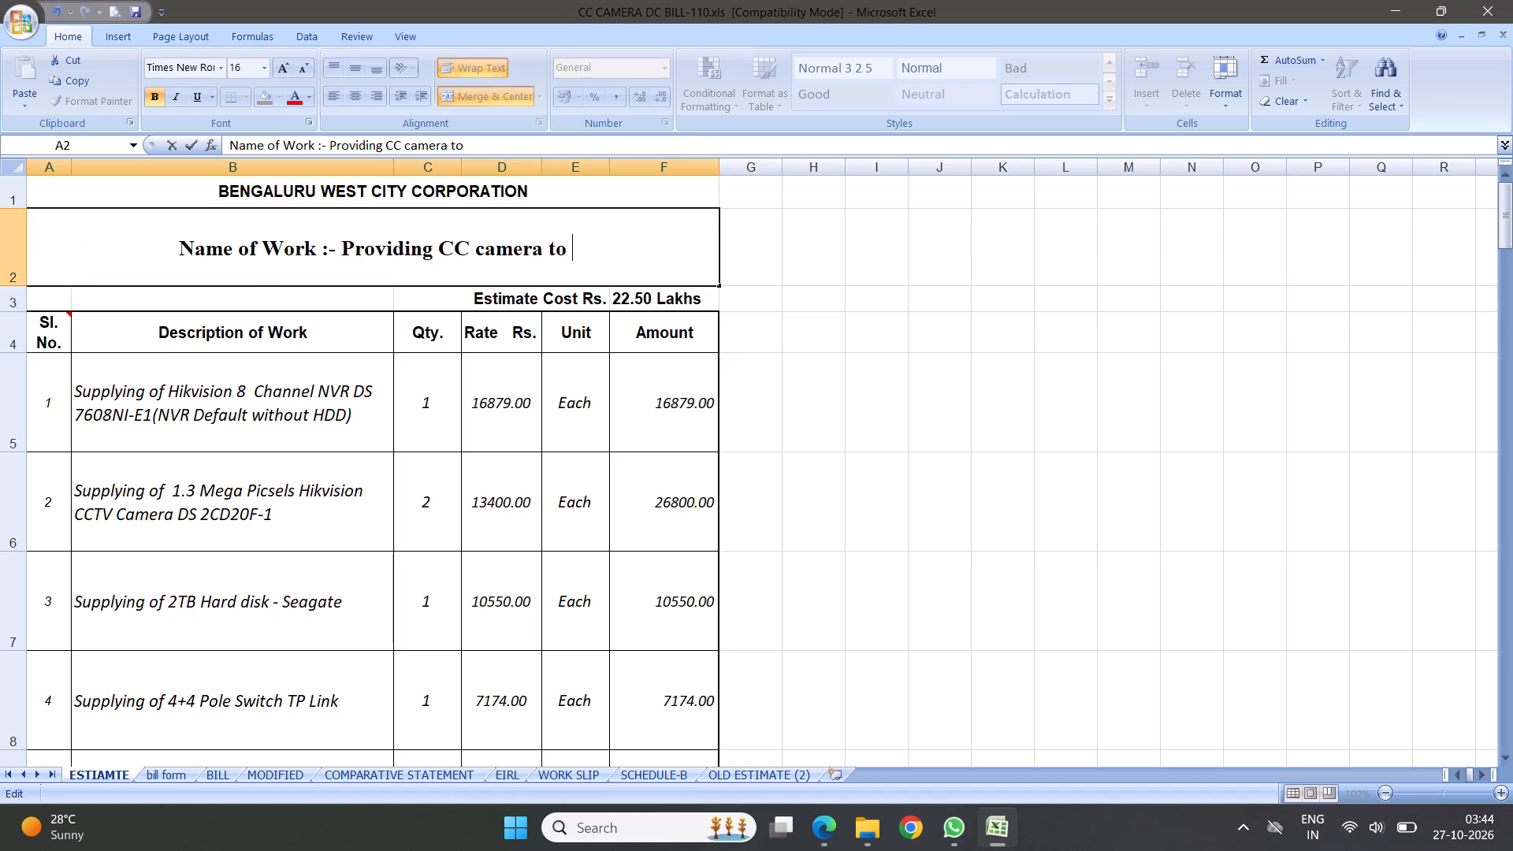
{"action": "key", "text": "BackSpace"}
{"action": "key", "text": "BackSpace"}
{"action": "key", "text": "BackSpace"}
{"action": "type", "text": "AT"}
{"action": "key", "text": "BackSpace"}
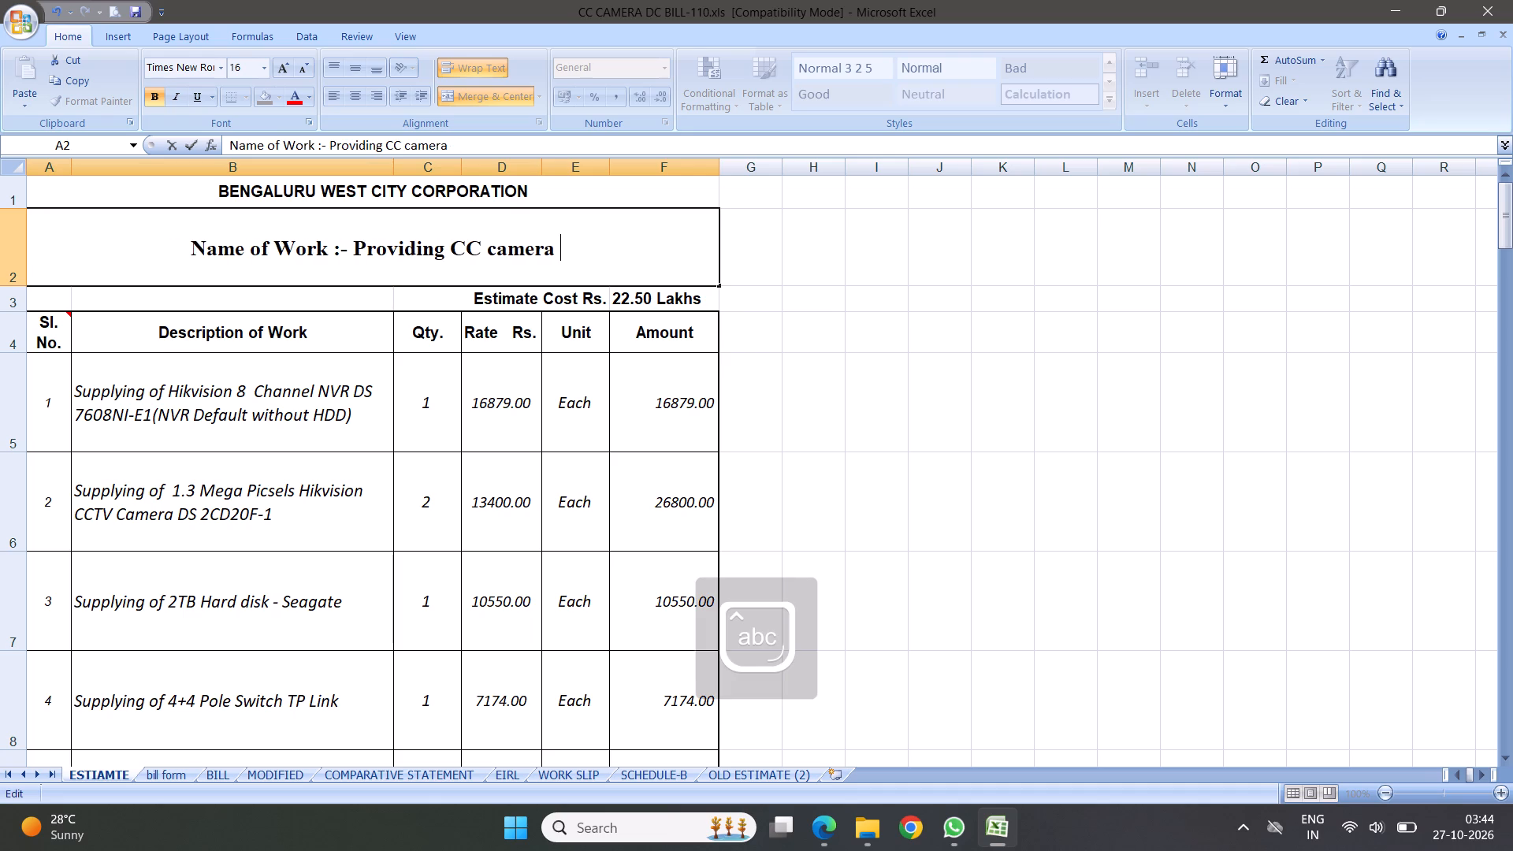
{"action": "type", "text": "at"}
{"action": "key", "text": "space"}
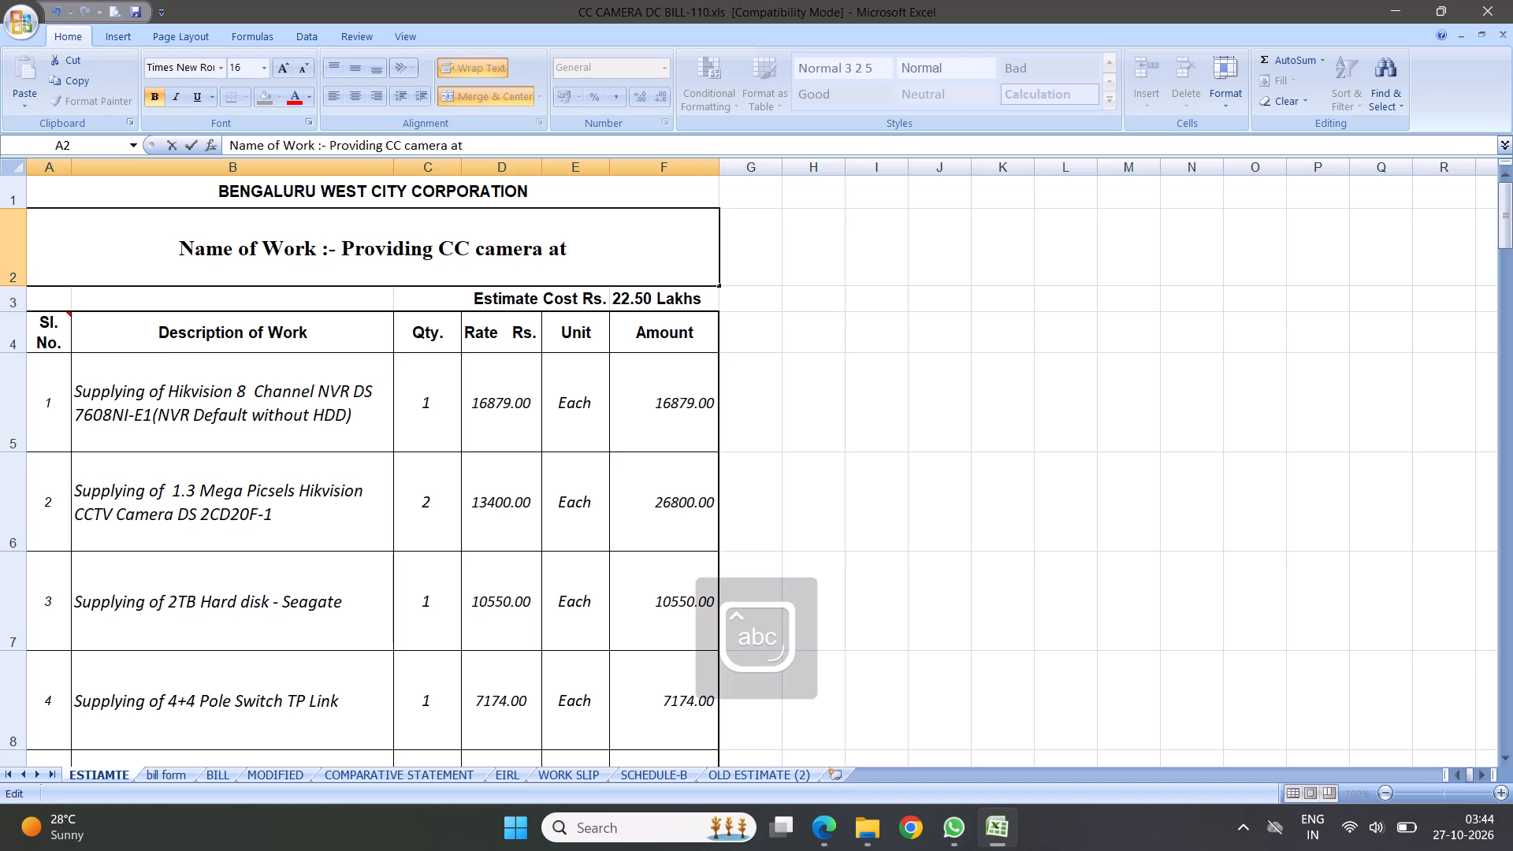
{"action": "type", "text": "Chi"}
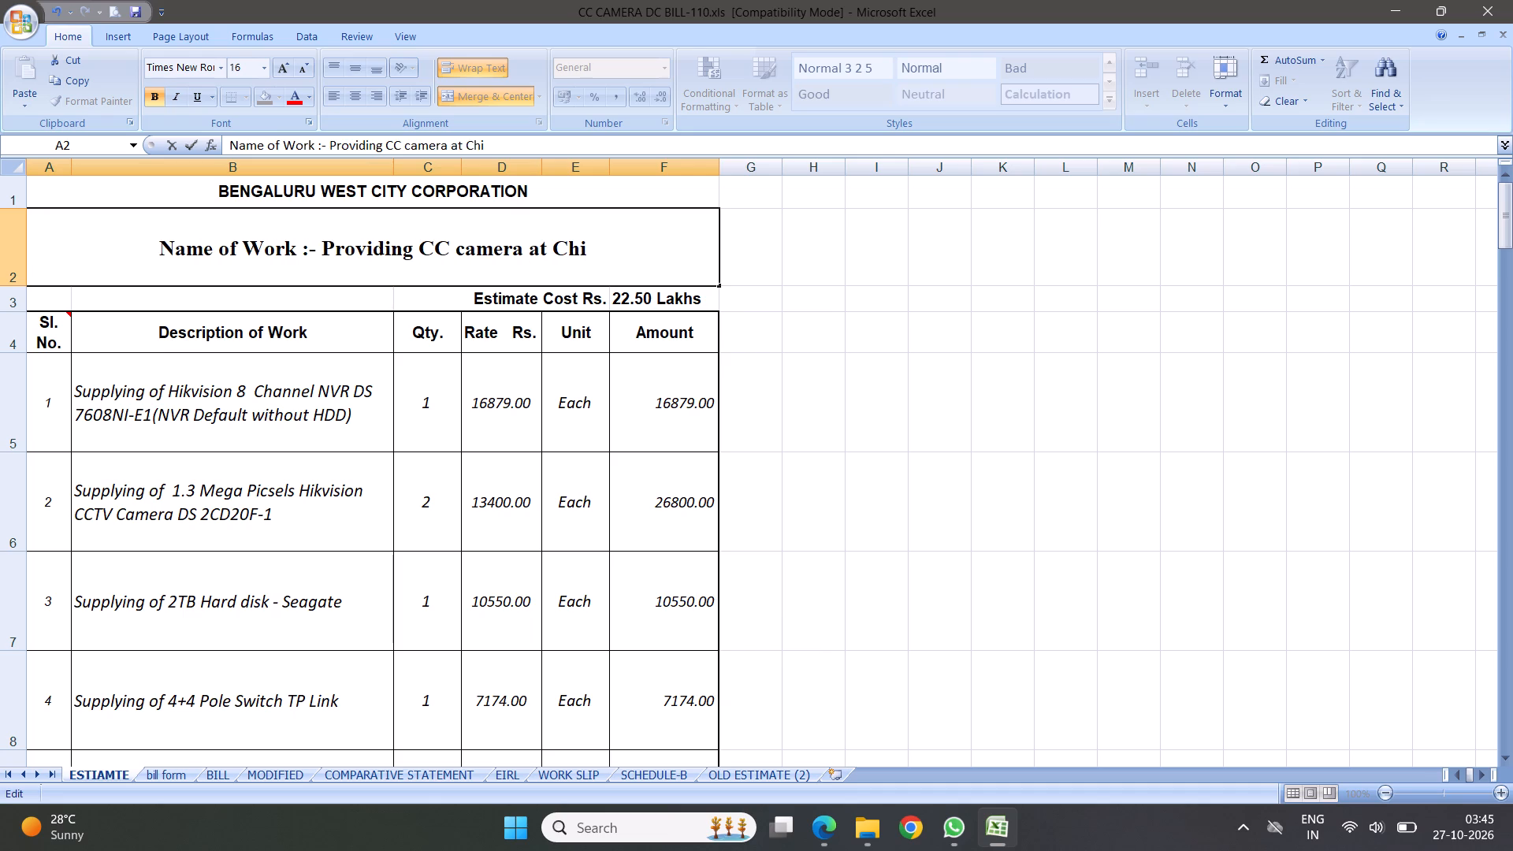
{"action": "type", "text": "ttoor"}
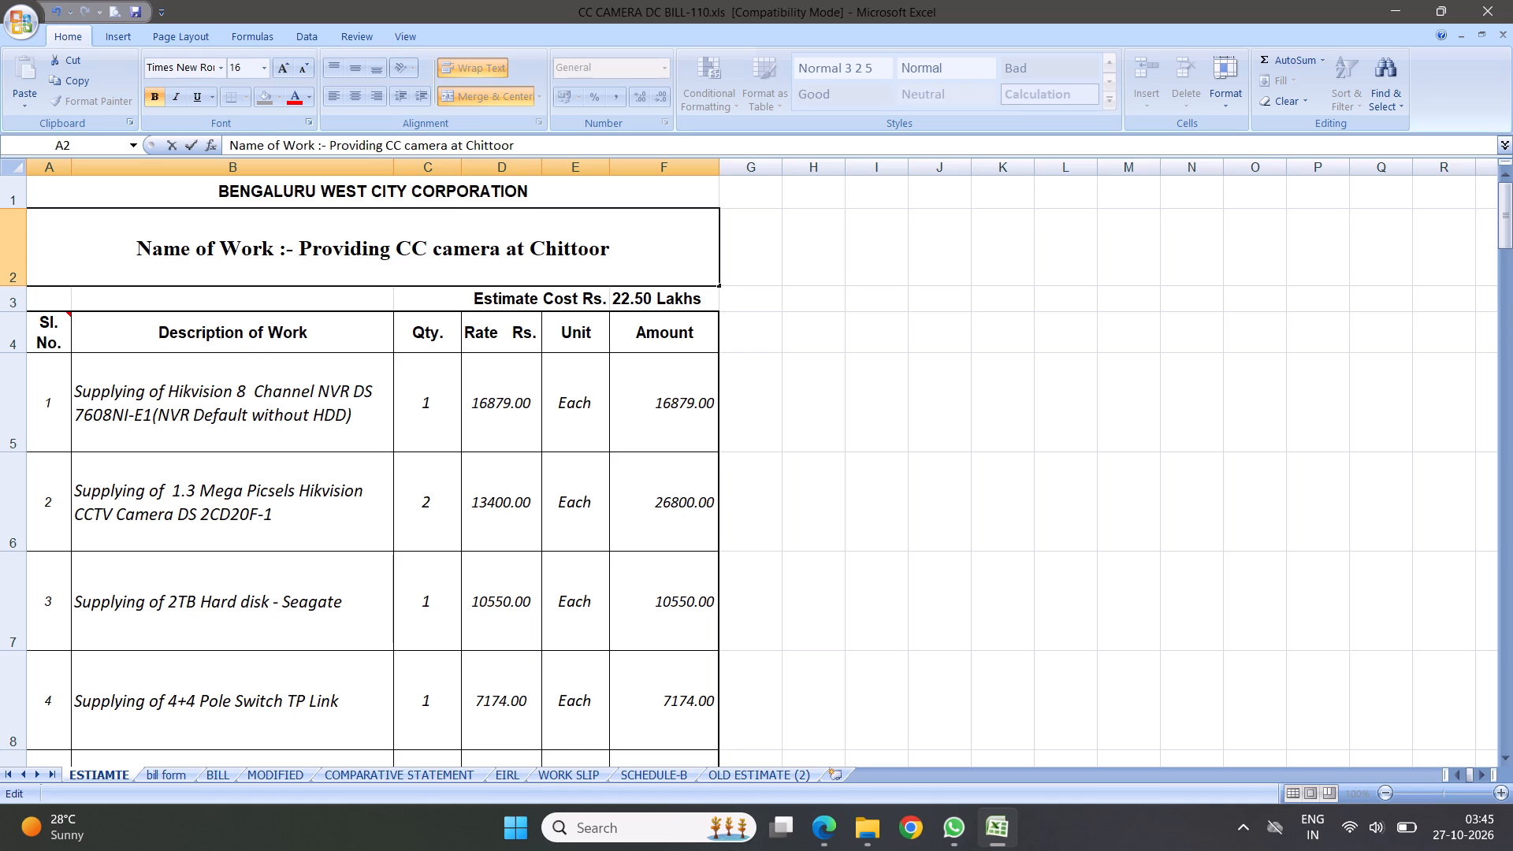
{"action": "key", "text": "space"}
{"action": "type", "text": "Bus Stand"}
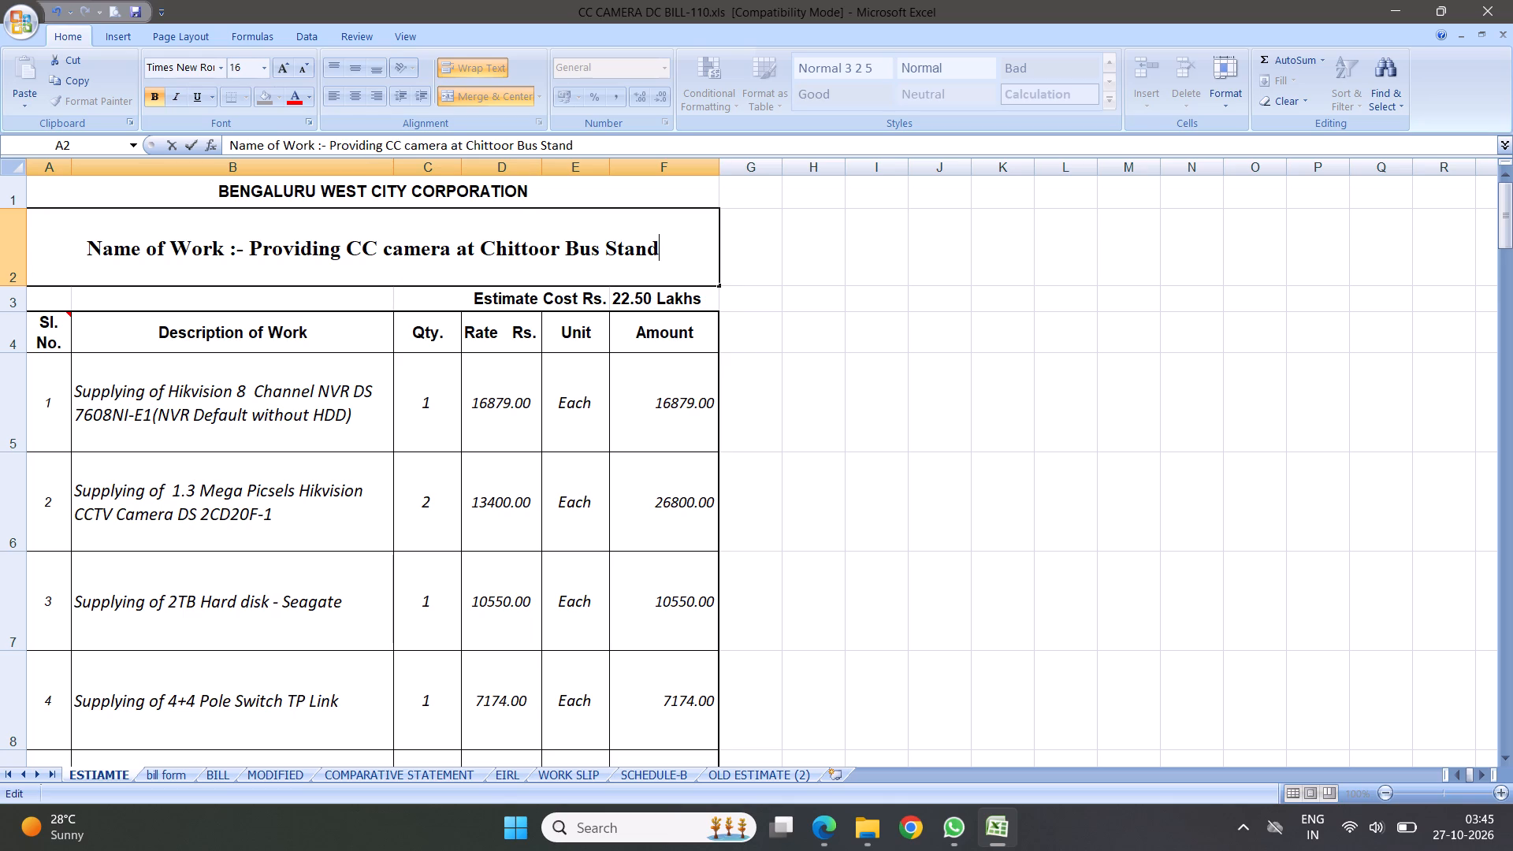
Change "at" to "to near" before "Chittoor Bus Stand" in the Name of Work title.
{"action": "left_click", "coordinate": [474, 248]}
{"action": "key", "text": "BackSpace"}
{"action": "key", "text": "BackSpace"}
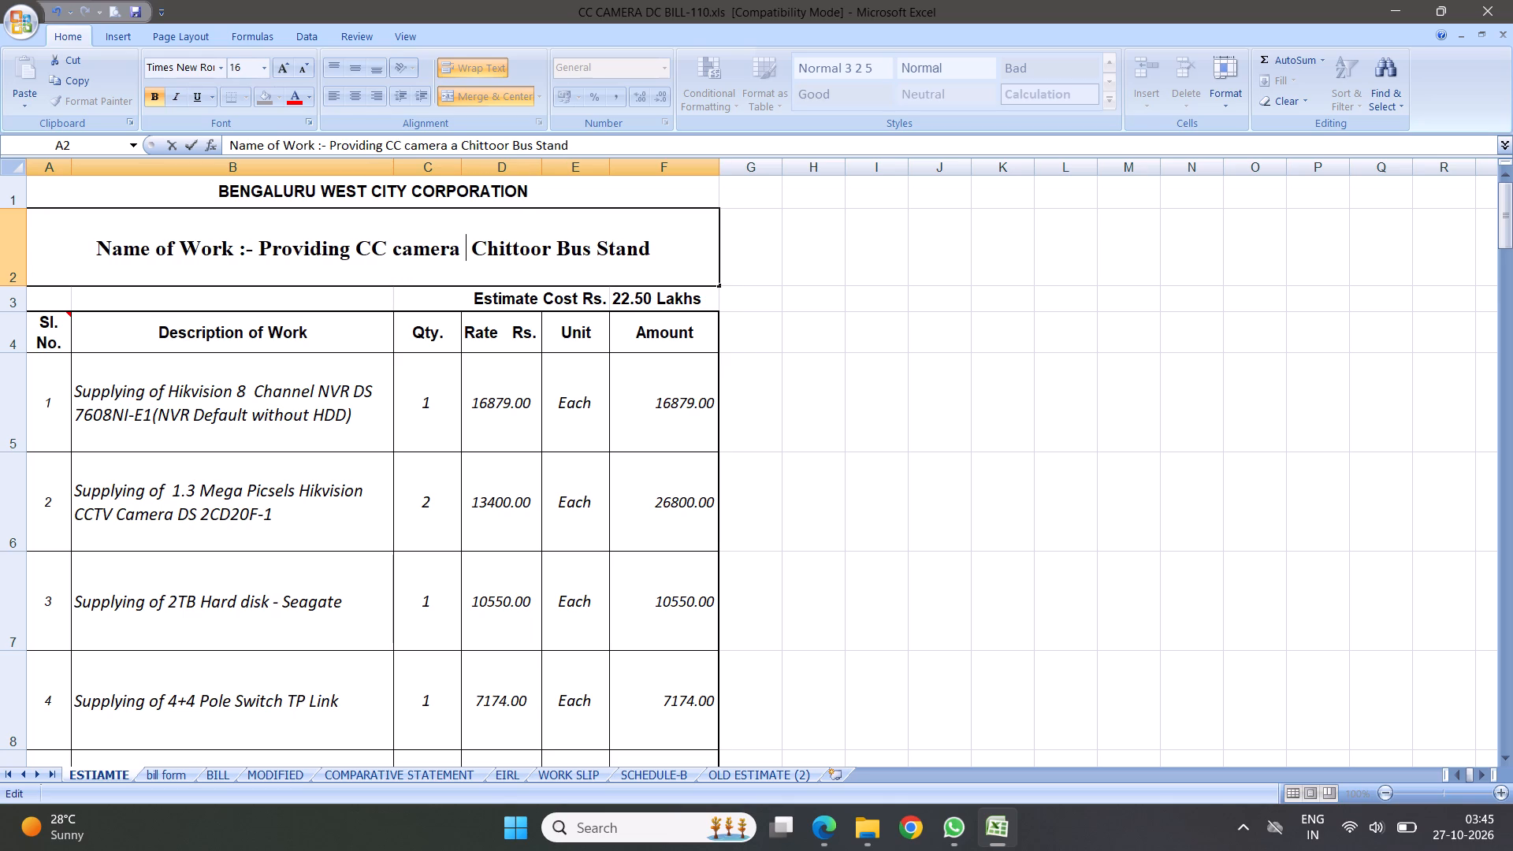
{"action": "type", "text": "to near"}
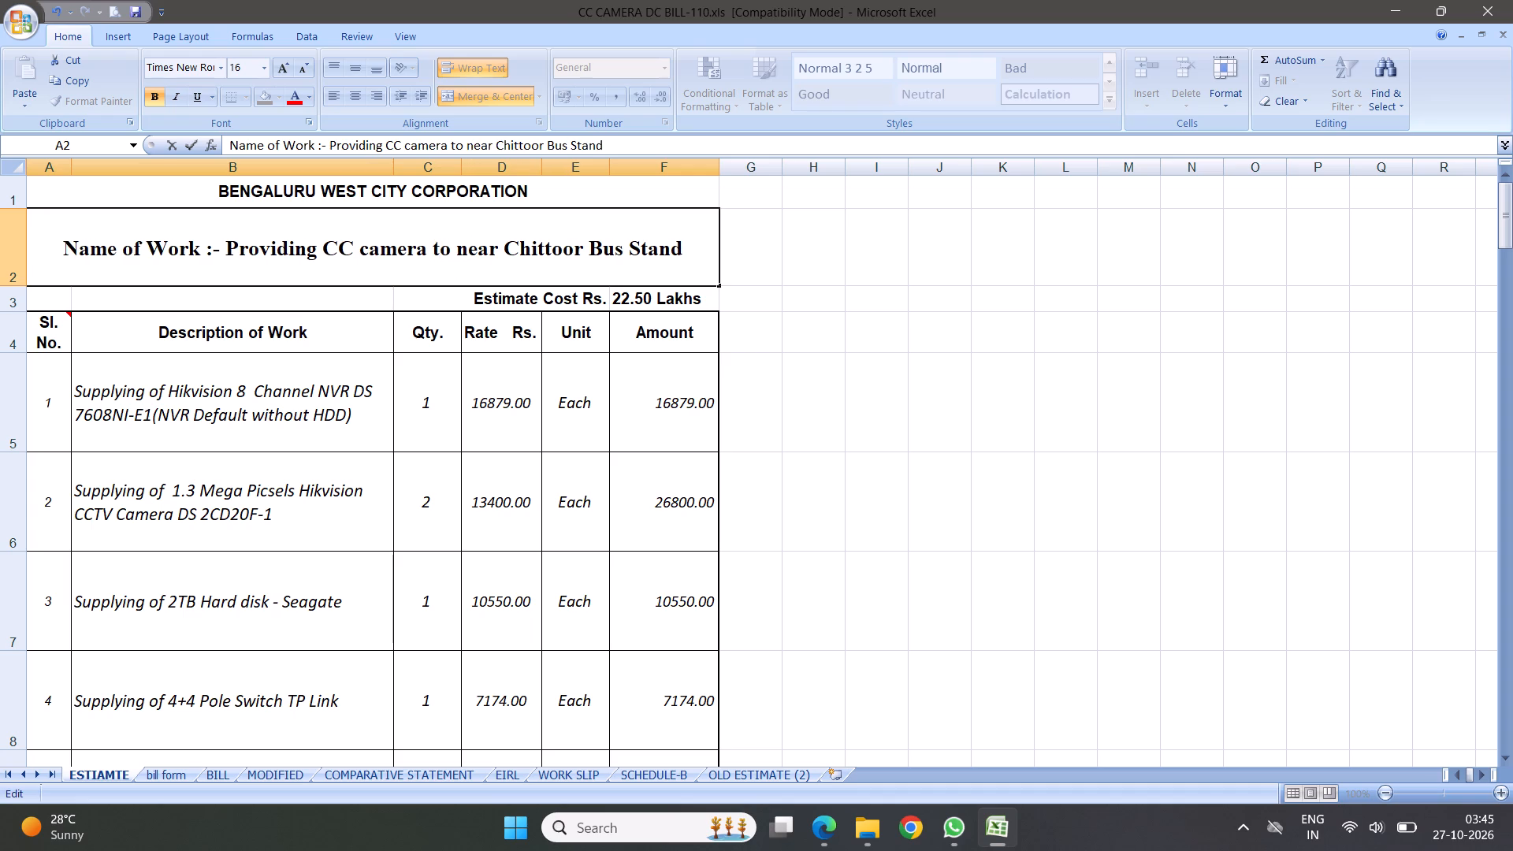
Insert "and installation of" between "Providing" and "CC camera" in the Name of Work title.
{"action": "left_click", "coordinate": [321, 249]}
{"action": "type", "text": "and installa"}
{"action": "key", "text": "BackSpace"}
{"action": "key", "text": "BackSpace"}
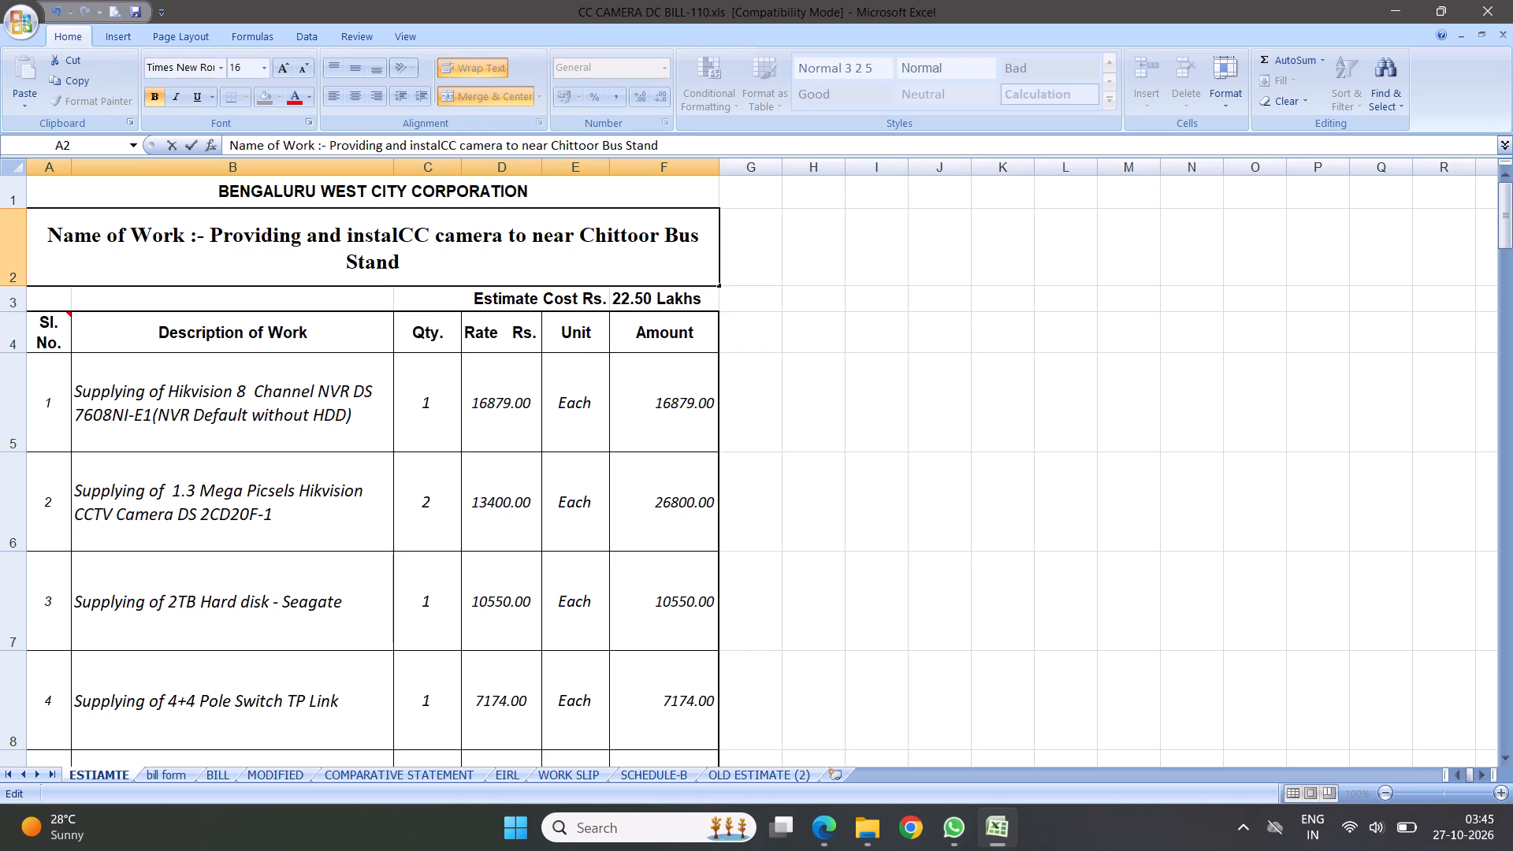
{"action": "type", "text": "lation"}
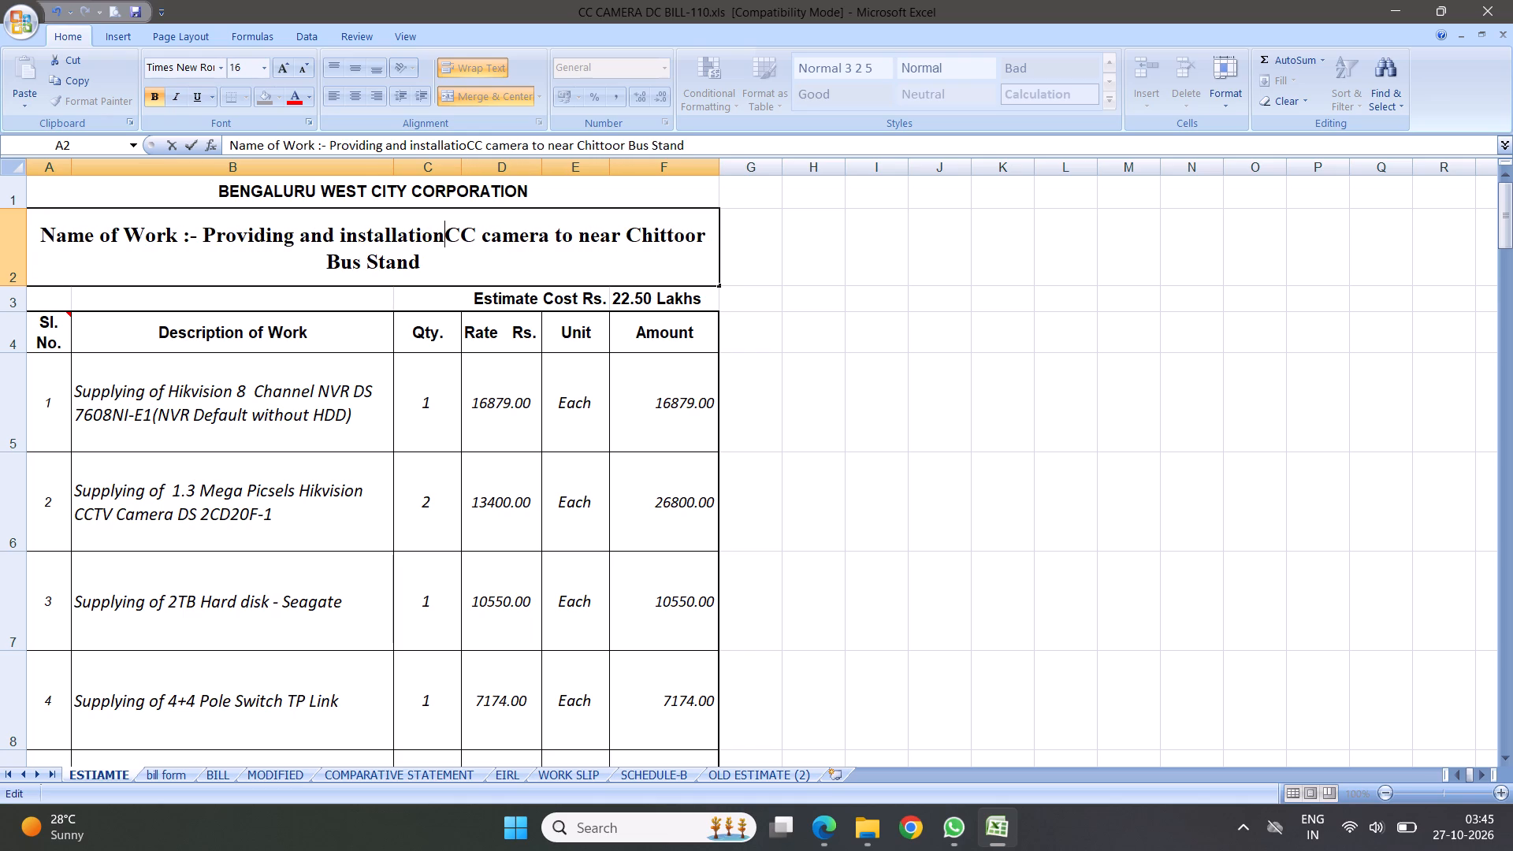
{"action": "key", "text": "space"}
{"action": "type", "text": "of"}
{"action": "key", "text": "space"}
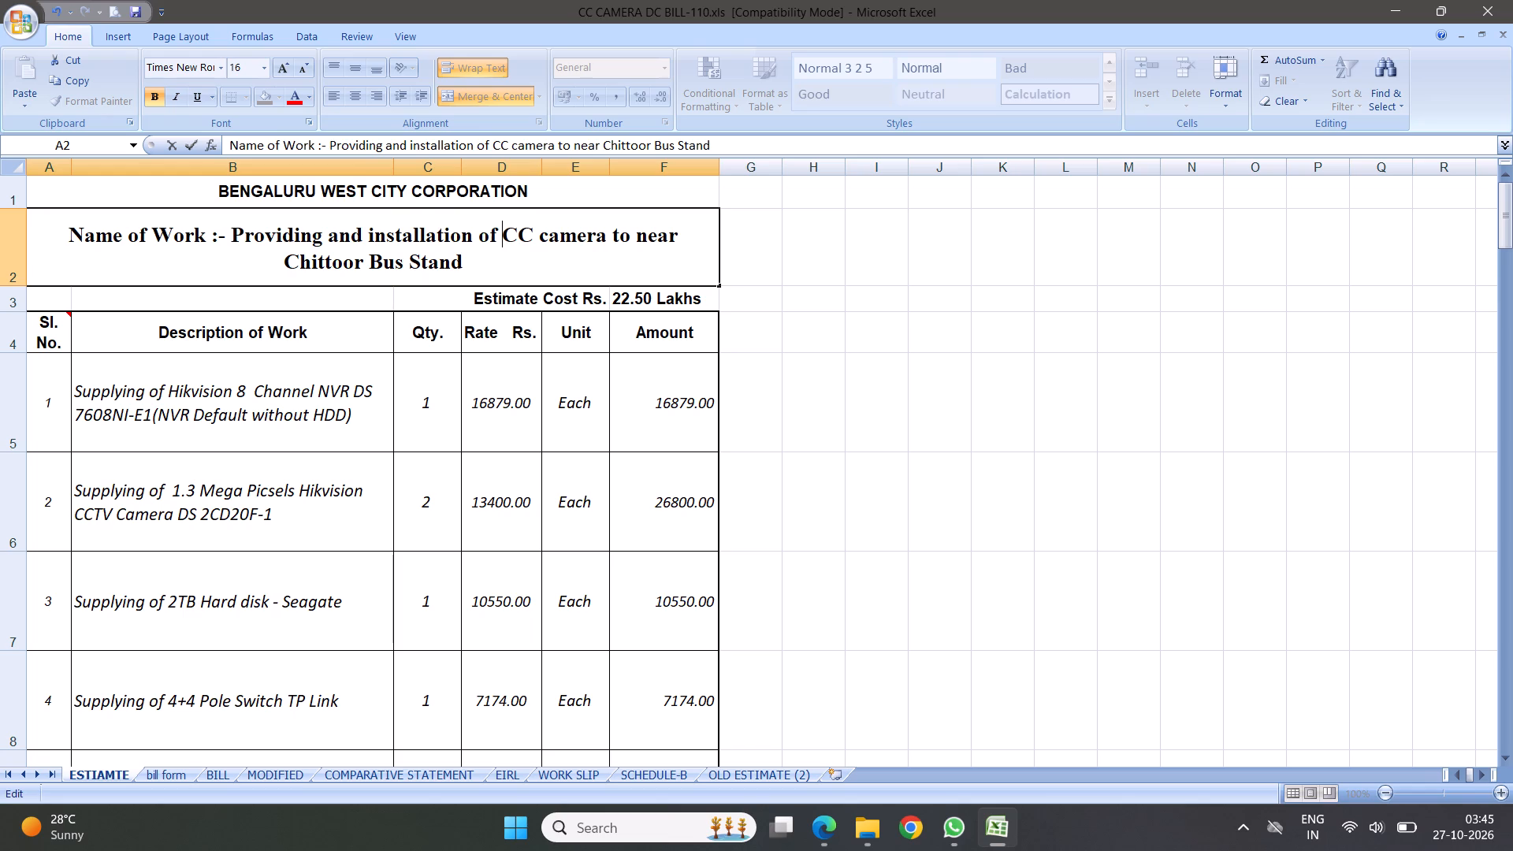
Remove the word "to" before "near" so the Name of Work title reads "CC camera near Chittoor Bus Stand".
{"action": "key", "text": "Right"}
{"action": "key", "text": "Right"}
{"action": "key", "text": "Right"}
{"action": "key", "text": "Right"}
{"action": "key", "text": "Right"}
{"action": "key", "text": "Right"}
{"action": "key", "text": "Right"}
{"action": "key", "text": "Right"}
{"action": "key", "text": "Right"}
{"action": "left_click", "coordinate": [678, 239]}
{"action": "left_click", "coordinate": [626, 234]}
{"action": "key", "text": "BackSpace"}
{"action": "key", "text": "BackSpace"}
{"action": "key", "text": "BackSpace"}
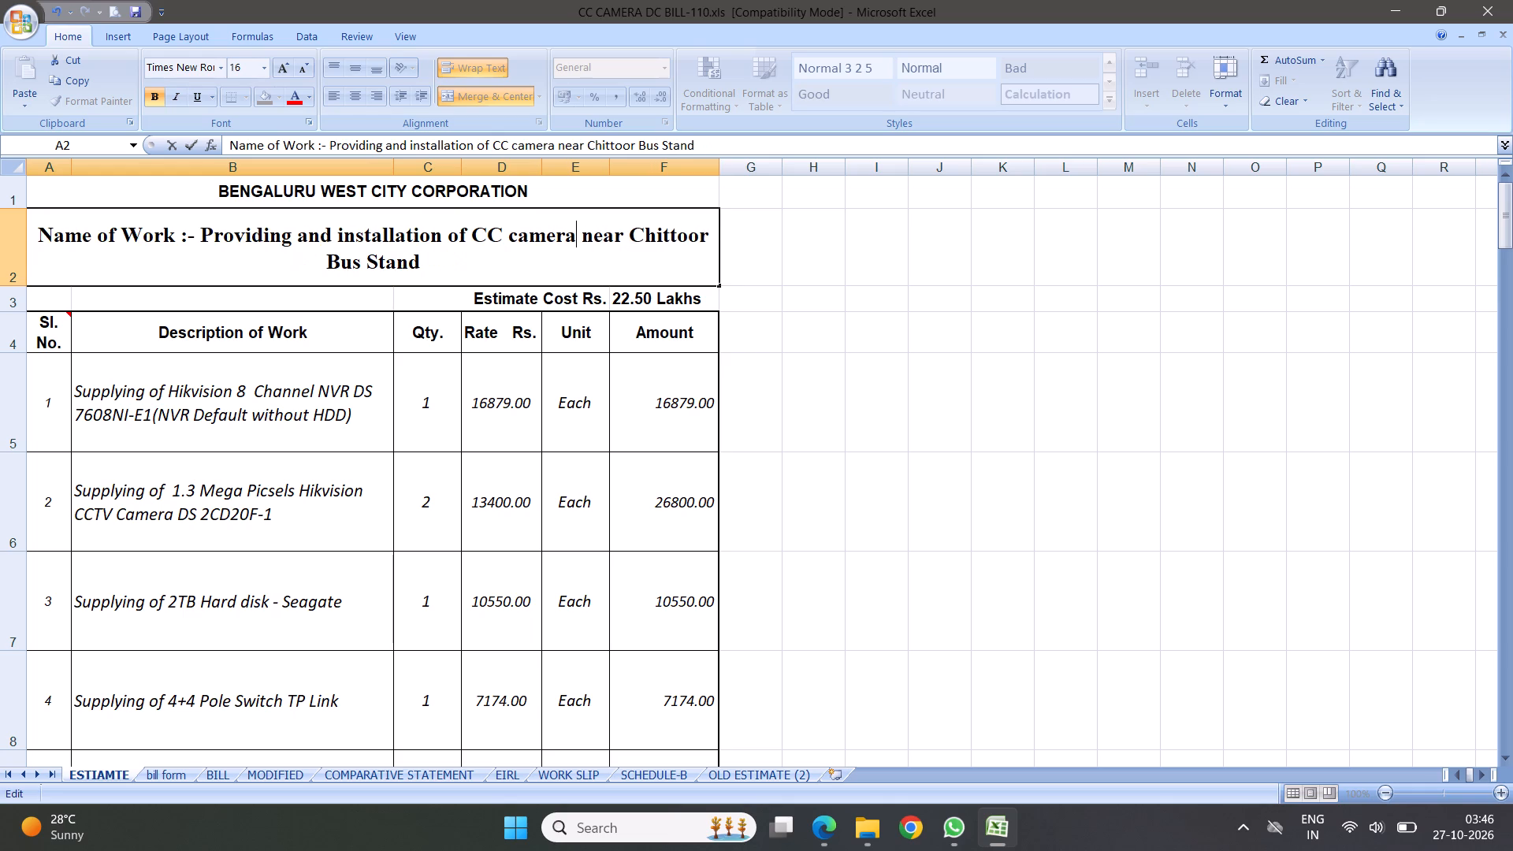
{"action": "key", "text": "BackSpace"}
{"action": "key", "text": "a"}
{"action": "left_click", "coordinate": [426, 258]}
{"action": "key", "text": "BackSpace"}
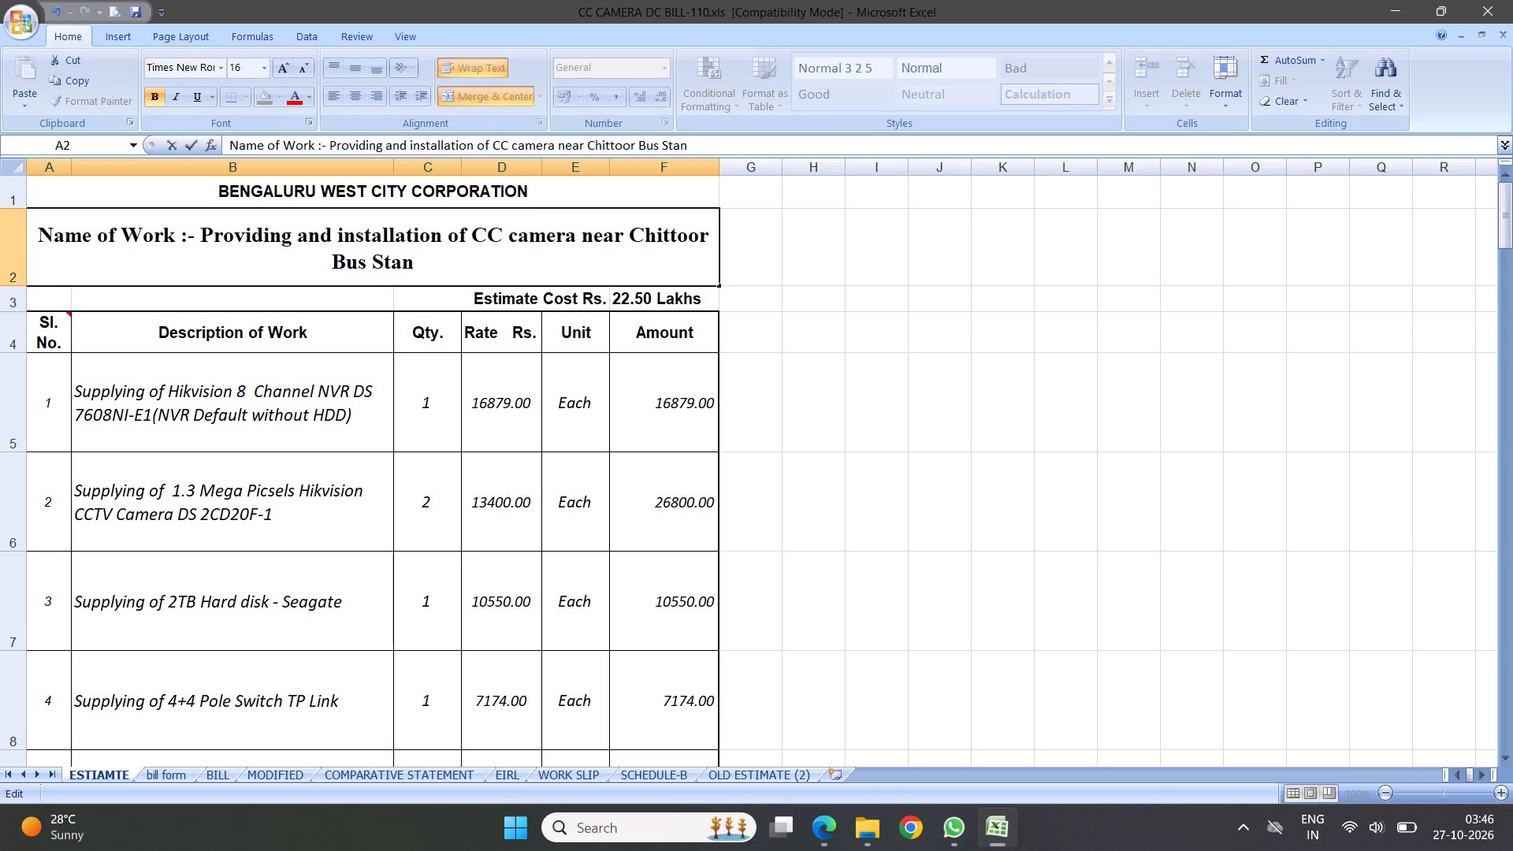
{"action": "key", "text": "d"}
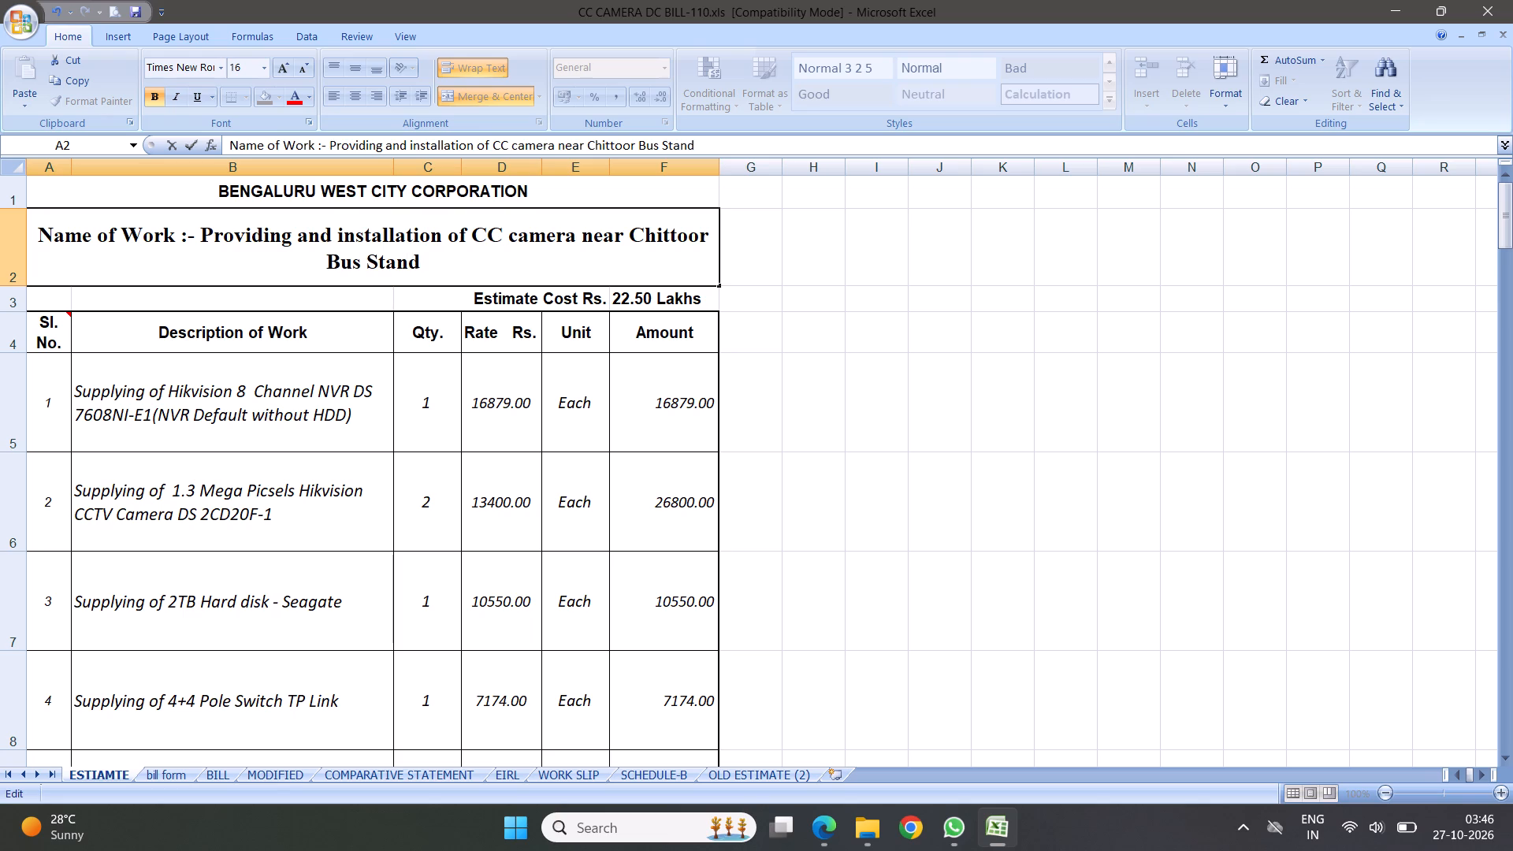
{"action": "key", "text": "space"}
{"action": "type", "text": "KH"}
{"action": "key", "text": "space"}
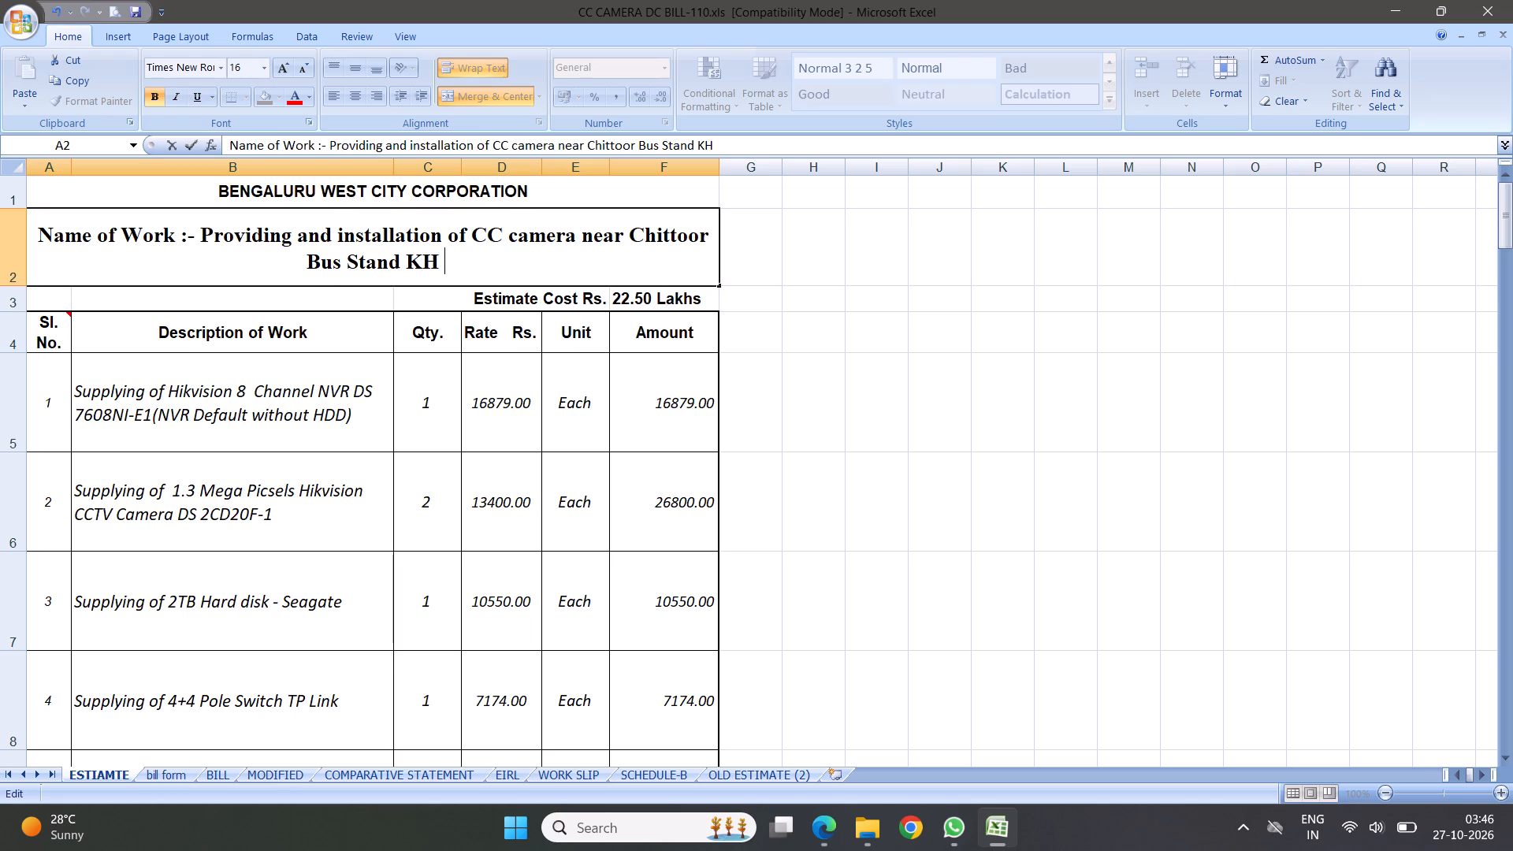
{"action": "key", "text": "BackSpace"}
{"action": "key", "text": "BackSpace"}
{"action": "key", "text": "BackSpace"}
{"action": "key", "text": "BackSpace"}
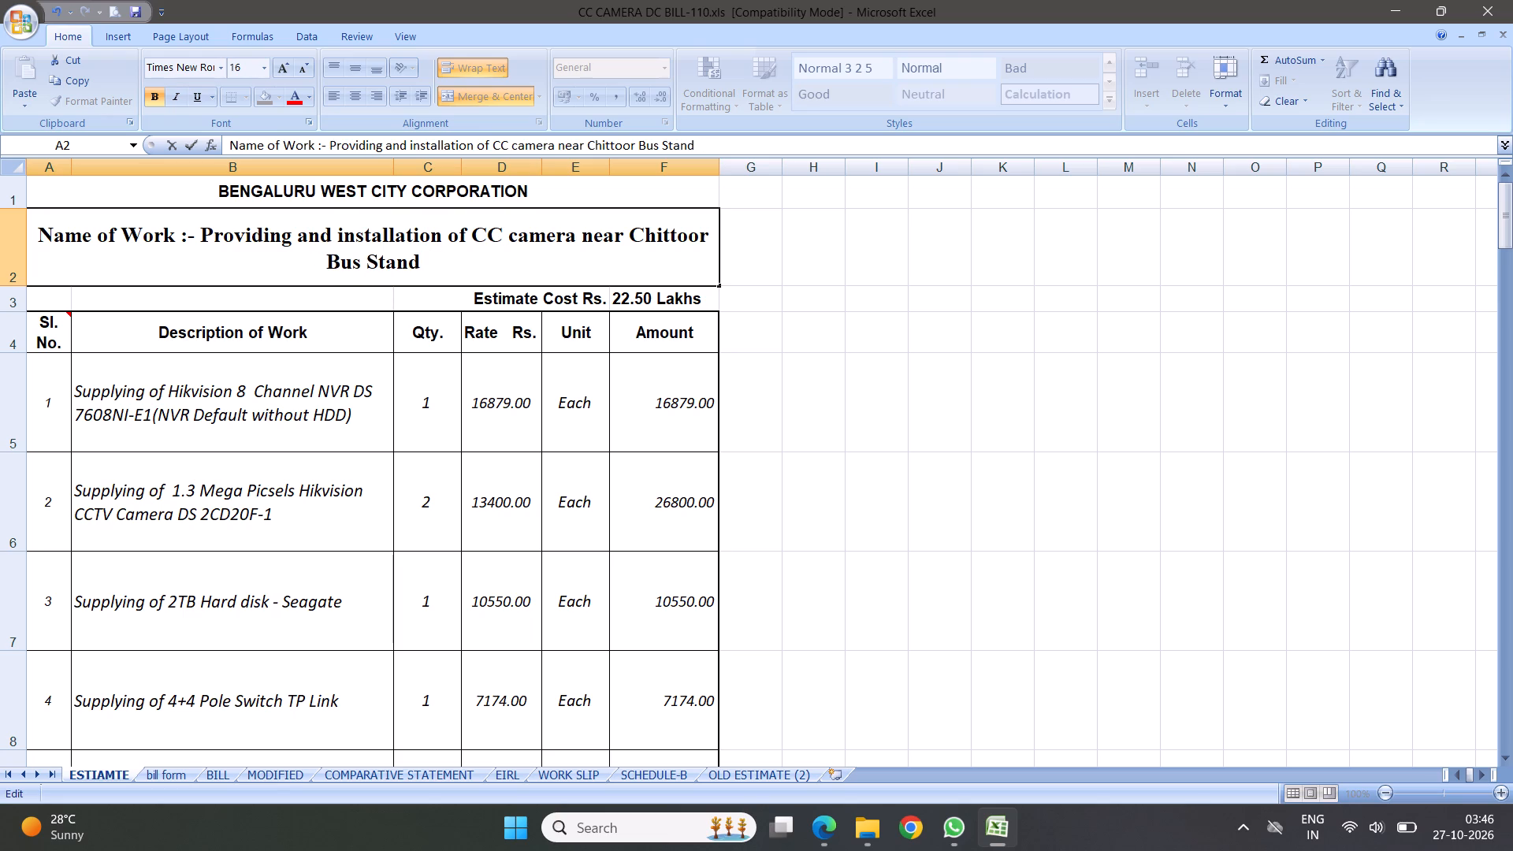
Insert "in KH Road" between "CC camera" and "near Chittoor Bus Stand" in the Name of Work title.
{"action": "left_click", "coordinate": [577, 236]}
{"action": "key", "text": "space"}
{"action": "type", "text": "in"}
{"action": "key", "text": "space"}
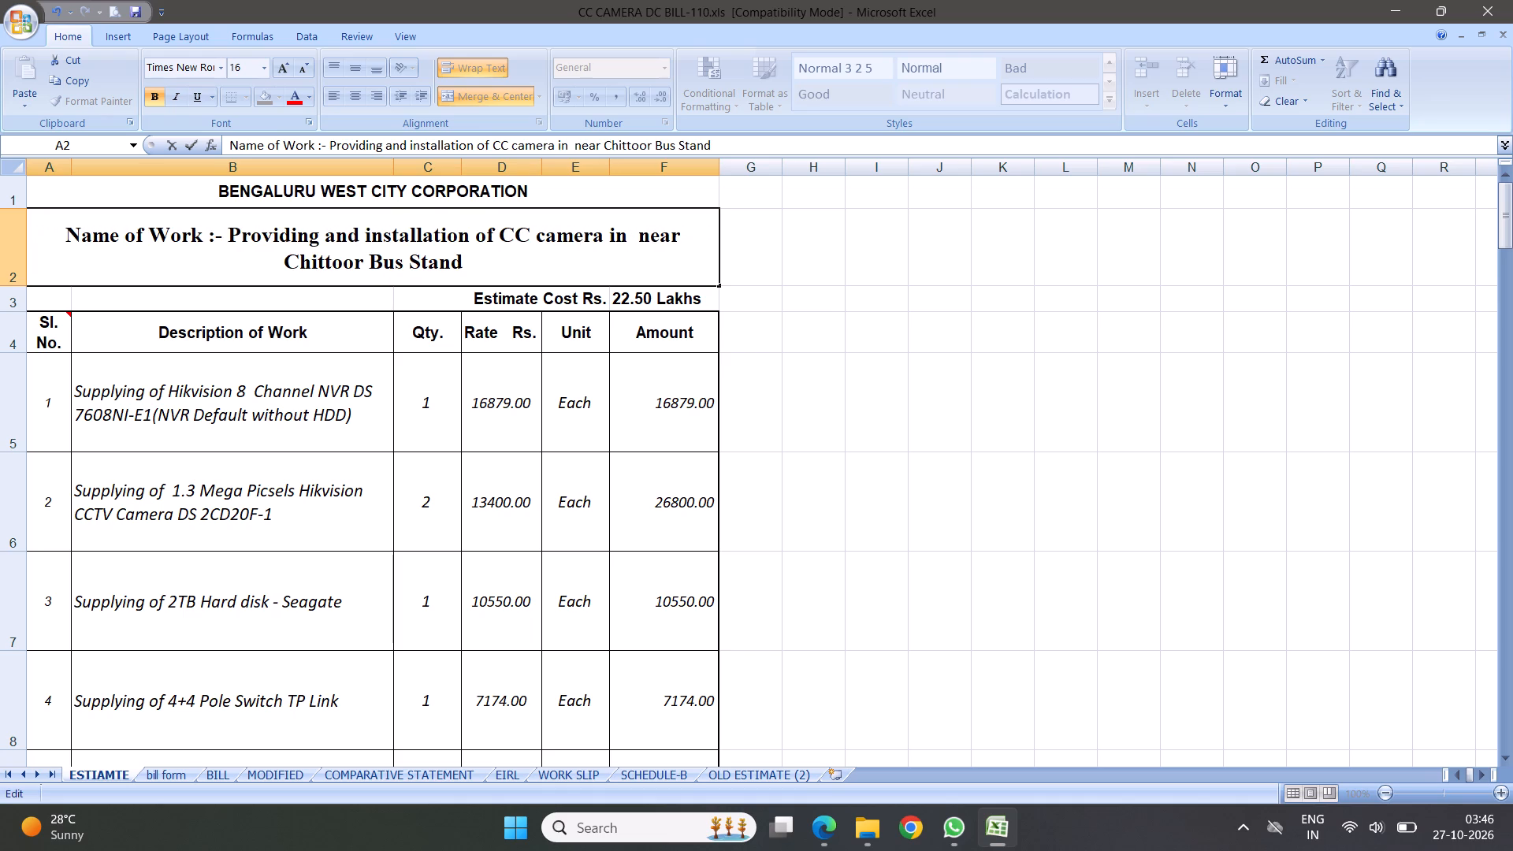
{"action": "type", "text": "KH Road"}
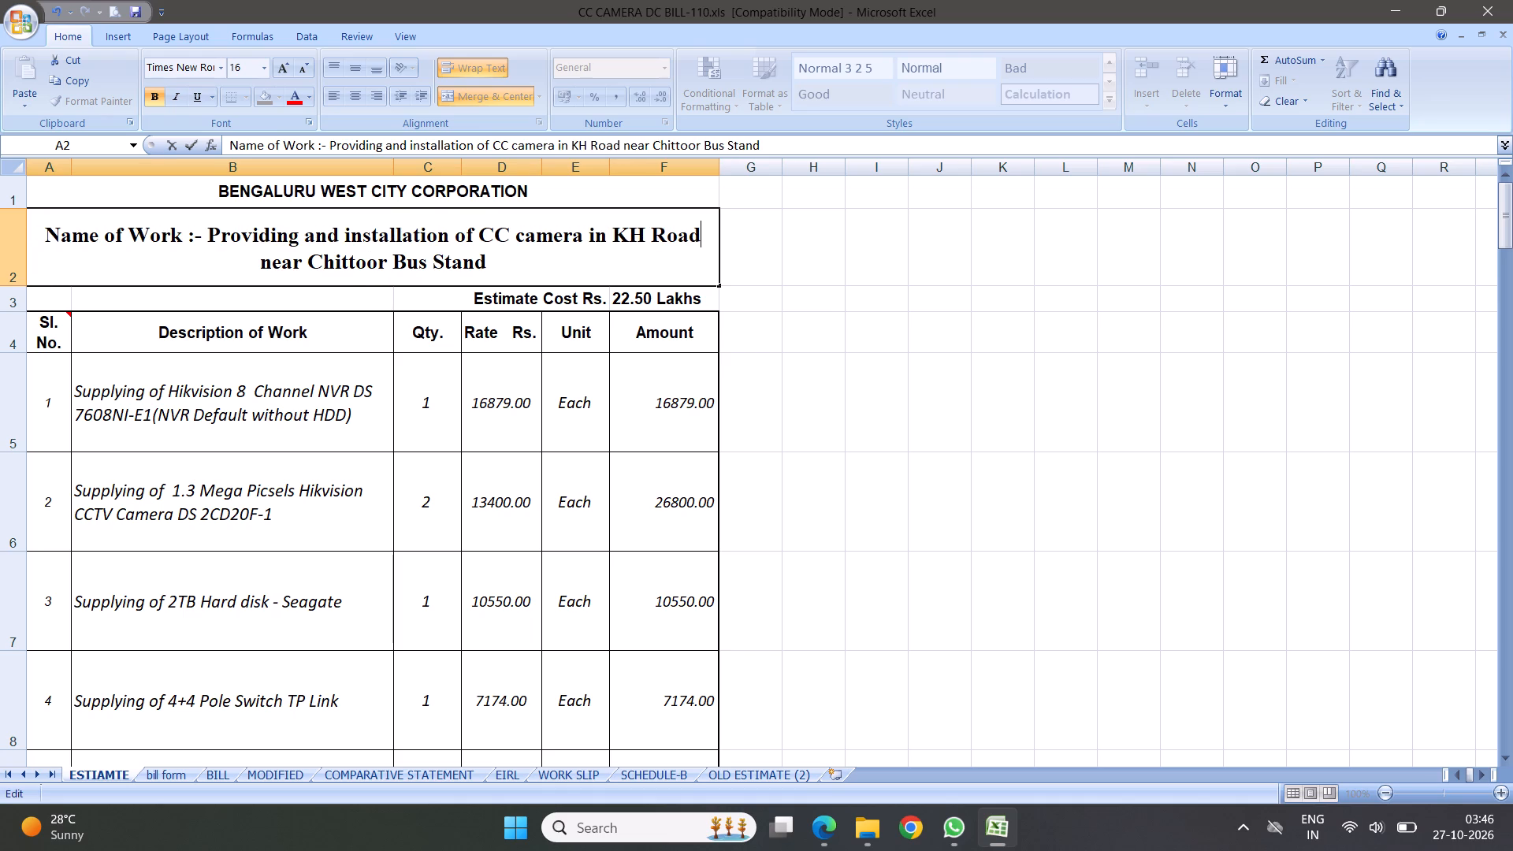
Append "in Ward No.110 Chikkalasandra" to the end of the Name of Work title and commit the cell.
{"action": "left_click", "coordinate": [507, 265]}
{"action": "key", "text": "space"}
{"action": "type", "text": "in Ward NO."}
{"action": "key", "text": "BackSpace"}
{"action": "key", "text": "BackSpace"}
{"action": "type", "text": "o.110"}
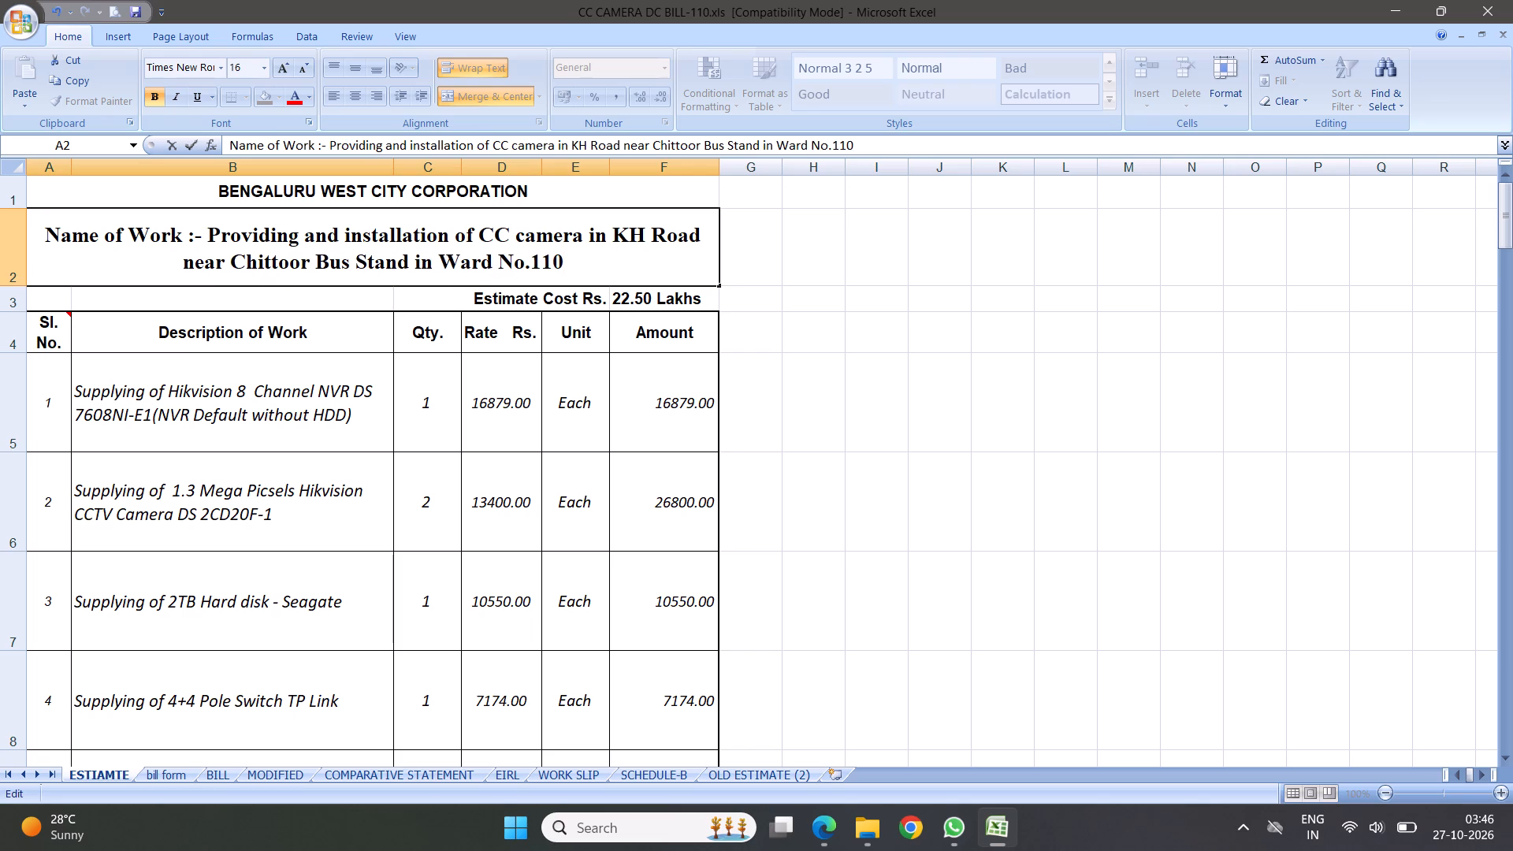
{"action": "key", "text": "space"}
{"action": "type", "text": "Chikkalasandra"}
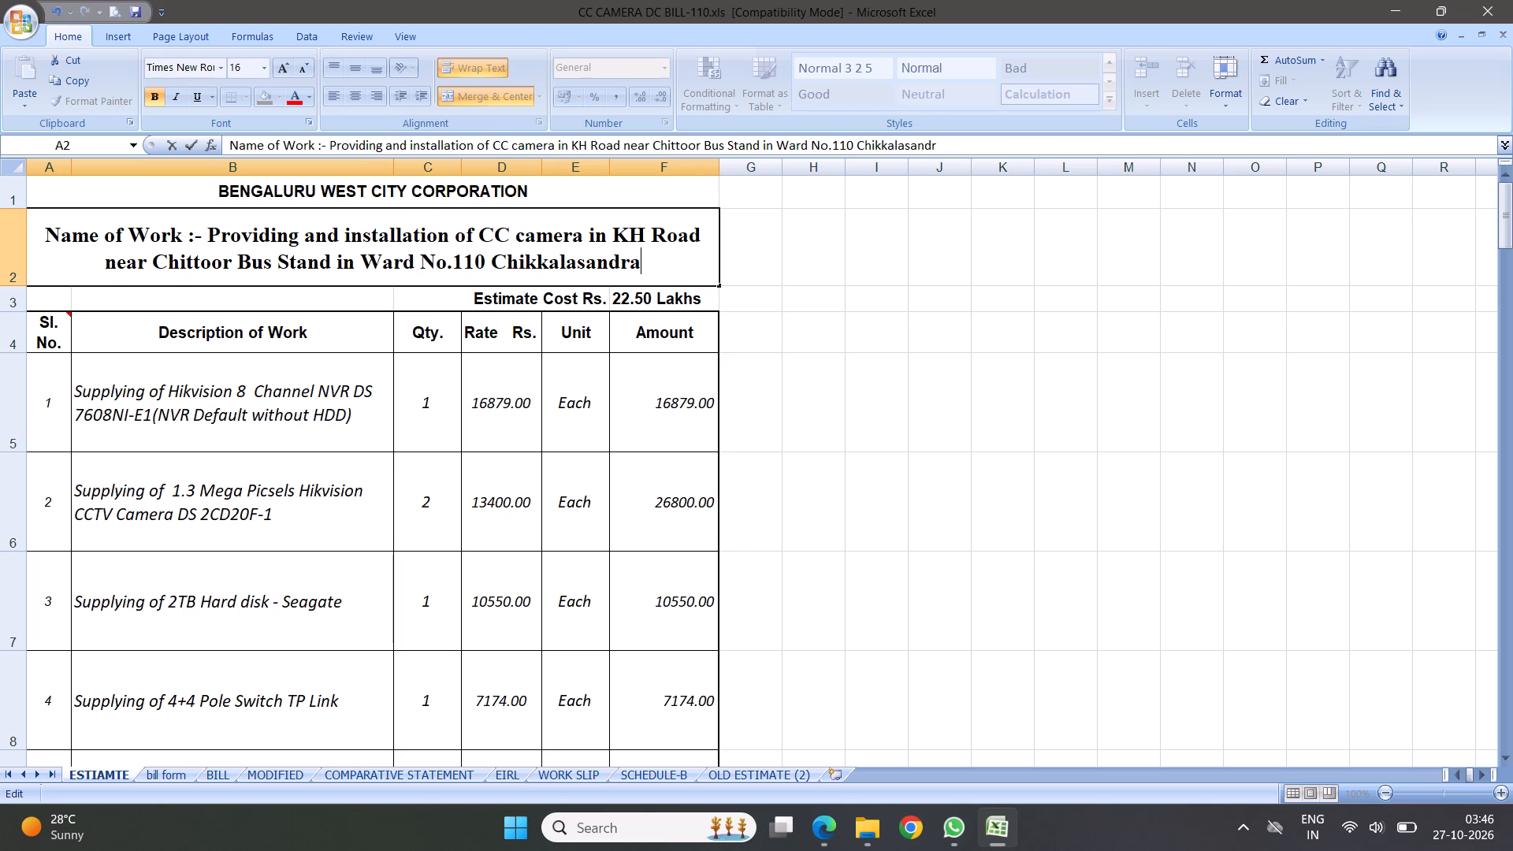
{"action": "left_click", "coordinate": [533, 388]}
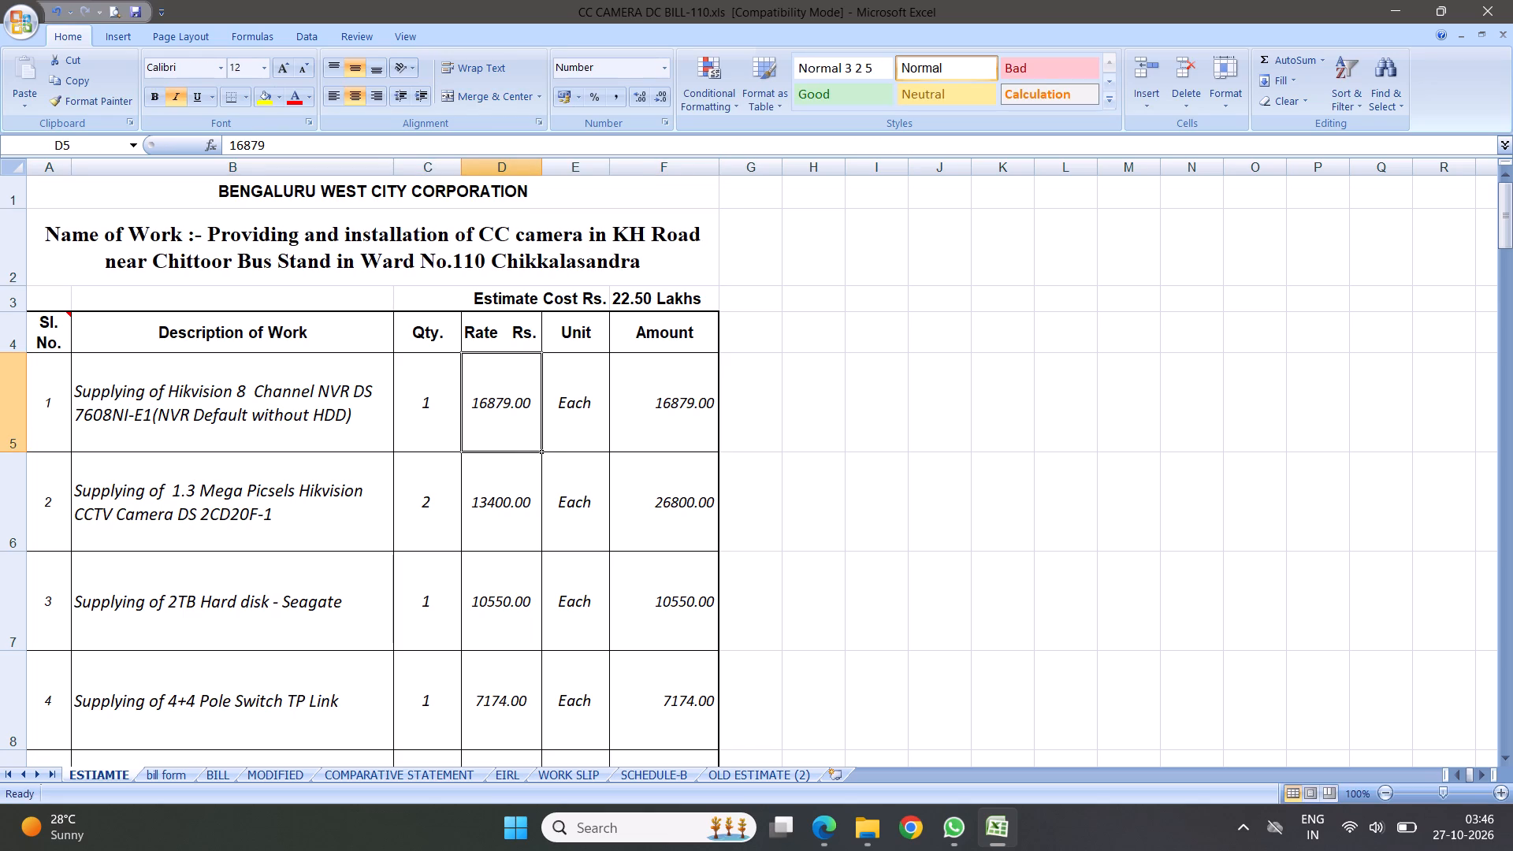
Replace the Estimate Cost value in F3 with a formula linked to the estimate's total amount, 99100.00.
{"action": "left_click", "coordinate": [578, 297]}
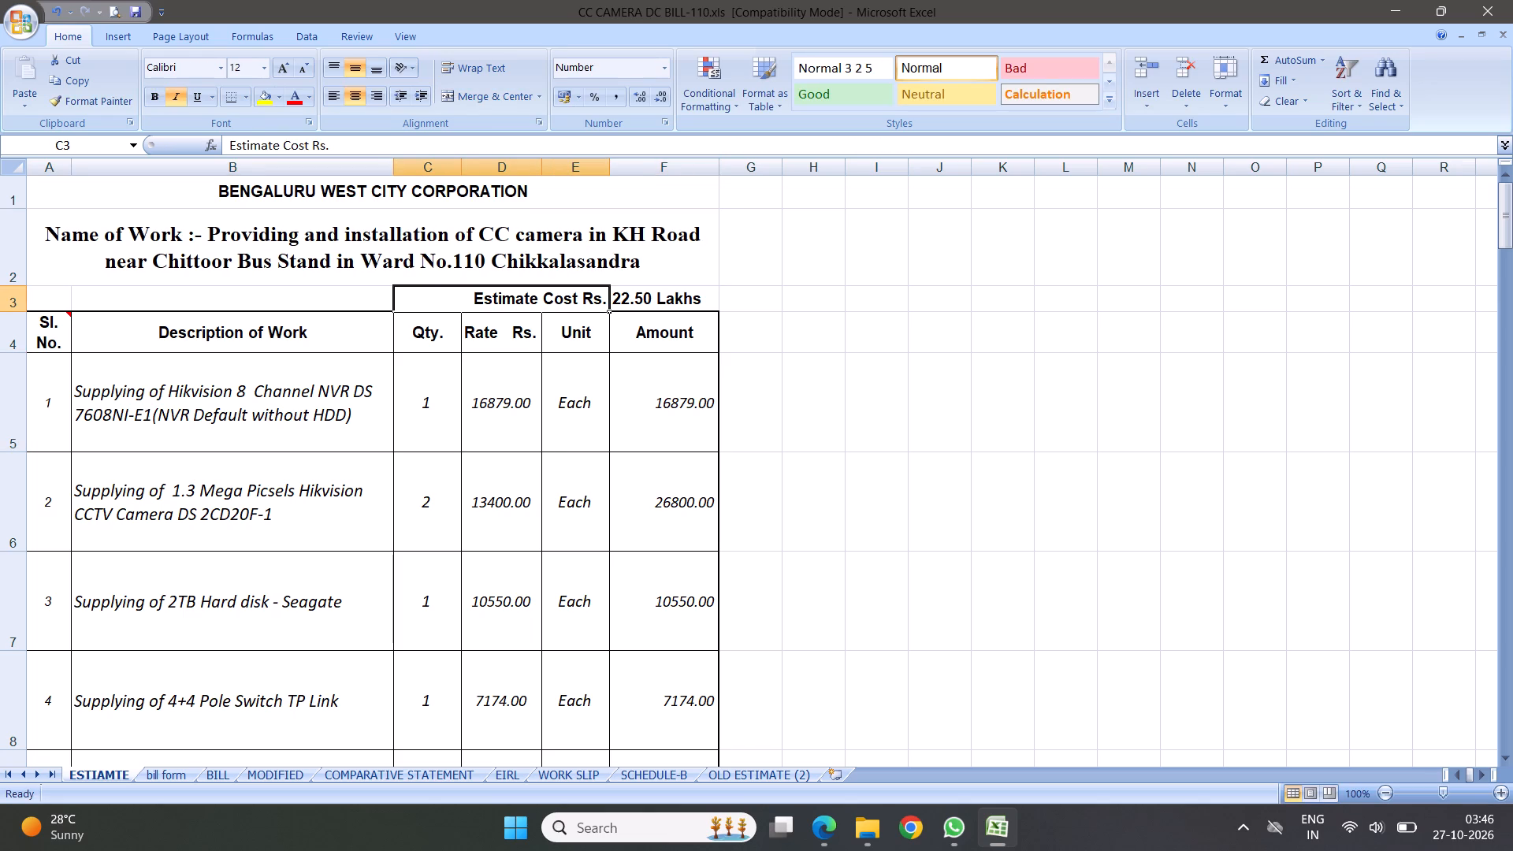
{"action": "left_click", "coordinate": [624, 297]}
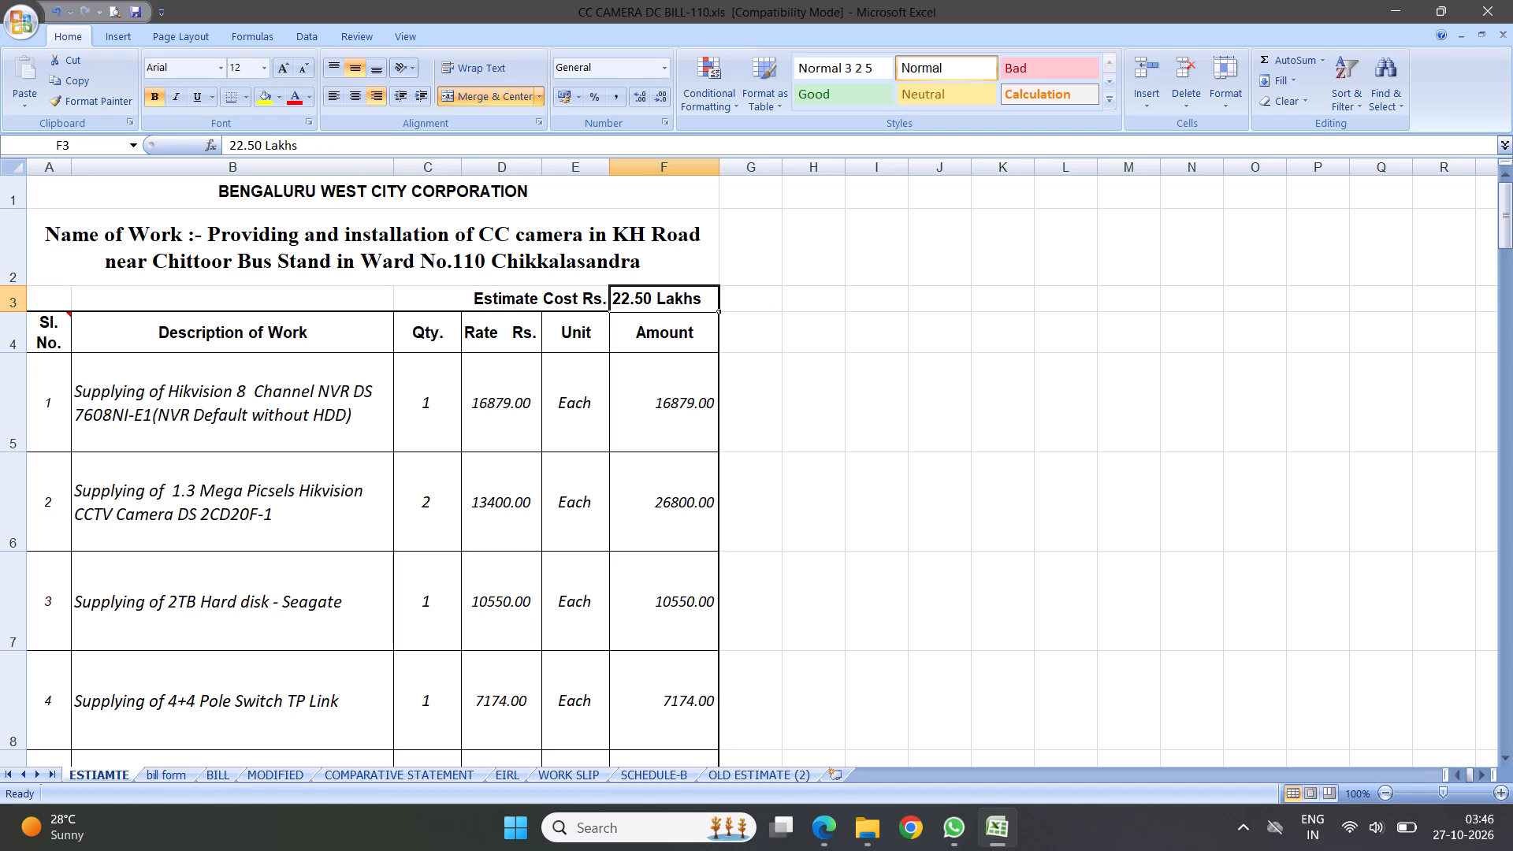
{"action": "key", "text": "Delete"}
{"action": "key", "text": "equal"}
{"action": "scroll", "coordinate": [876, 445], "scroll_direction": "down", "scroll_amount": 8}
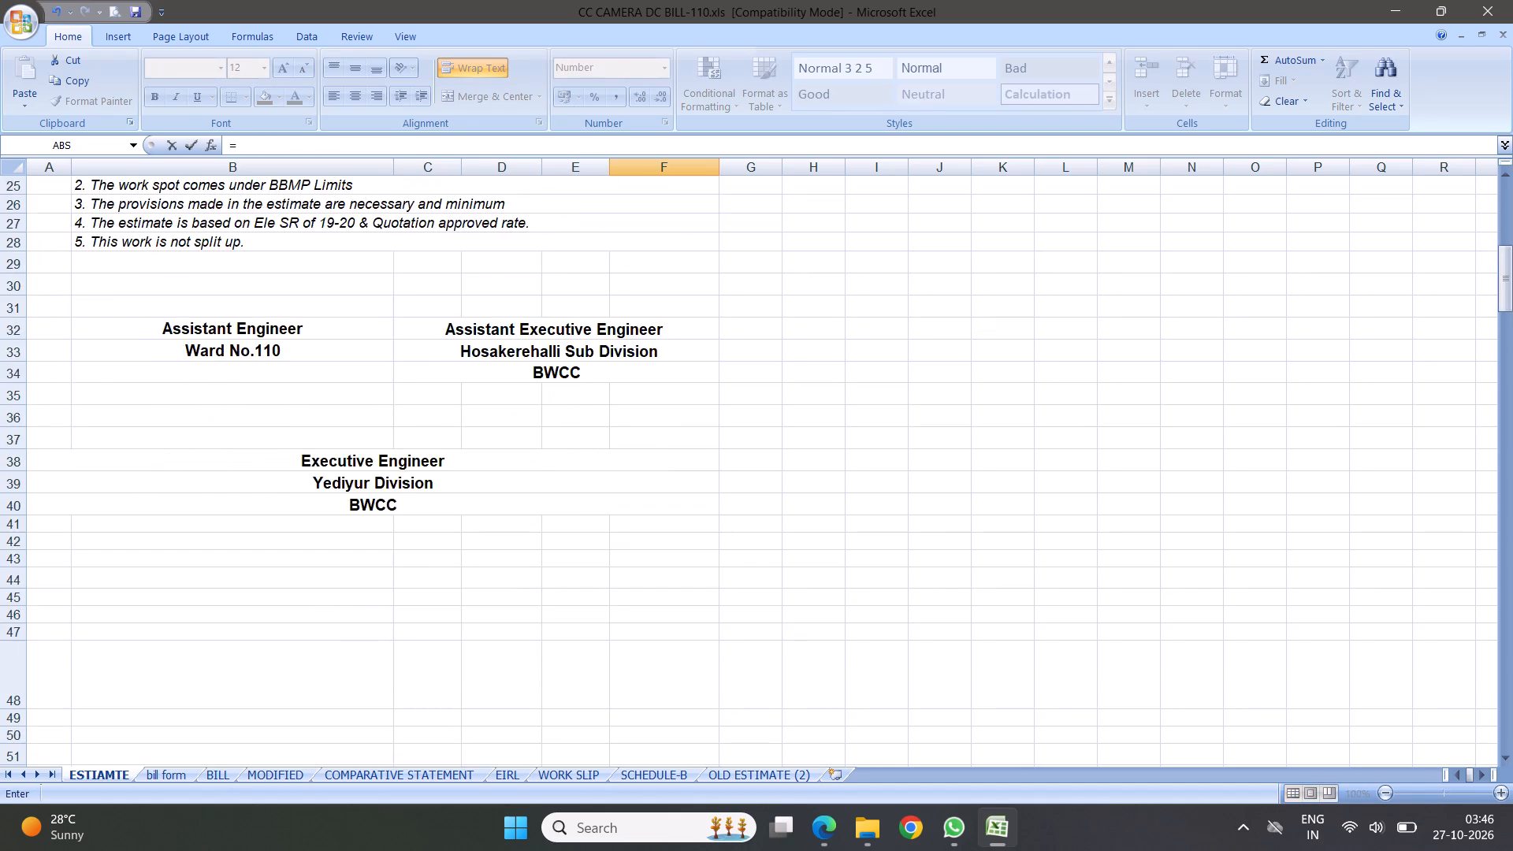
{"action": "scroll", "coordinate": [692, 225], "scroll_direction": "up", "scroll_amount": 2}
{"action": "left_click", "coordinate": [667, 222]}
{"action": "key", "text": "Return"}
{"action": "scroll", "coordinate": [682, 359], "scroll_direction": "up", "scroll_amount": 3}
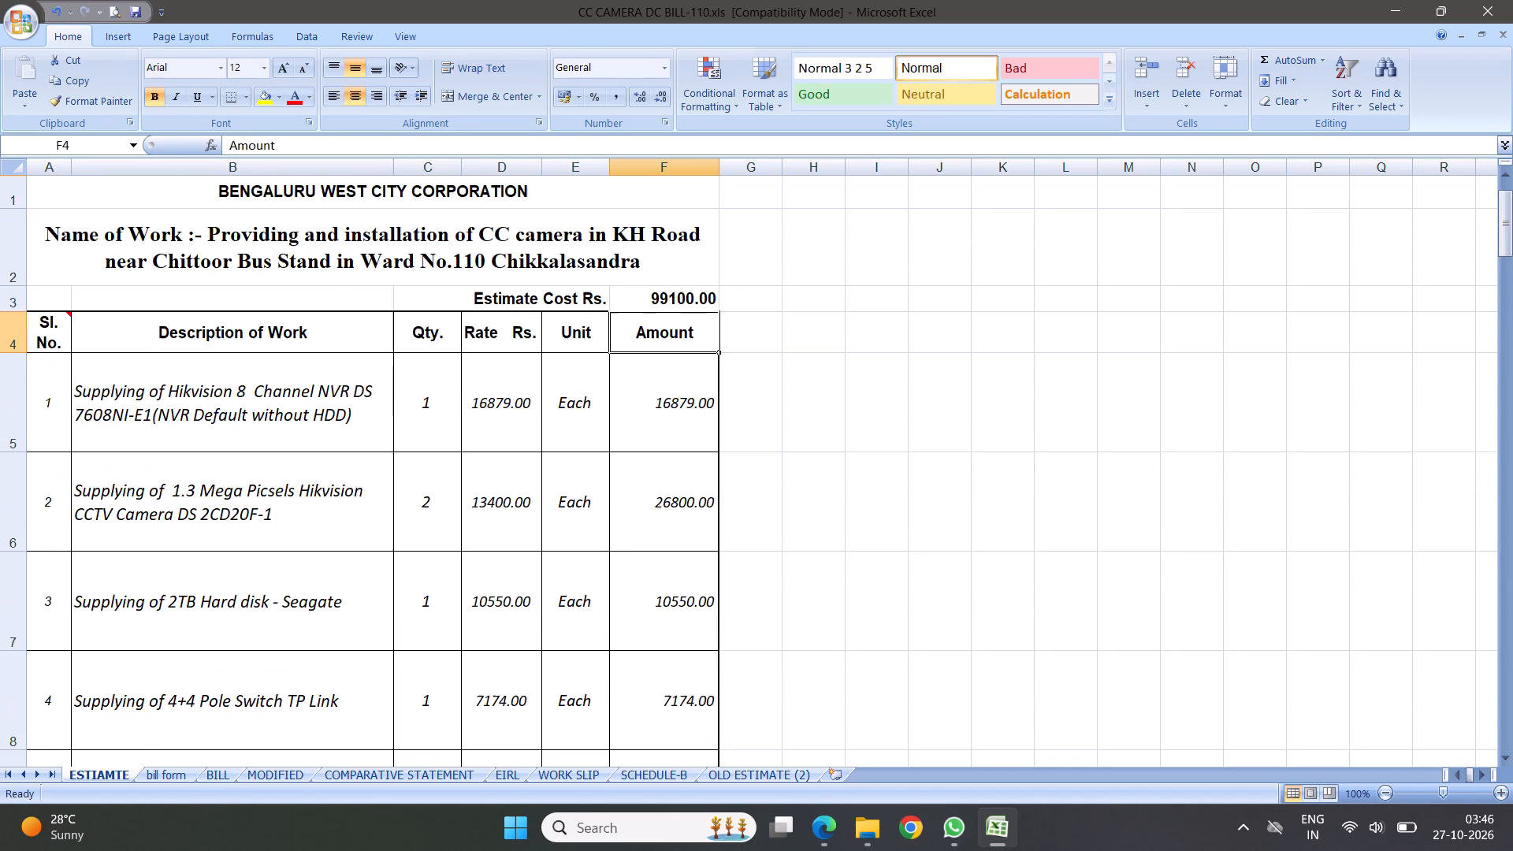
Left-align the Estimate Cost value in F3 so it sits beside its label.
{"action": "left_click", "coordinate": [661, 295]}
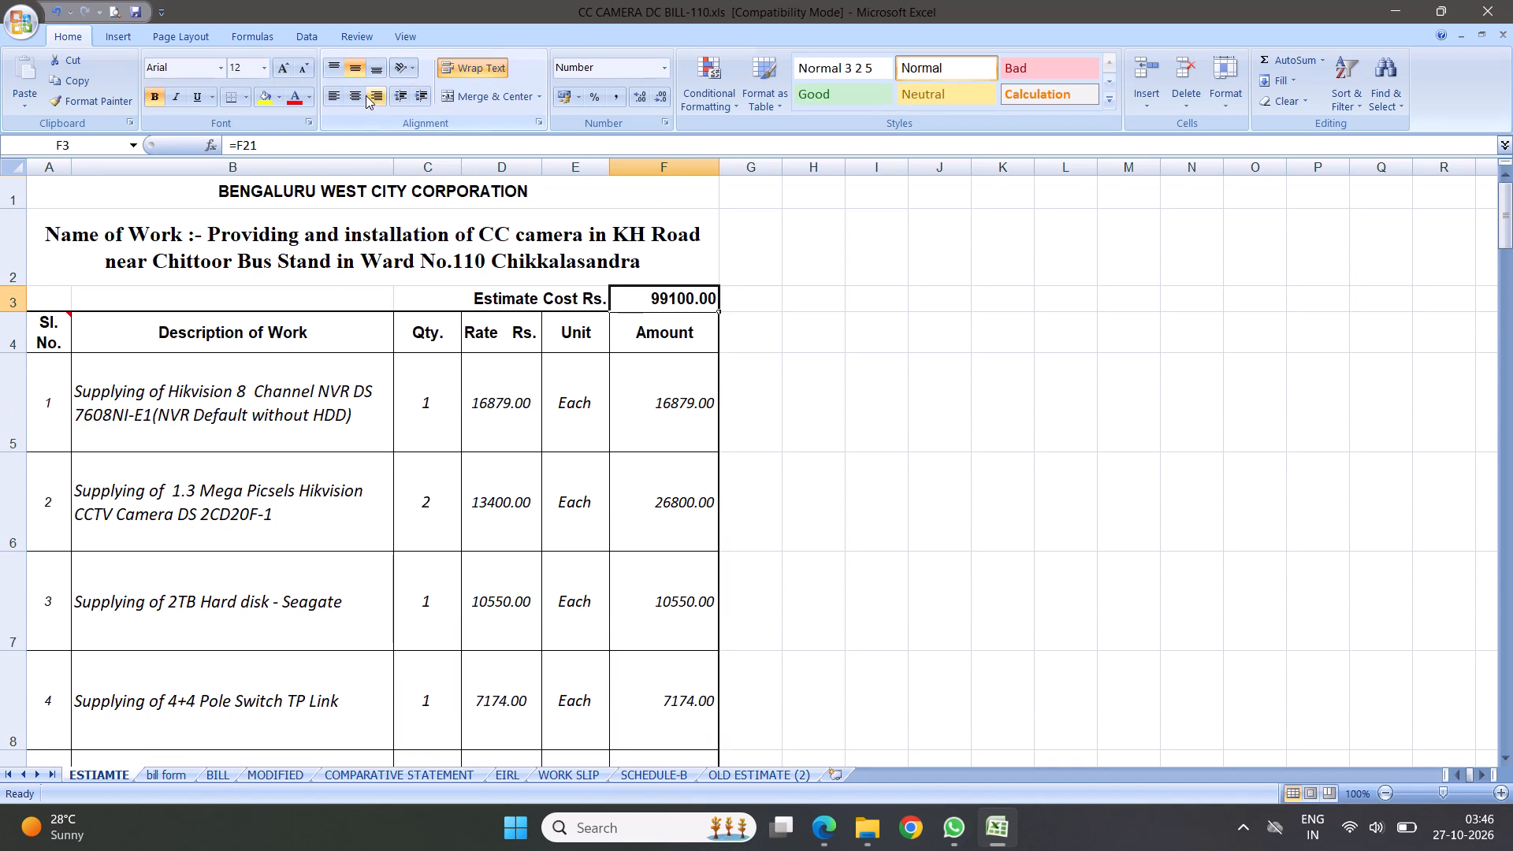
{"action": "left_click", "coordinate": [357, 91]}
{"action": "left_click", "coordinate": [329, 91]}
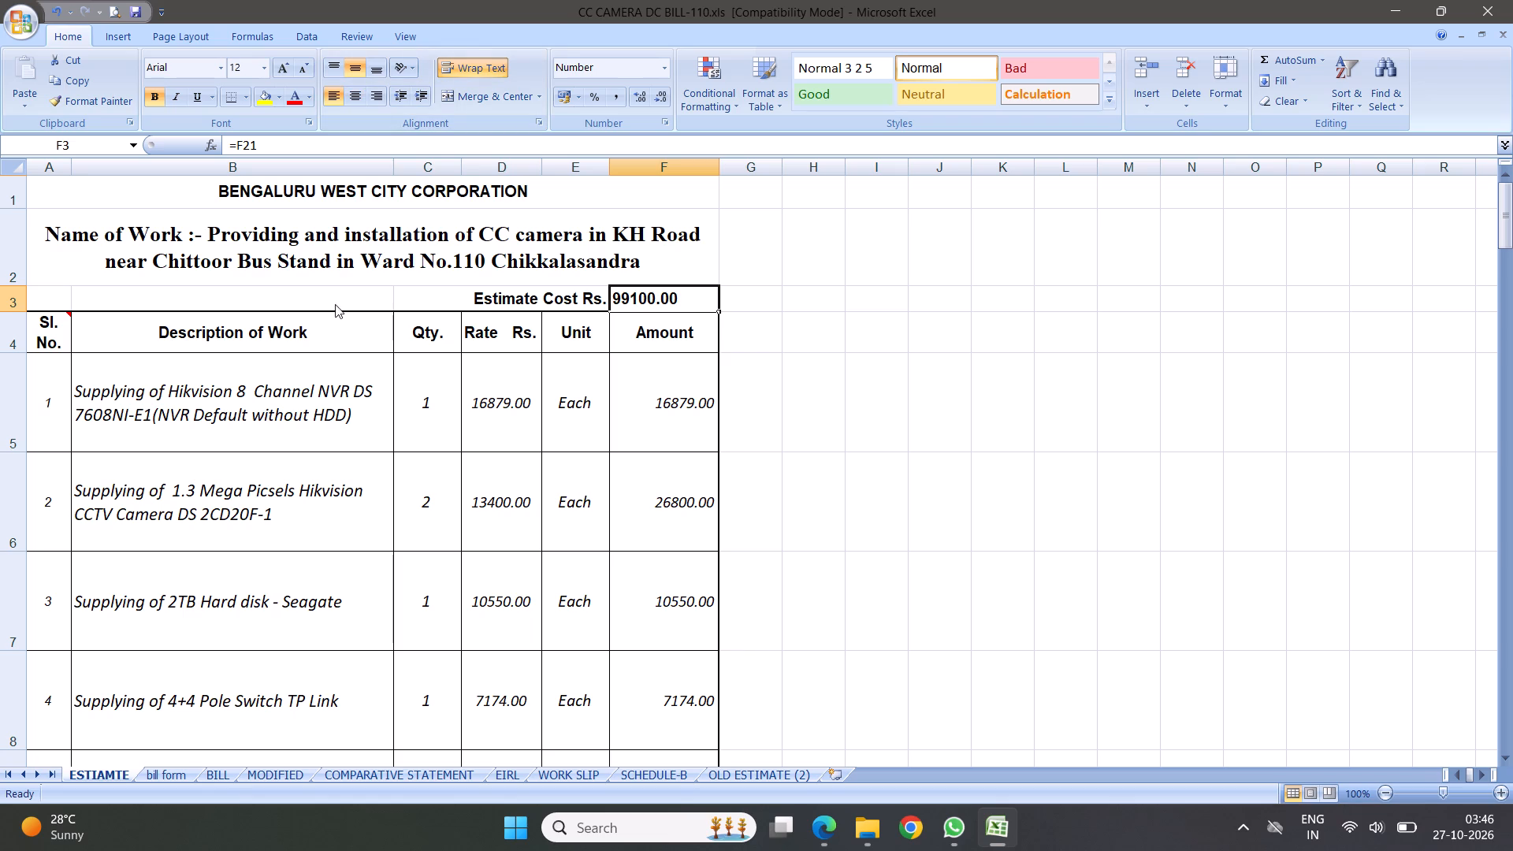
Merge and center the empty cells A3 and B3 in the Estimate Cost row.
{"action": "left_click", "coordinate": [450, 299]}
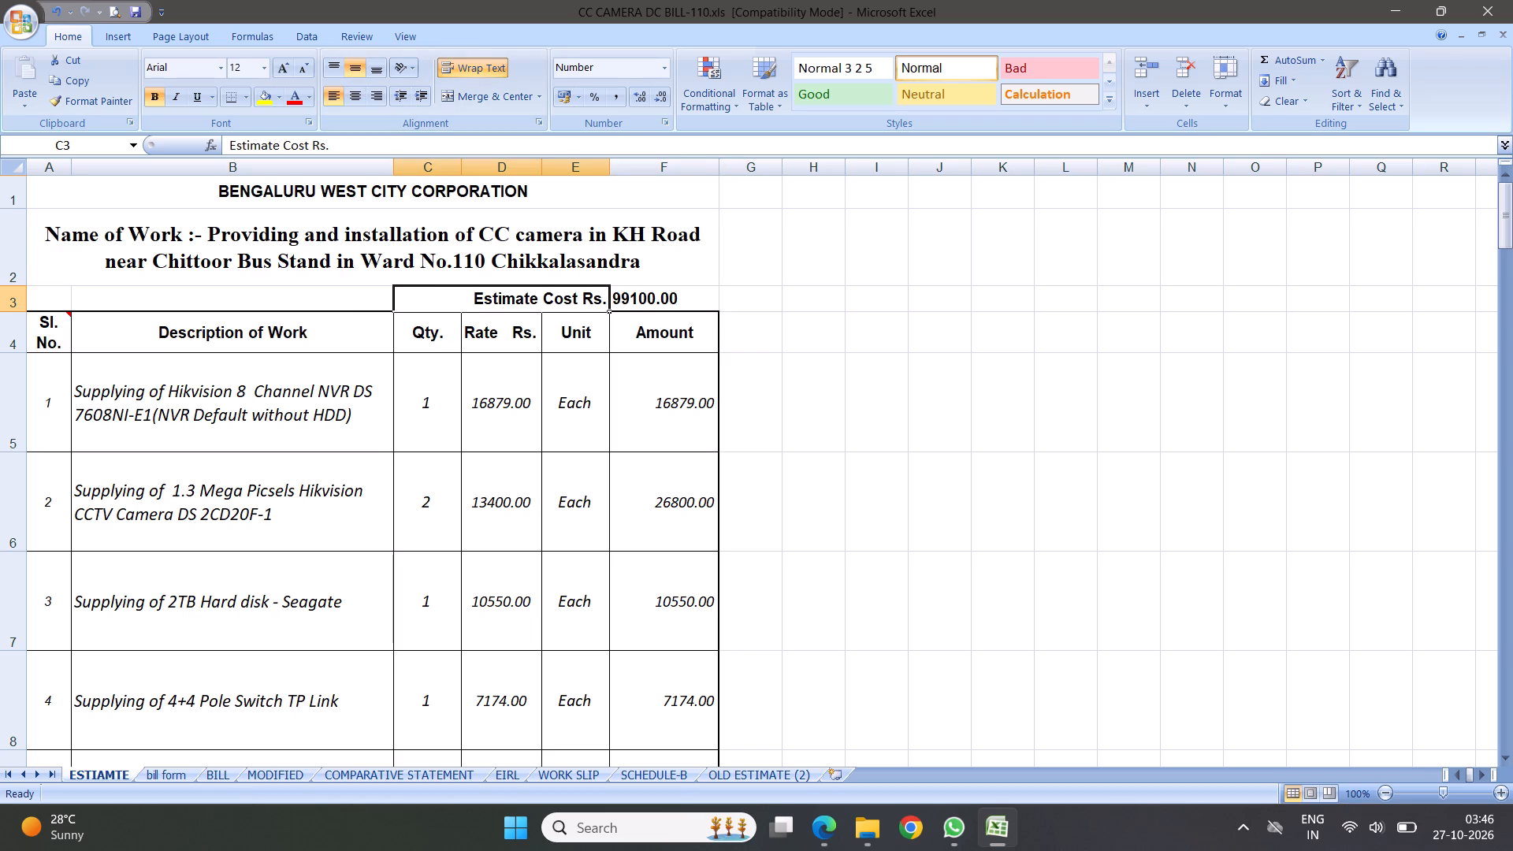
{"action": "left_click_drag", "start_coordinate": [48, 299], "coordinate": [223, 301]}
{"action": "left_click", "coordinate": [470, 96]}
Apply All Borders to the heading block covering A1 to F3.
{"action": "left_click_drag", "start_coordinate": [53, 299], "coordinate": [61, 299]}
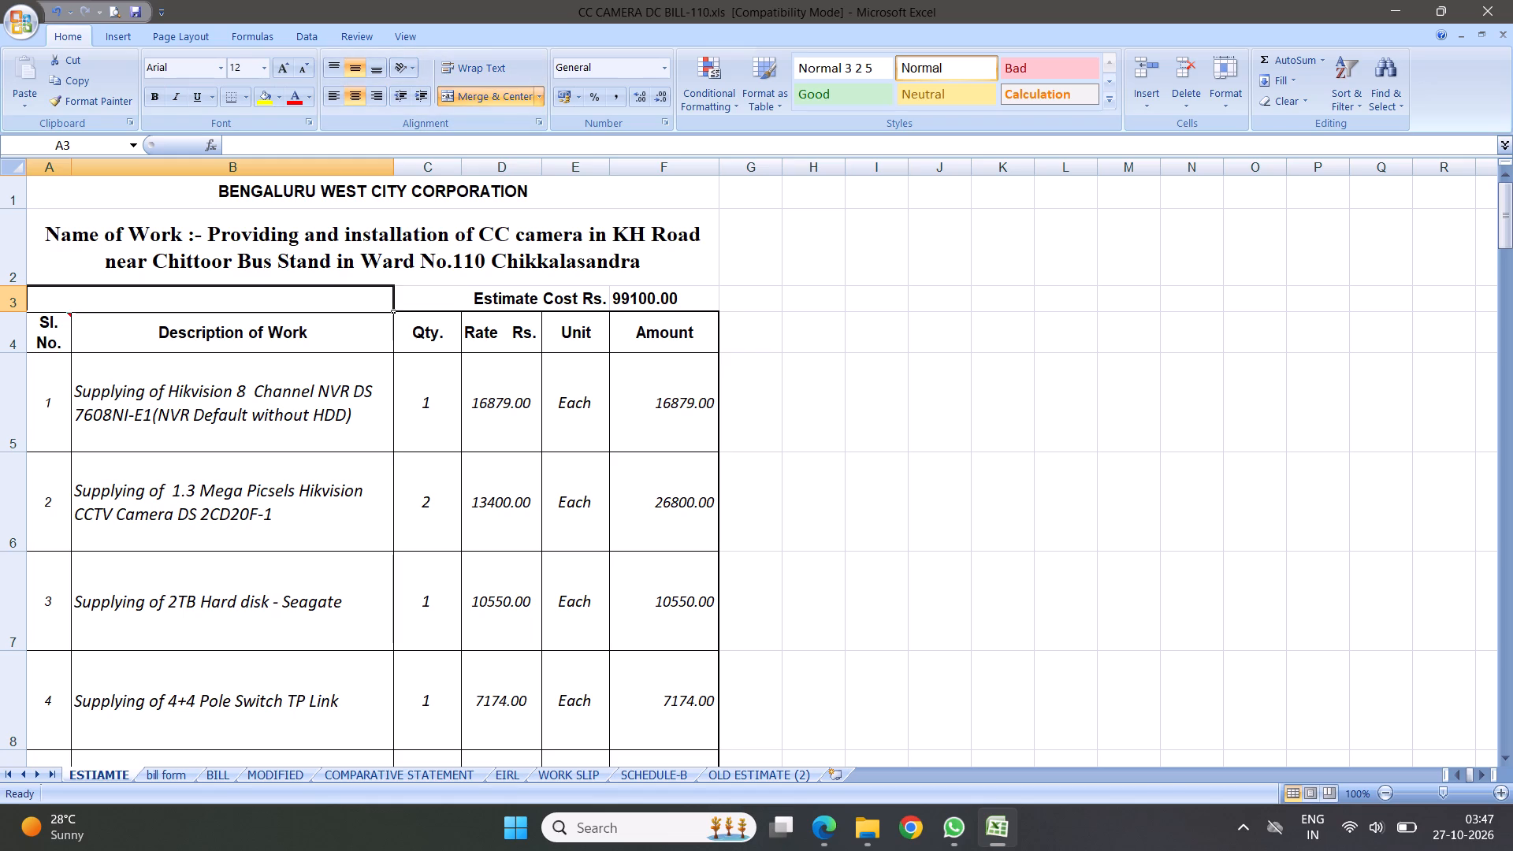
{"action": "left_click_drag", "start_coordinate": [61, 299], "coordinate": [667, 190]}
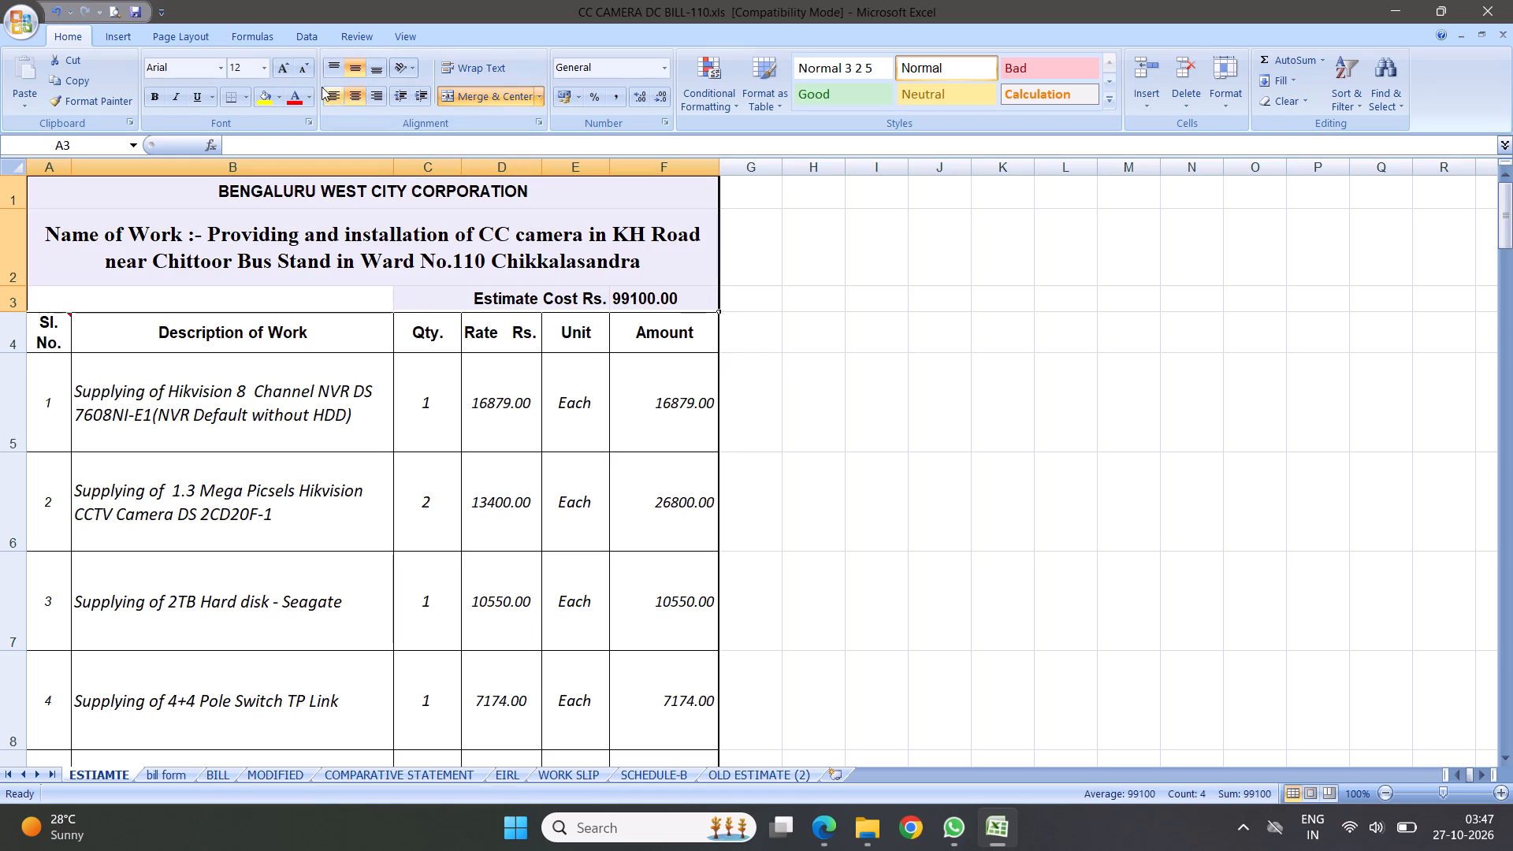
{"action": "left_click", "coordinate": [243, 95]}
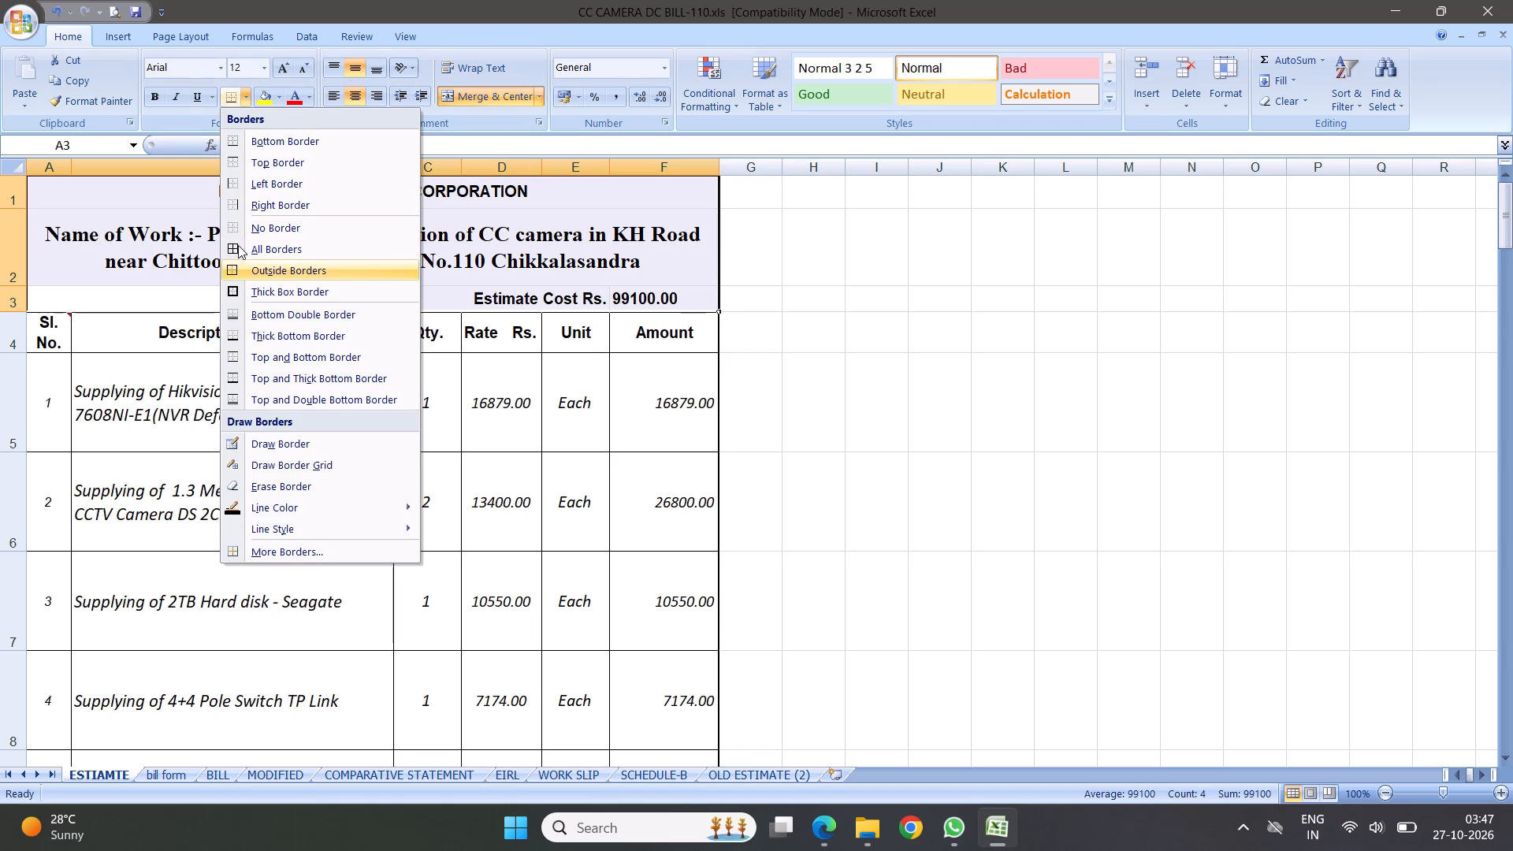
{"action": "left_click", "coordinate": [236, 243]}
{"action": "left_click", "coordinate": [522, 448]}
Reduce the height of row 2 to fit the two-line Name of Work title more closely.
{"action": "left_click", "coordinate": [414, 257]}
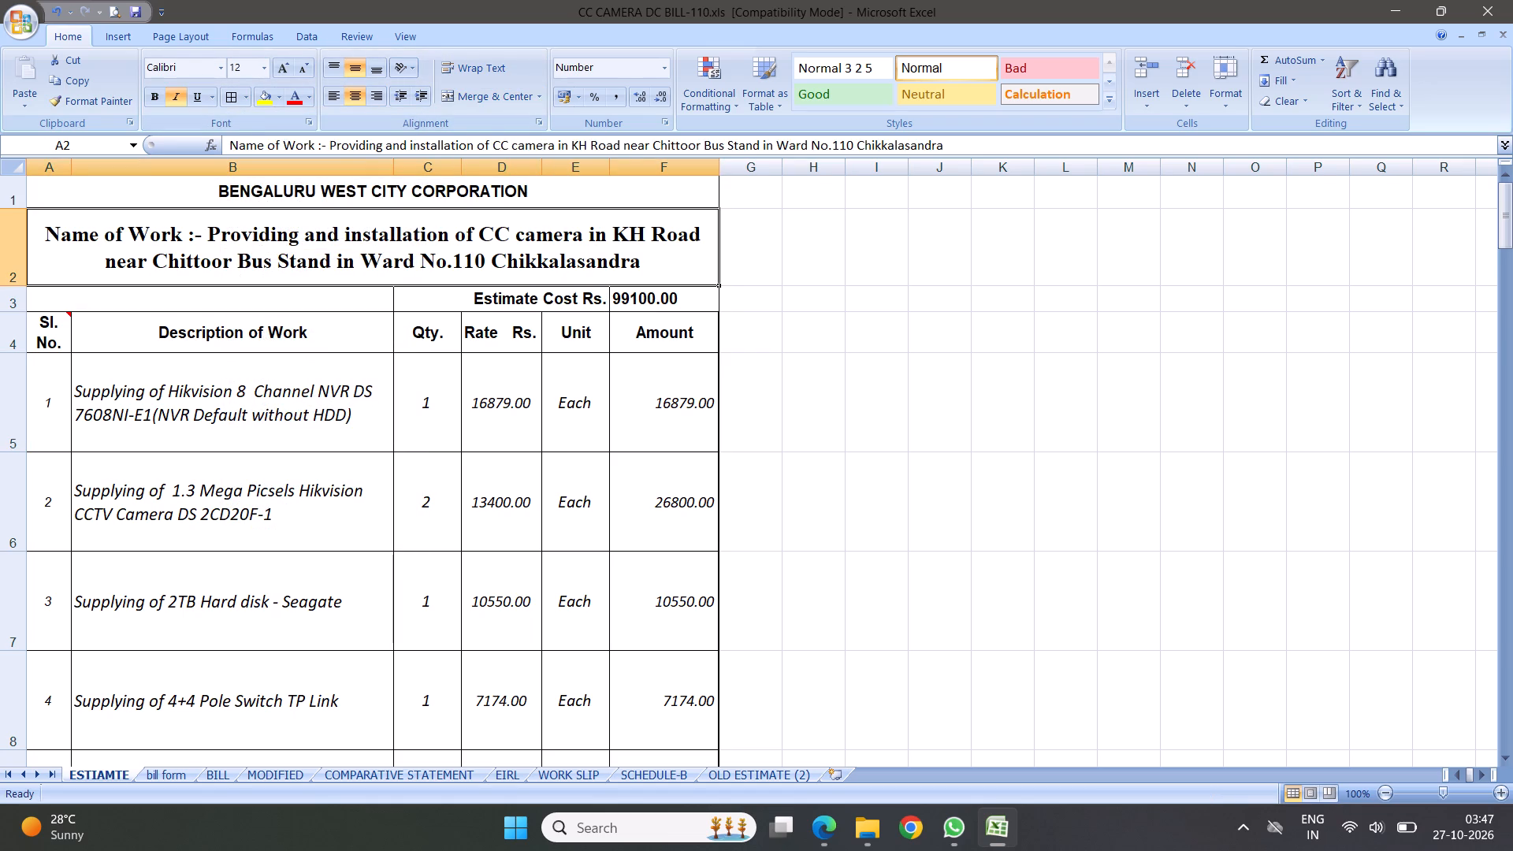
{"action": "left_click_drag", "start_coordinate": [11, 285], "coordinate": [32, 264]}
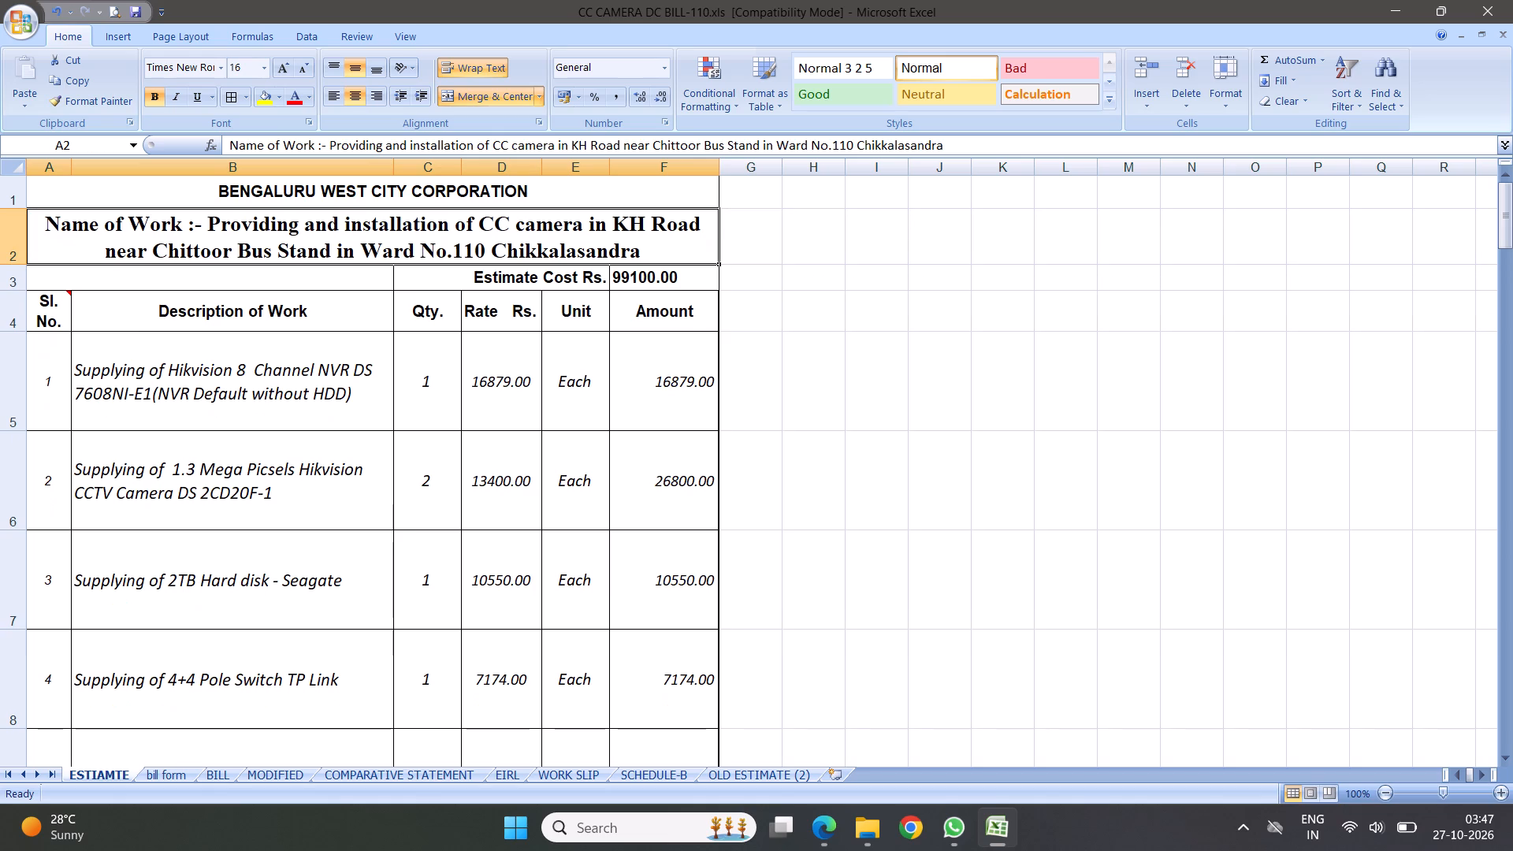
Copy the Name of Work title's formatting onto the BENGALURU WEST CITY CORPORATION heading with Format Painter.
{"action": "left_click", "coordinate": [318, 232]}
{"action": "left_click", "coordinate": [51, 98]}
{"action": "left_click", "coordinate": [330, 180]}
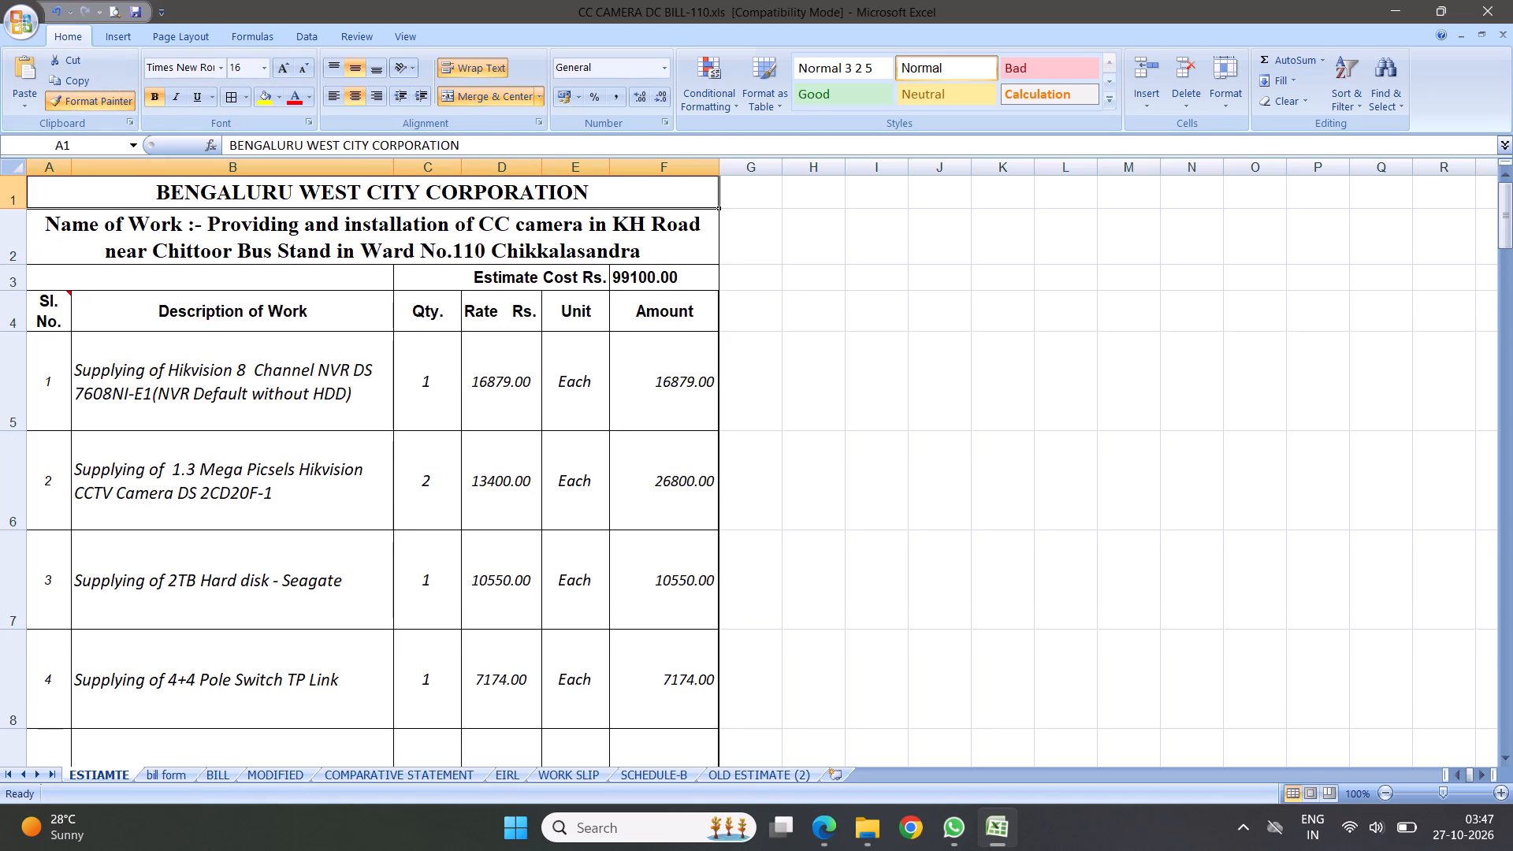
Set the font size of the corporation heading and the Name of Work title to 14.
{"action": "left_click_drag", "start_coordinate": [366, 191], "coordinate": [359, 240]}
{"action": "left_click", "coordinate": [264, 67]}
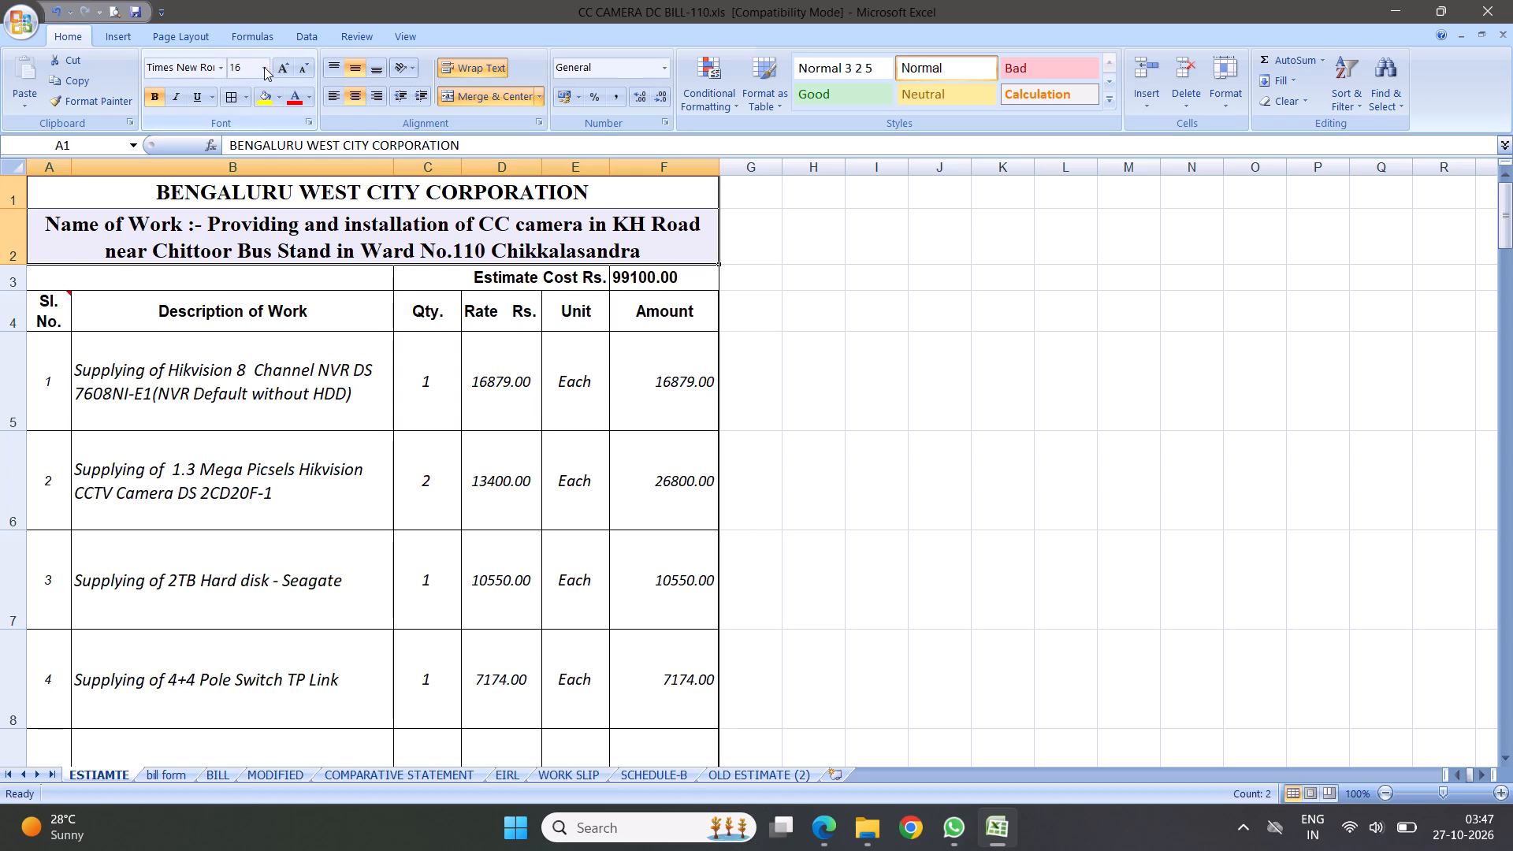
{"action": "left_click", "coordinate": [236, 169]}
{"action": "left_click", "coordinate": [570, 363]}
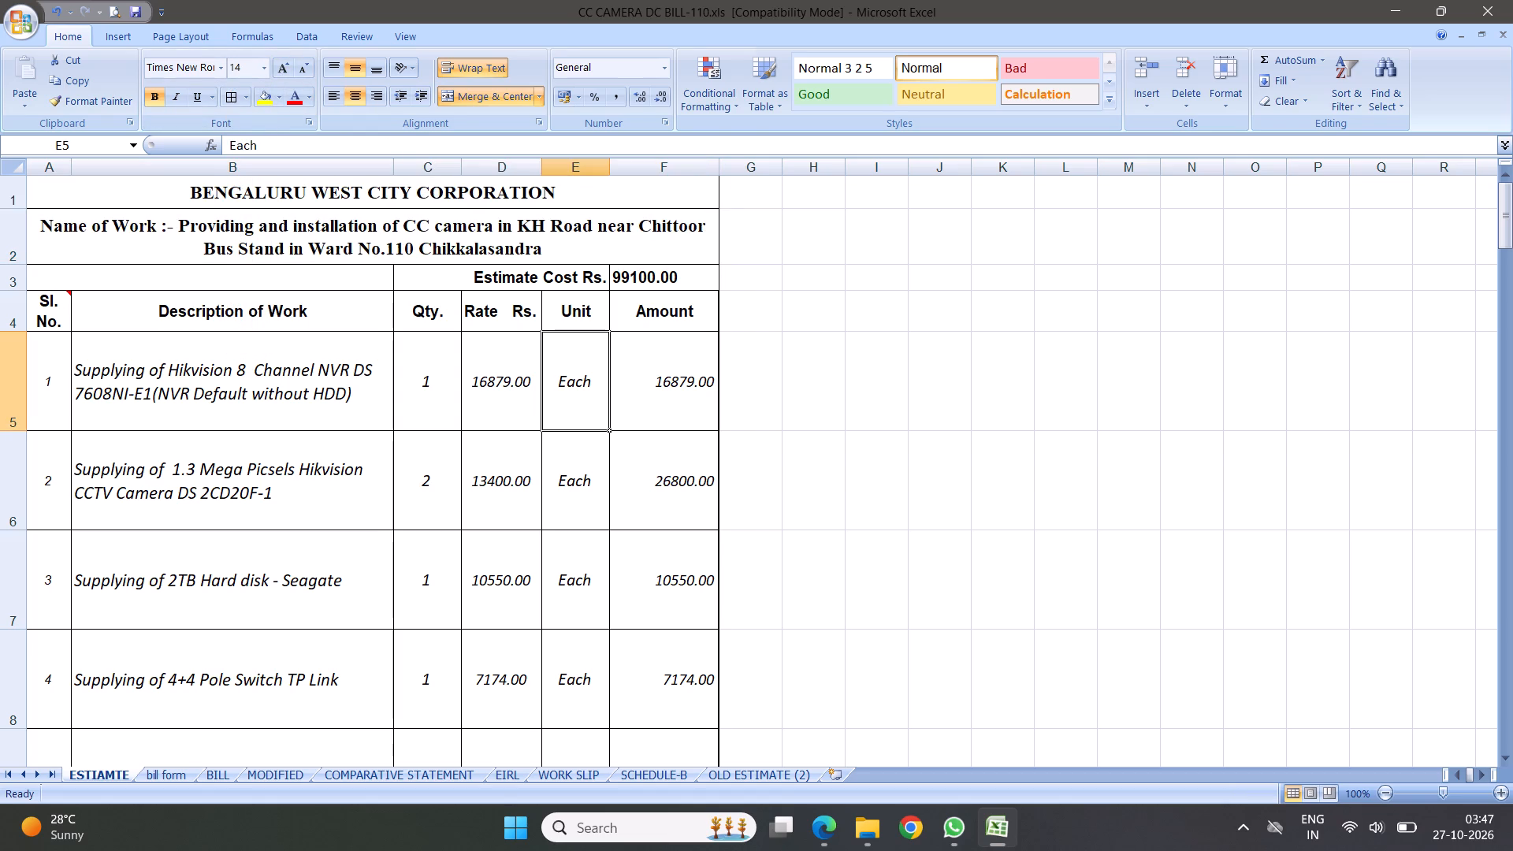
Copy the Description of Work header's formatting onto the Sl. No. header cell with Format Painter.
{"action": "left_click", "coordinate": [38, 314]}
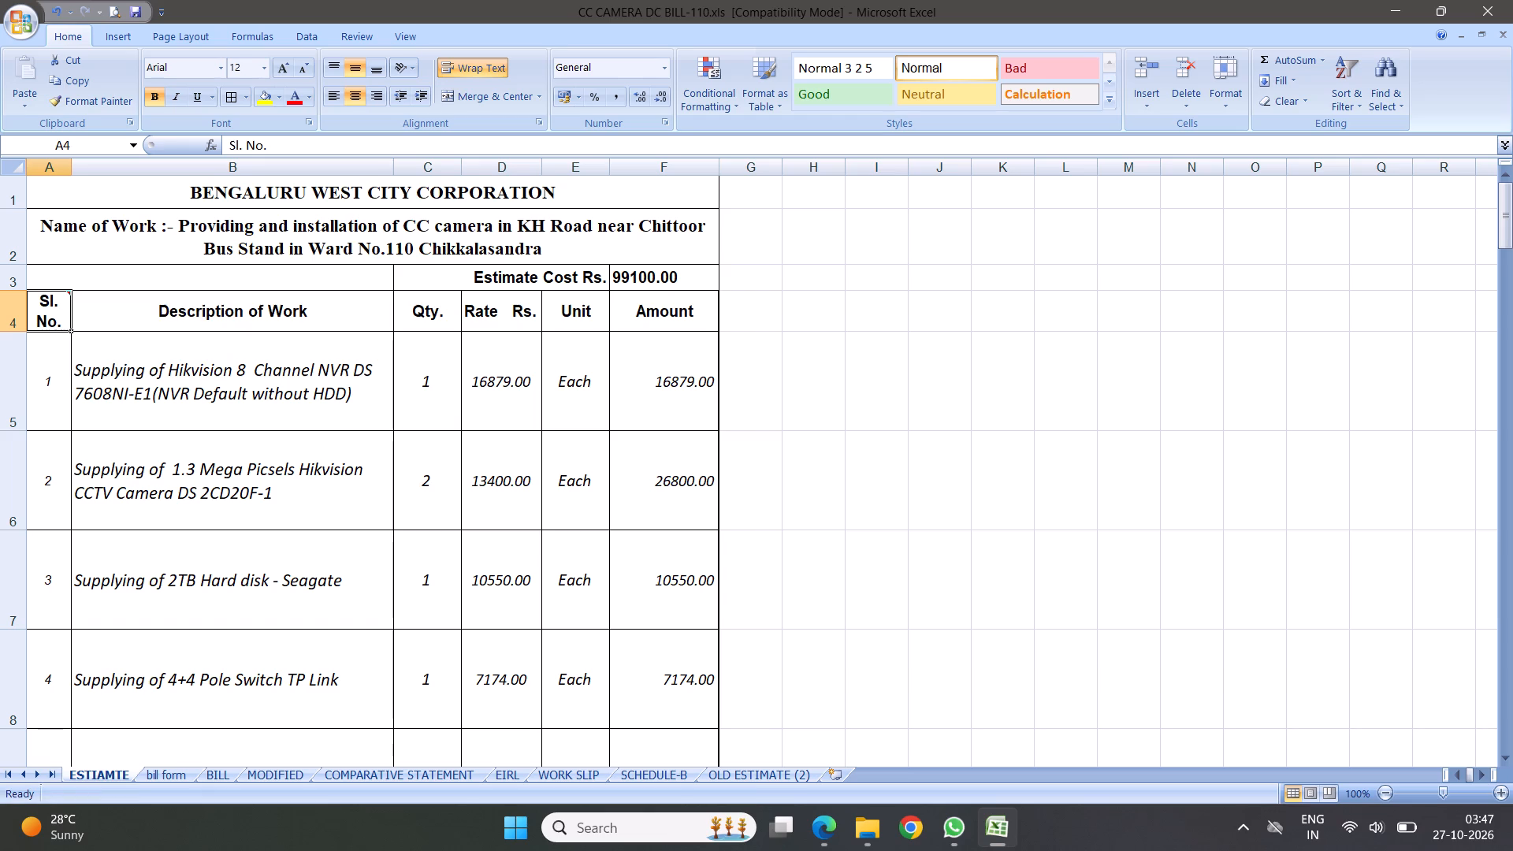
{"action": "left_click", "coordinate": [155, 310]}
{"action": "left_click", "coordinate": [61, 96]}
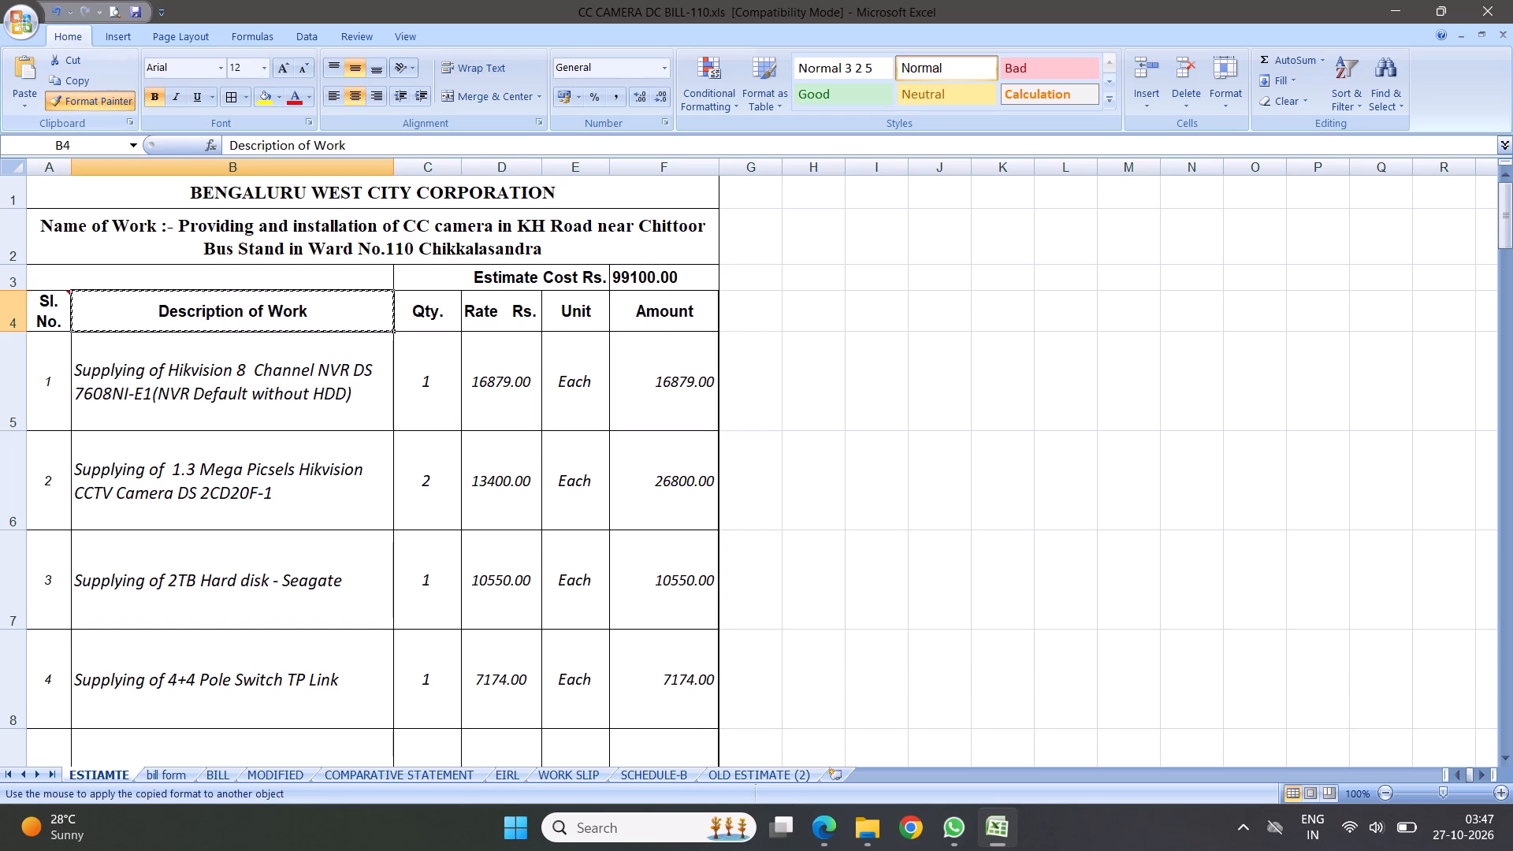
{"action": "left_click", "coordinate": [46, 325]}
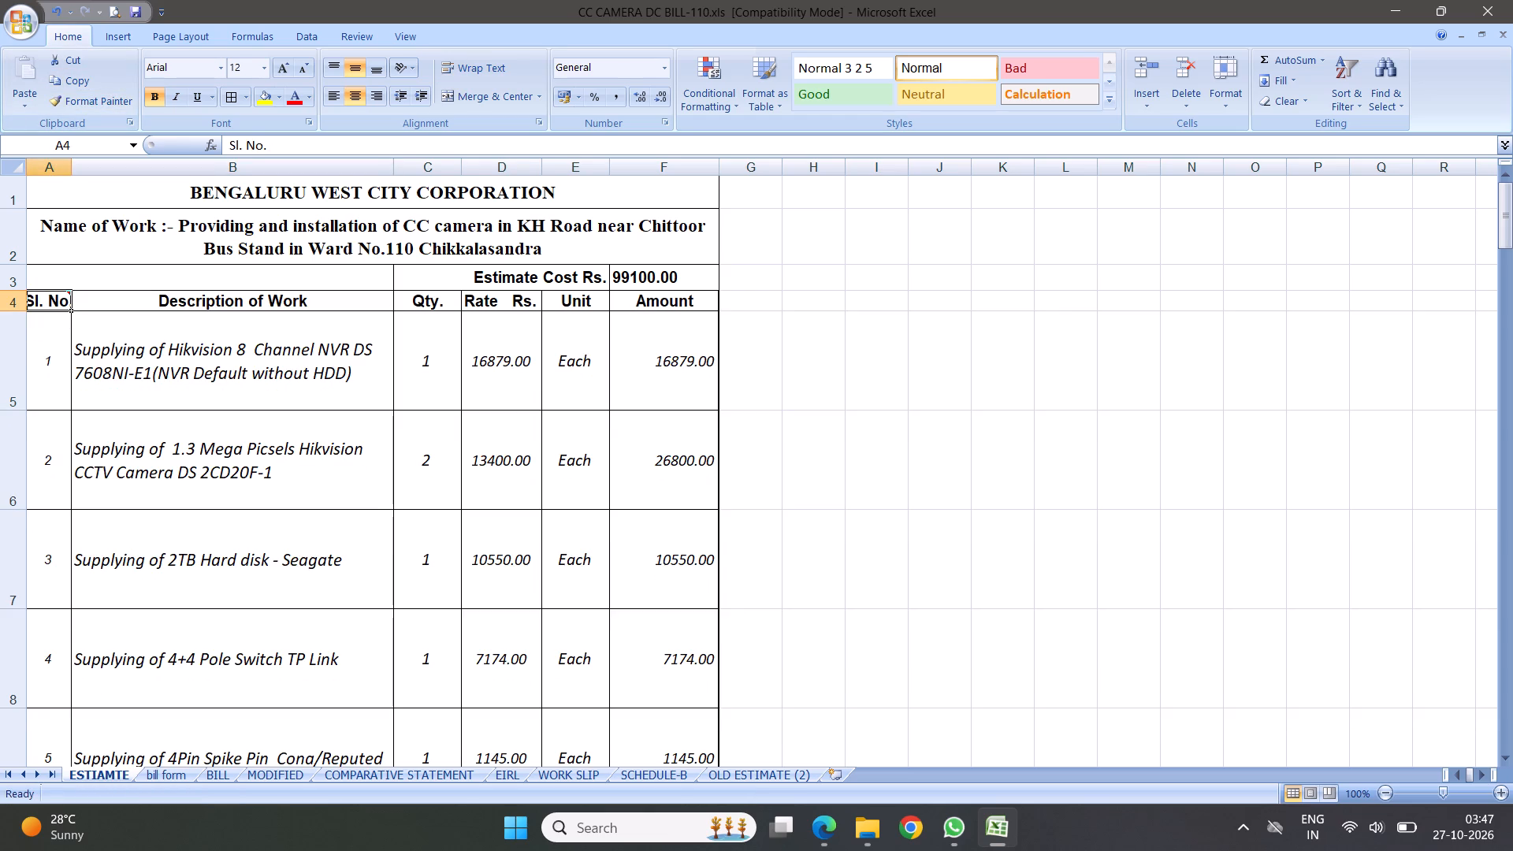
{"action": "double_click", "coordinate": [54, 296]}
{"action": "left_click", "coordinate": [269, 433]}
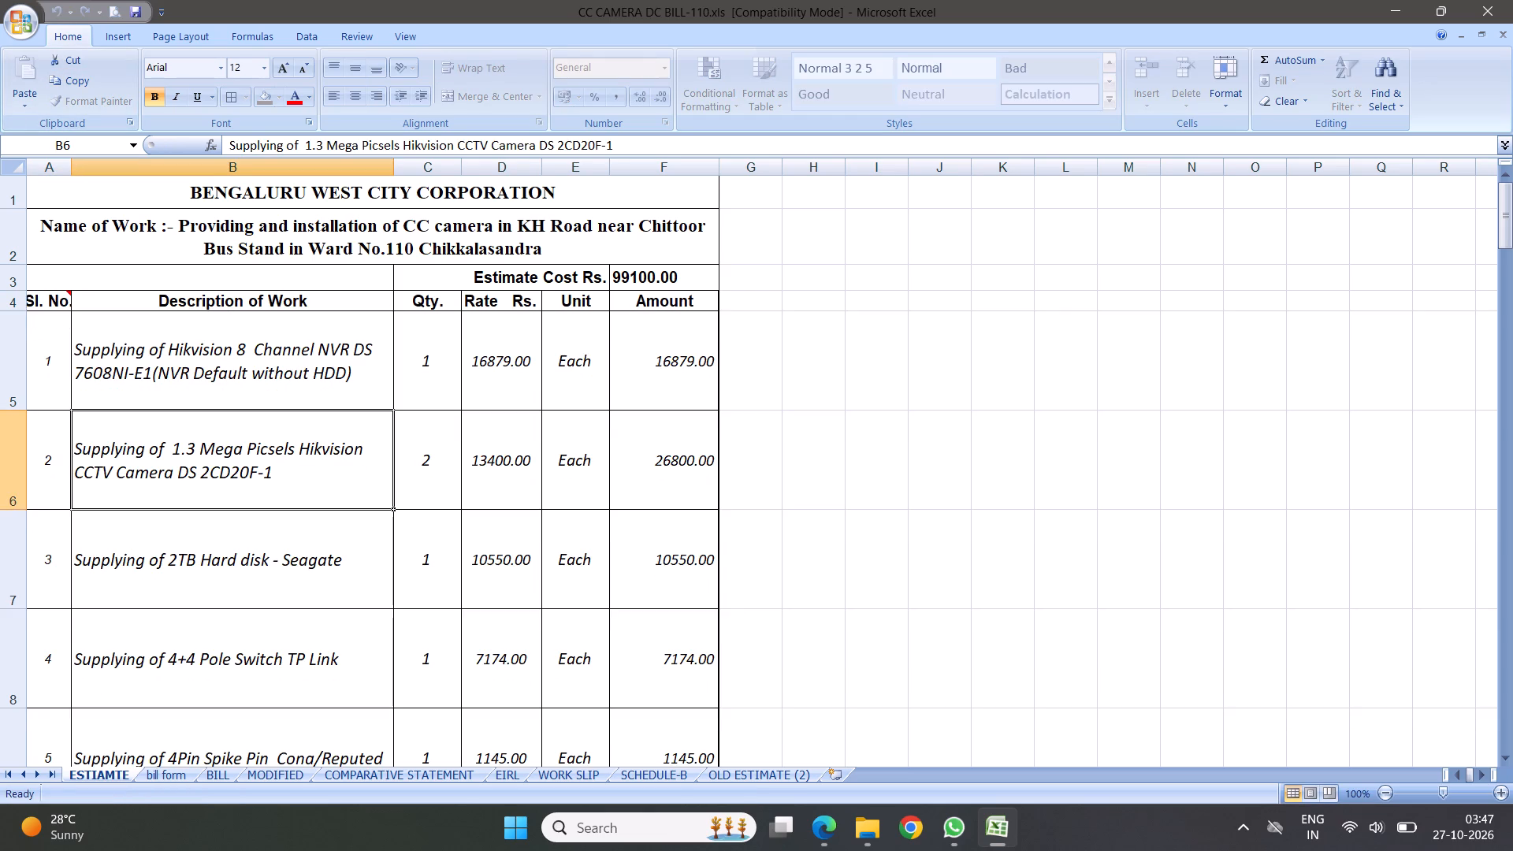
Enable Wrap text and Merge cells in the alignment format of the Sl. No. header cell.
{"action": "right_click", "coordinate": [46, 301]}
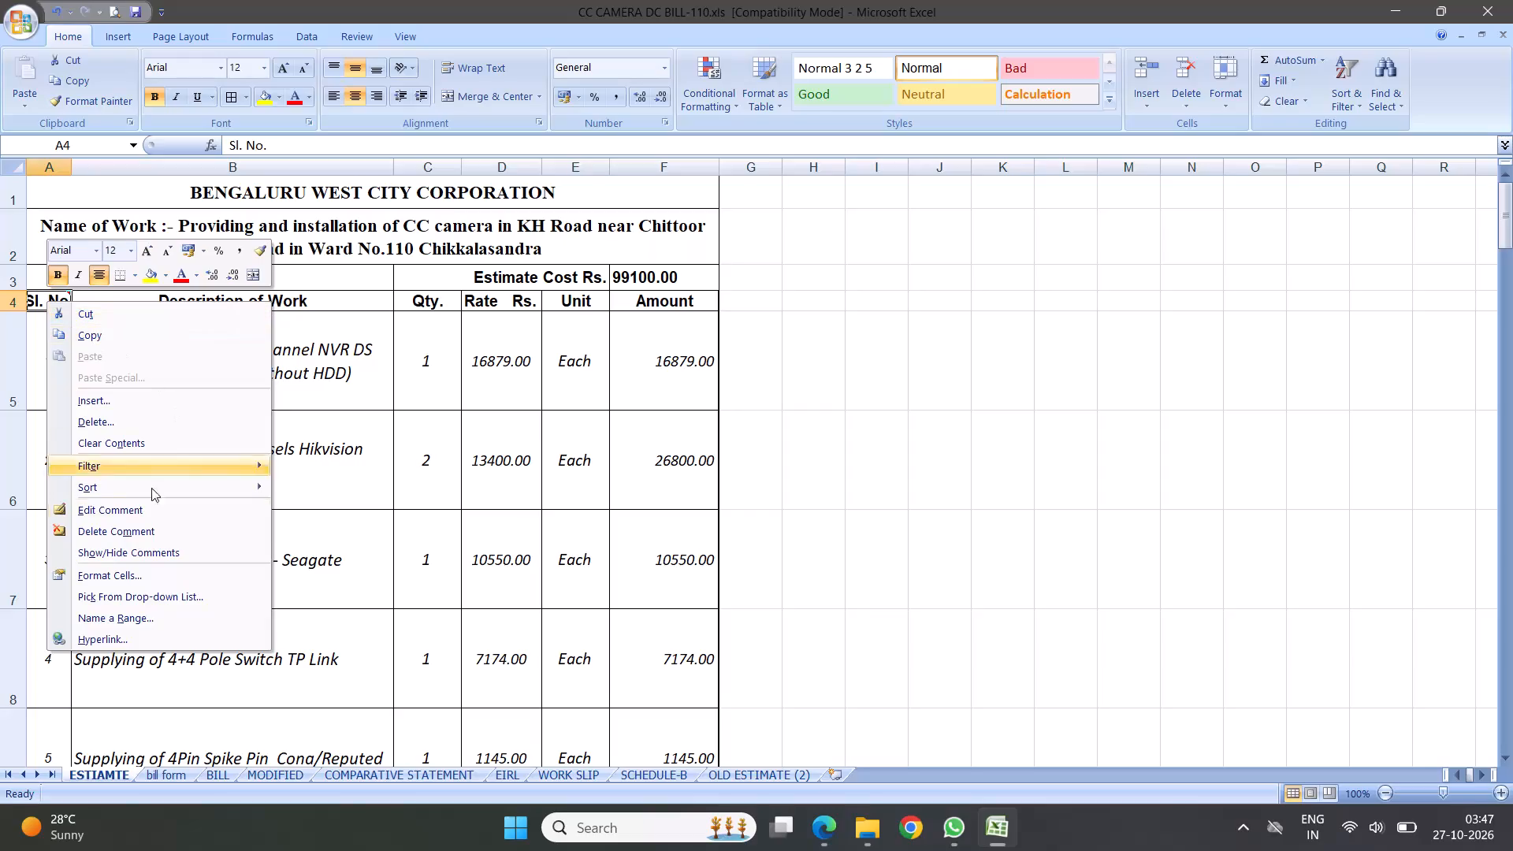
{"action": "left_click", "coordinate": [117, 571]}
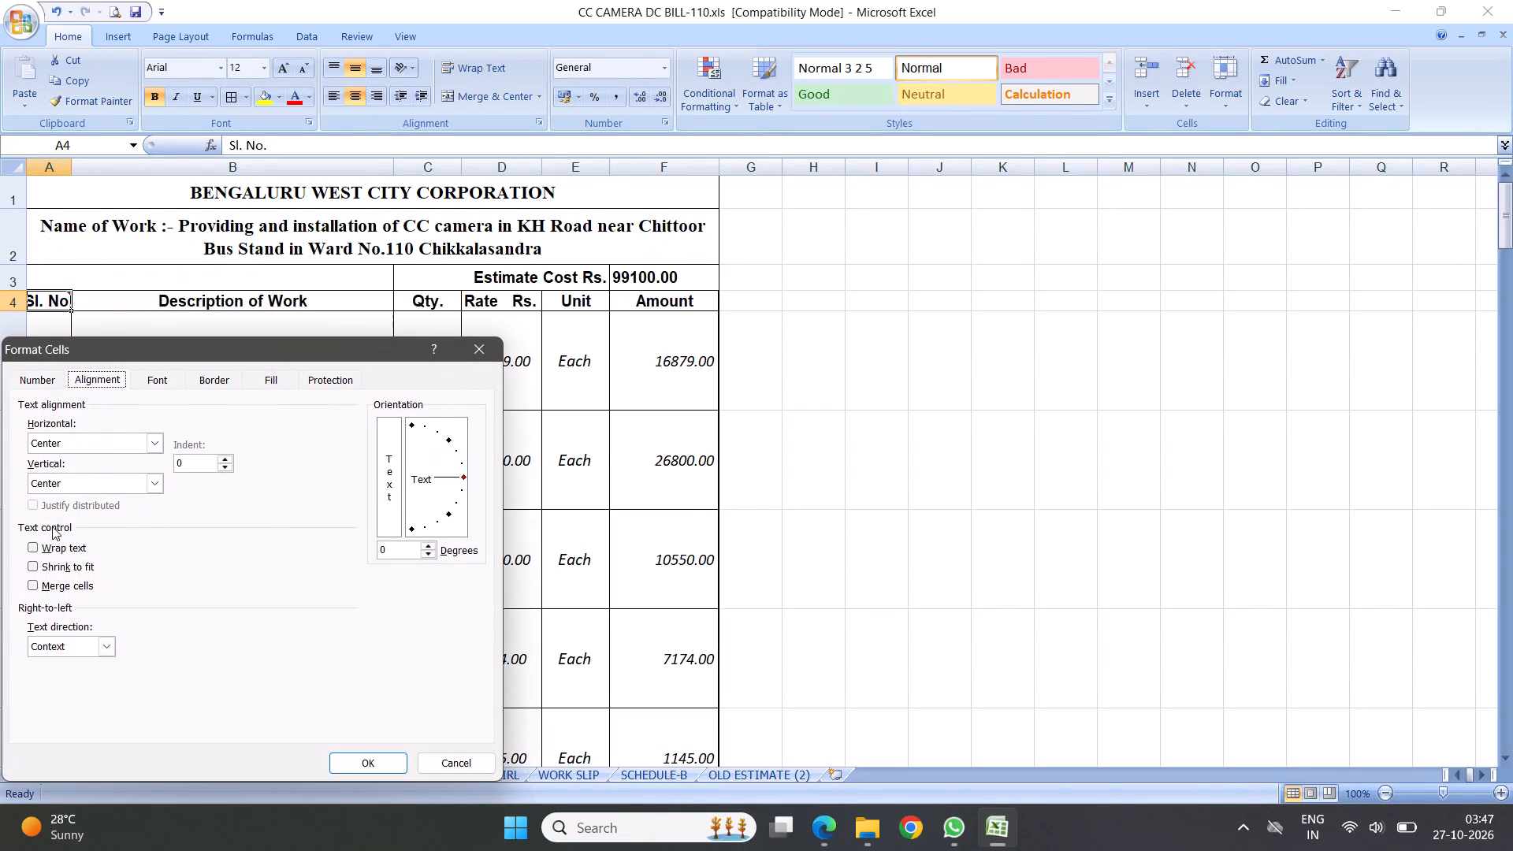
{"action": "left_click", "coordinate": [59, 553]}
{"action": "left_click", "coordinate": [41, 589]}
{"action": "left_click", "coordinate": [377, 763]}
{"action": "left_click", "coordinate": [246, 318]}
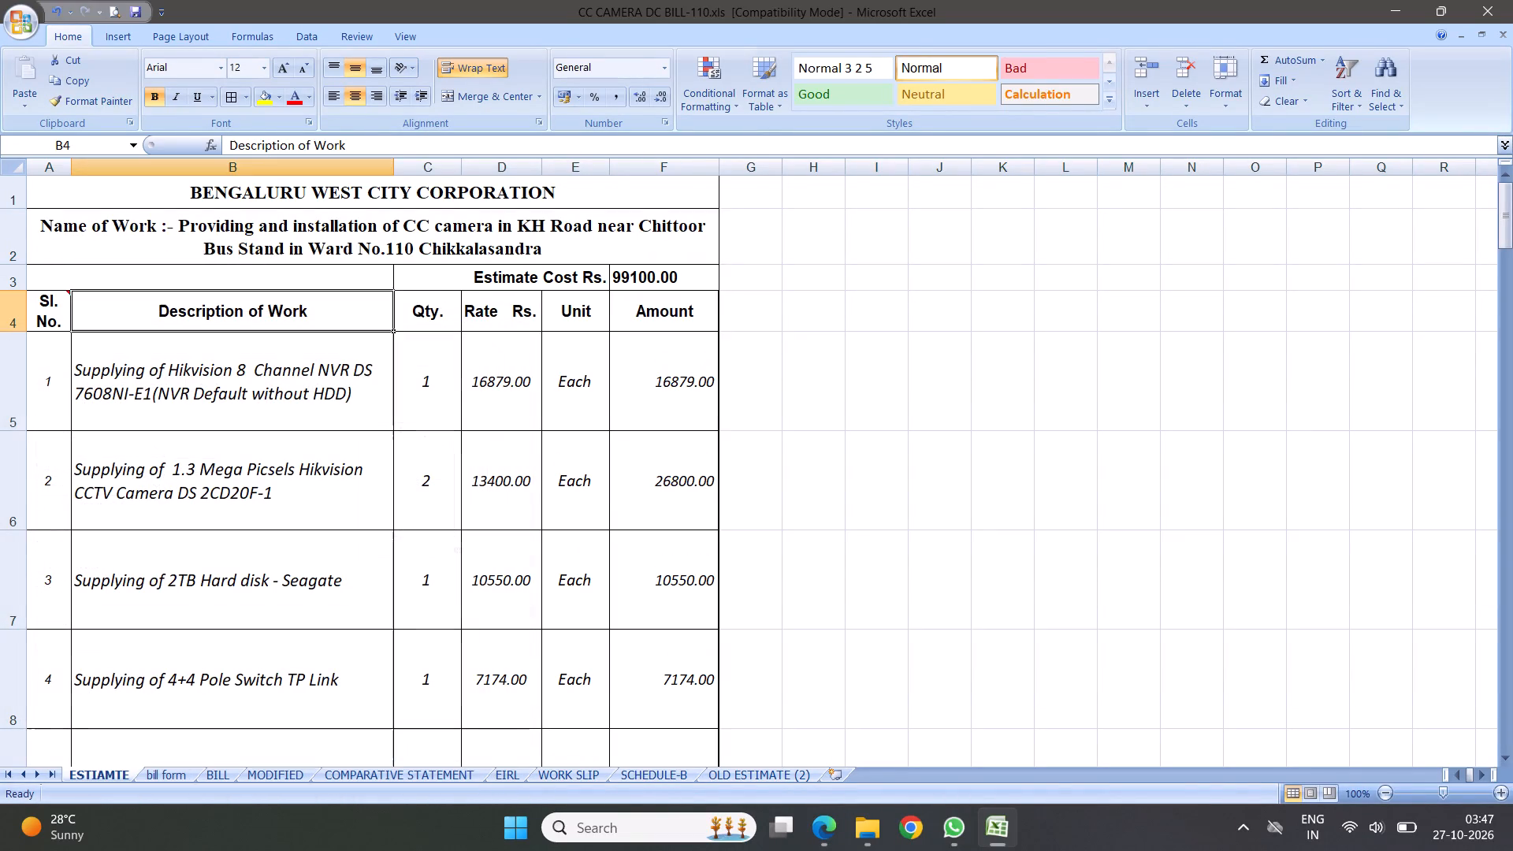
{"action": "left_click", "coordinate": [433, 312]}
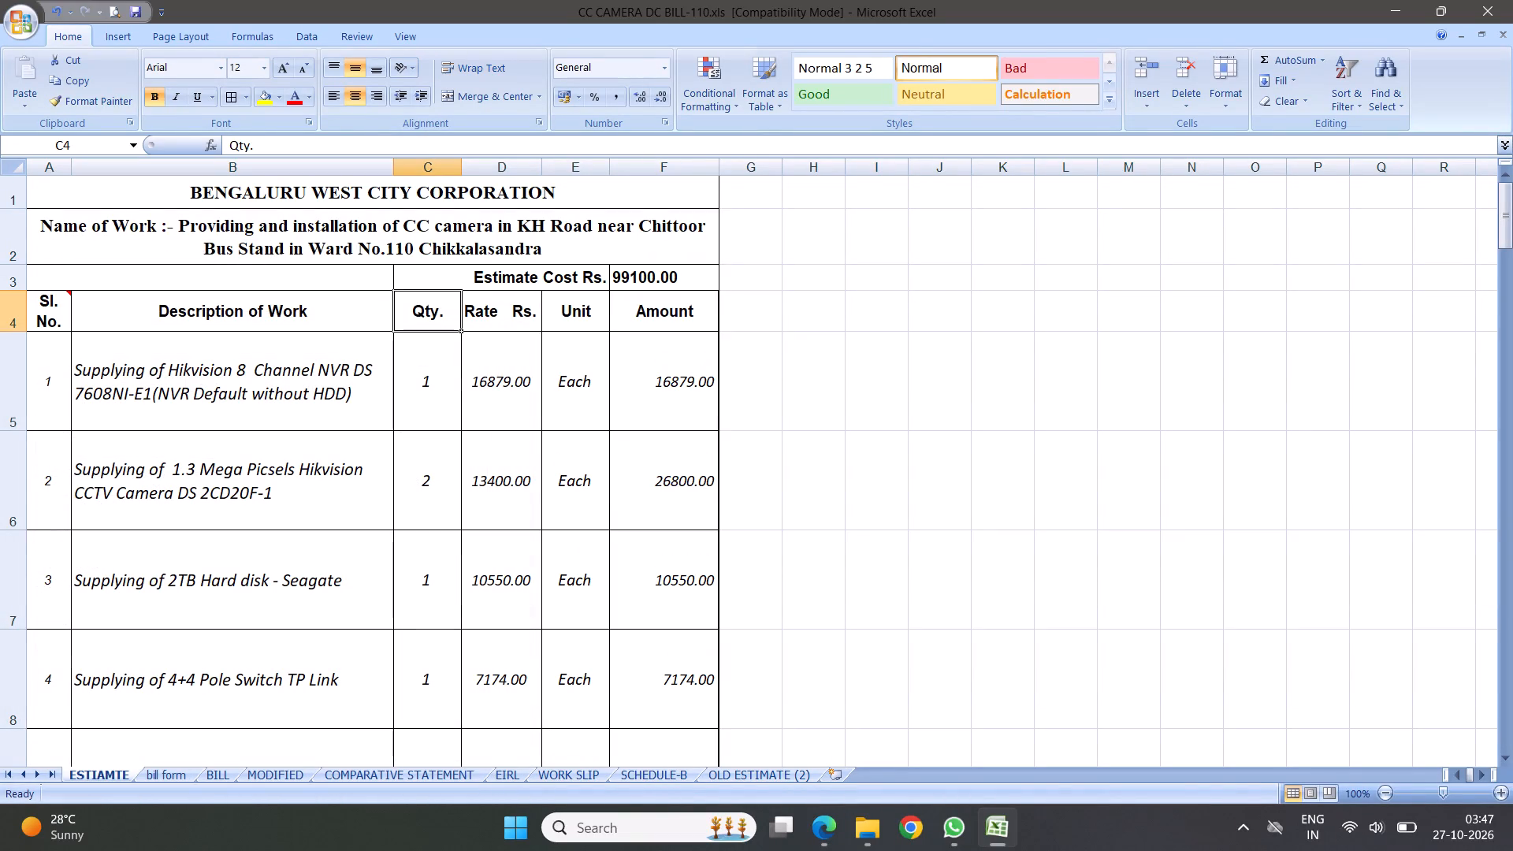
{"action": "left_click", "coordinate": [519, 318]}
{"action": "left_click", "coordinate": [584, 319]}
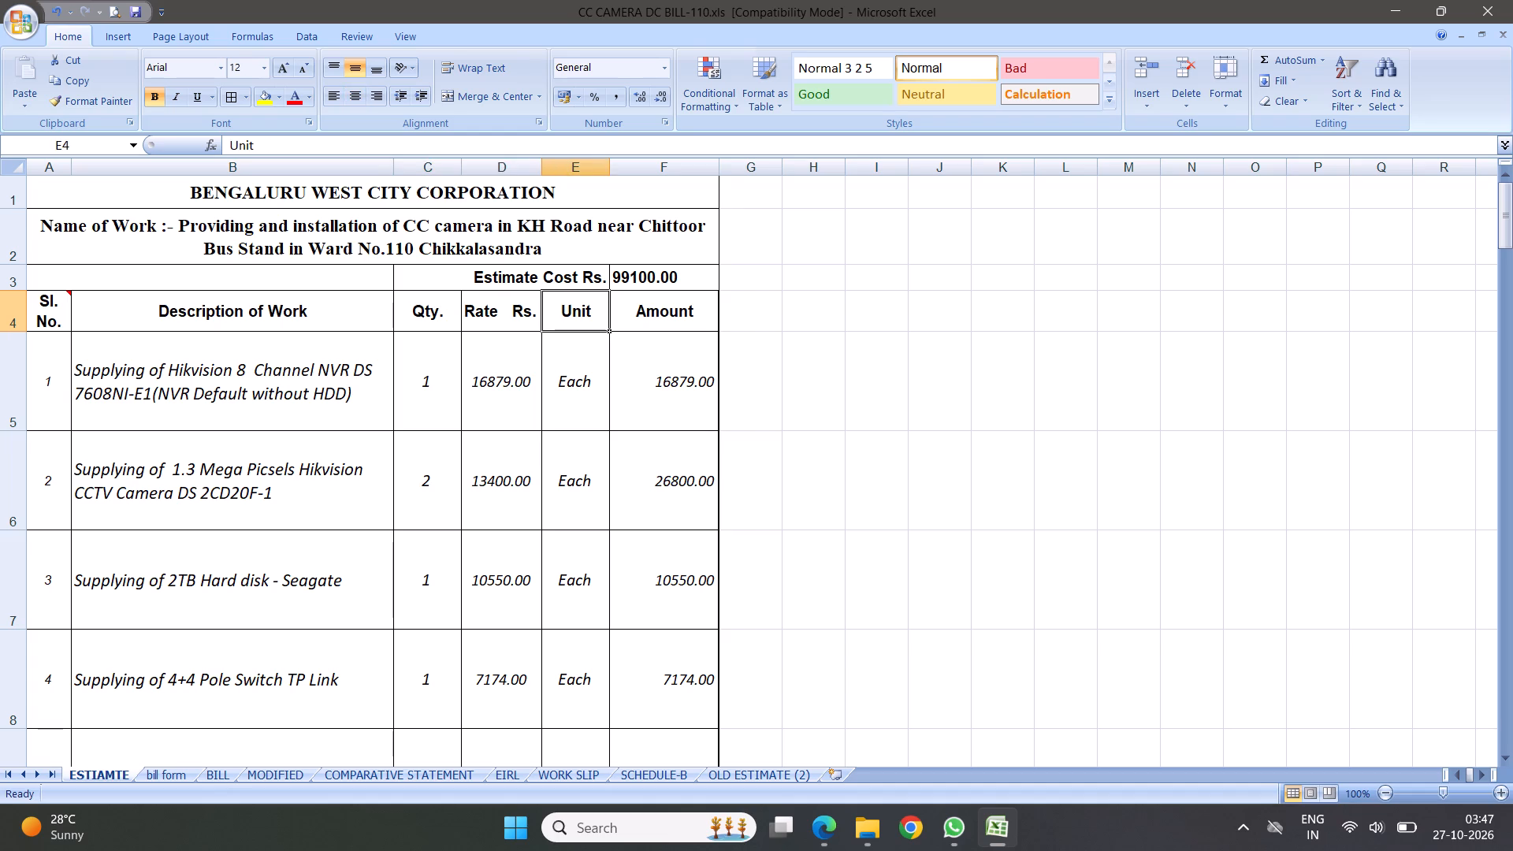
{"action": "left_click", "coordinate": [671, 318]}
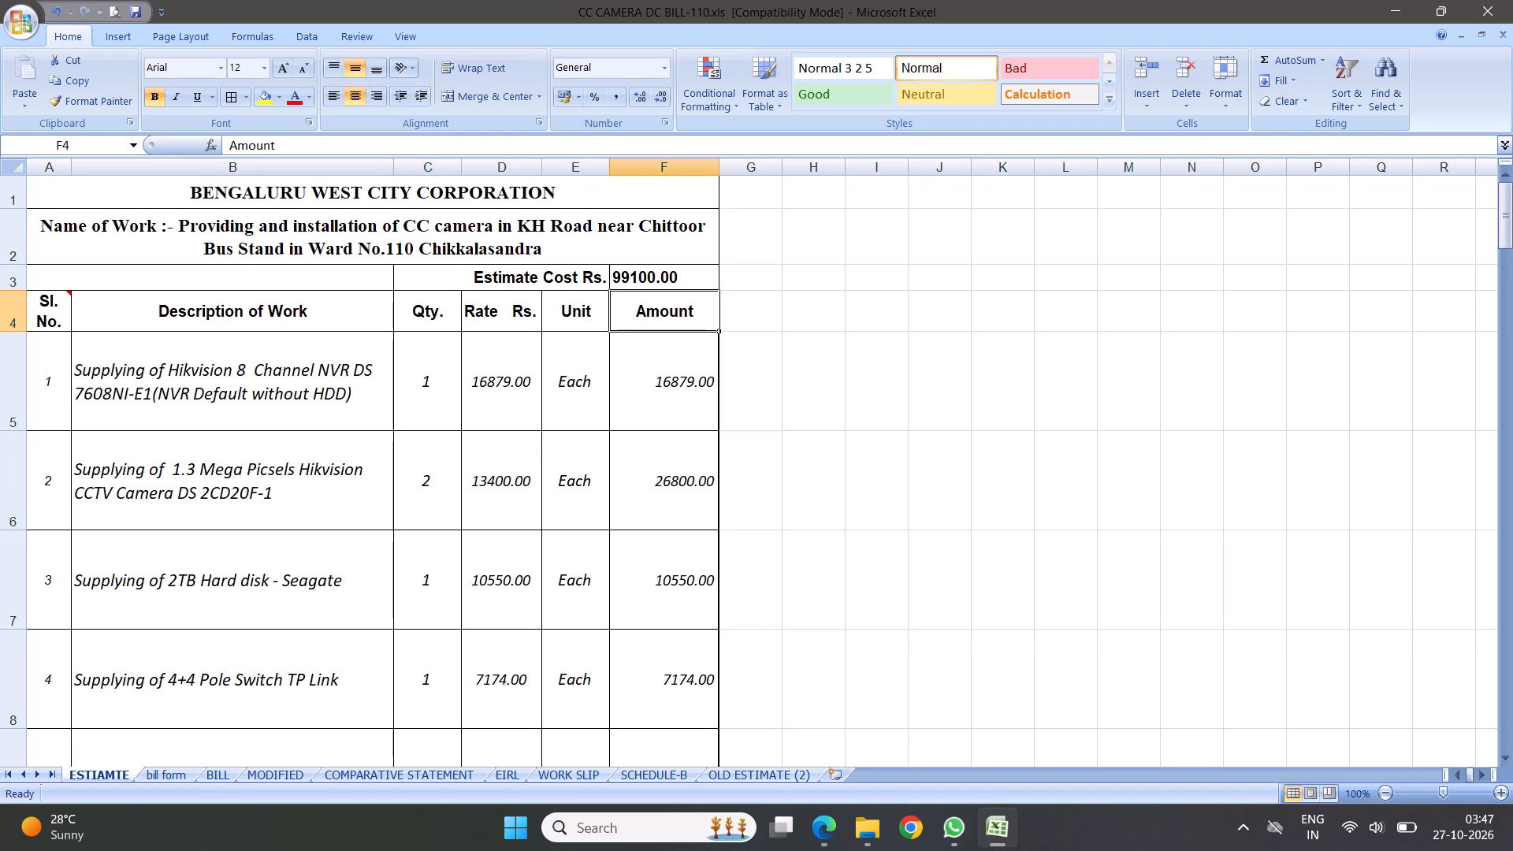
Change BBMP to BWCC in certificate point 2 so it reads "The work spot comes under BWCC Limits".
{"action": "scroll", "coordinate": [534, 492], "scroll_direction": "down", "scroll_amount": 5}
{"action": "left_click", "coordinate": [602, 511]}
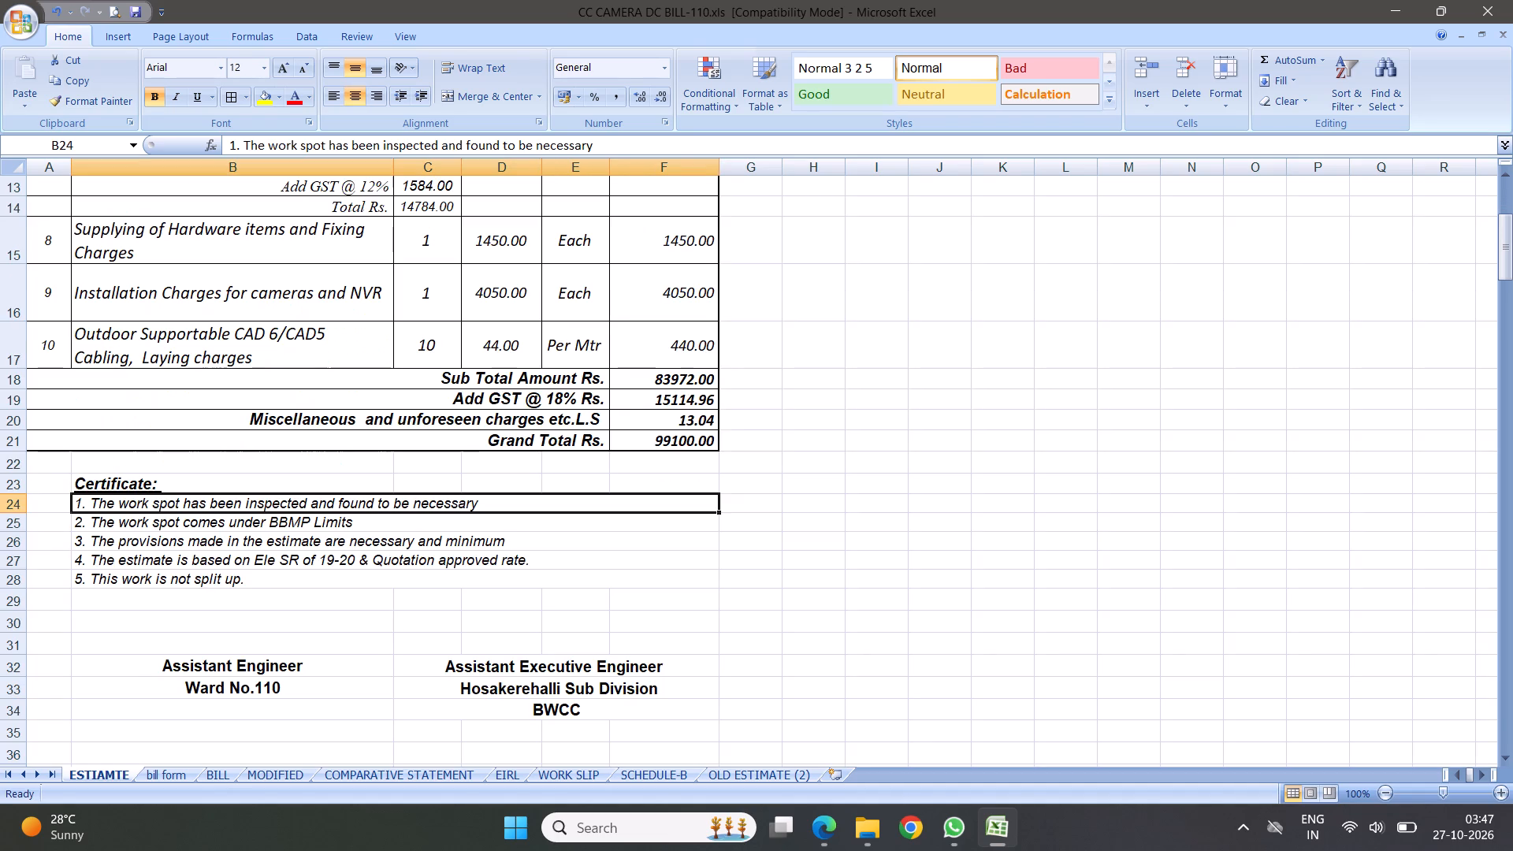
{"action": "double_click", "coordinate": [302, 520]}
{"action": "key", "text": "Right"}
{"action": "key", "text": "BackSpace"}
{"action": "key", "text": "BackSpace"}
{"action": "key", "text": "BackSpace"}
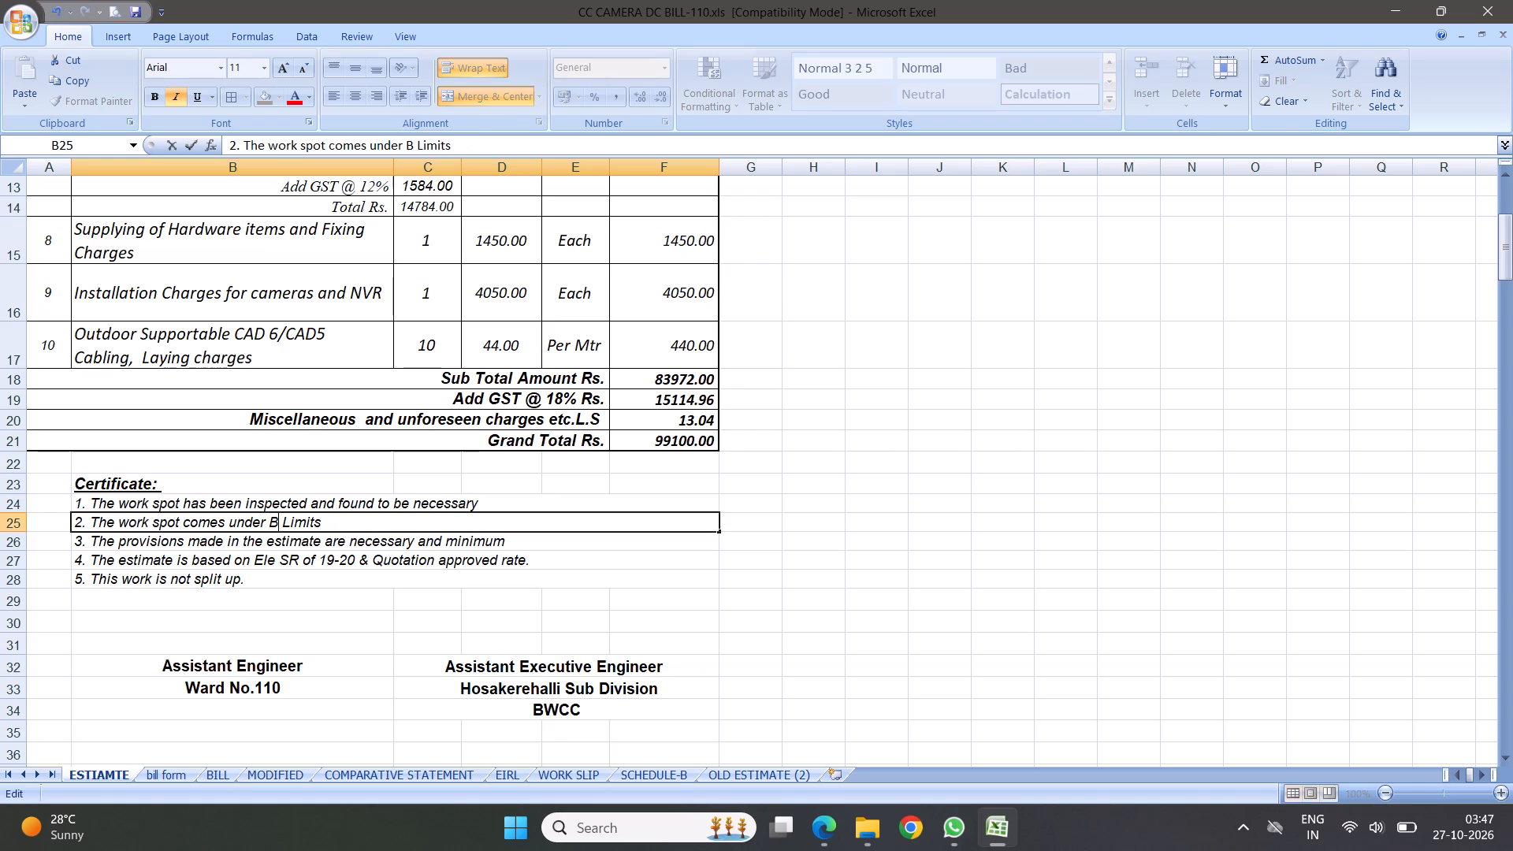
{"action": "type", "text": "WCC"}
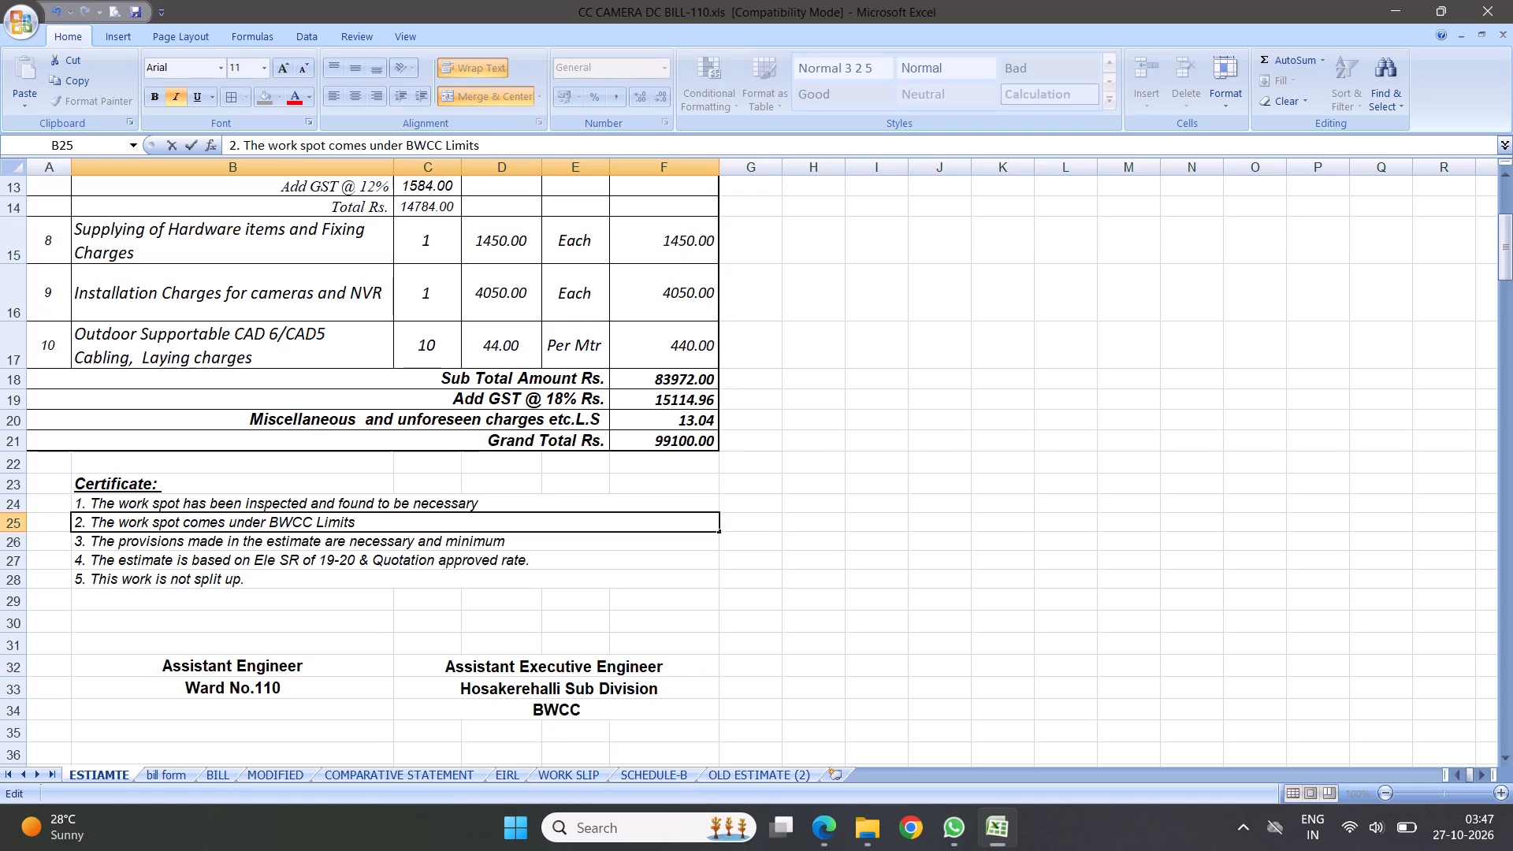
{"action": "left_click", "coordinate": [308, 589]}
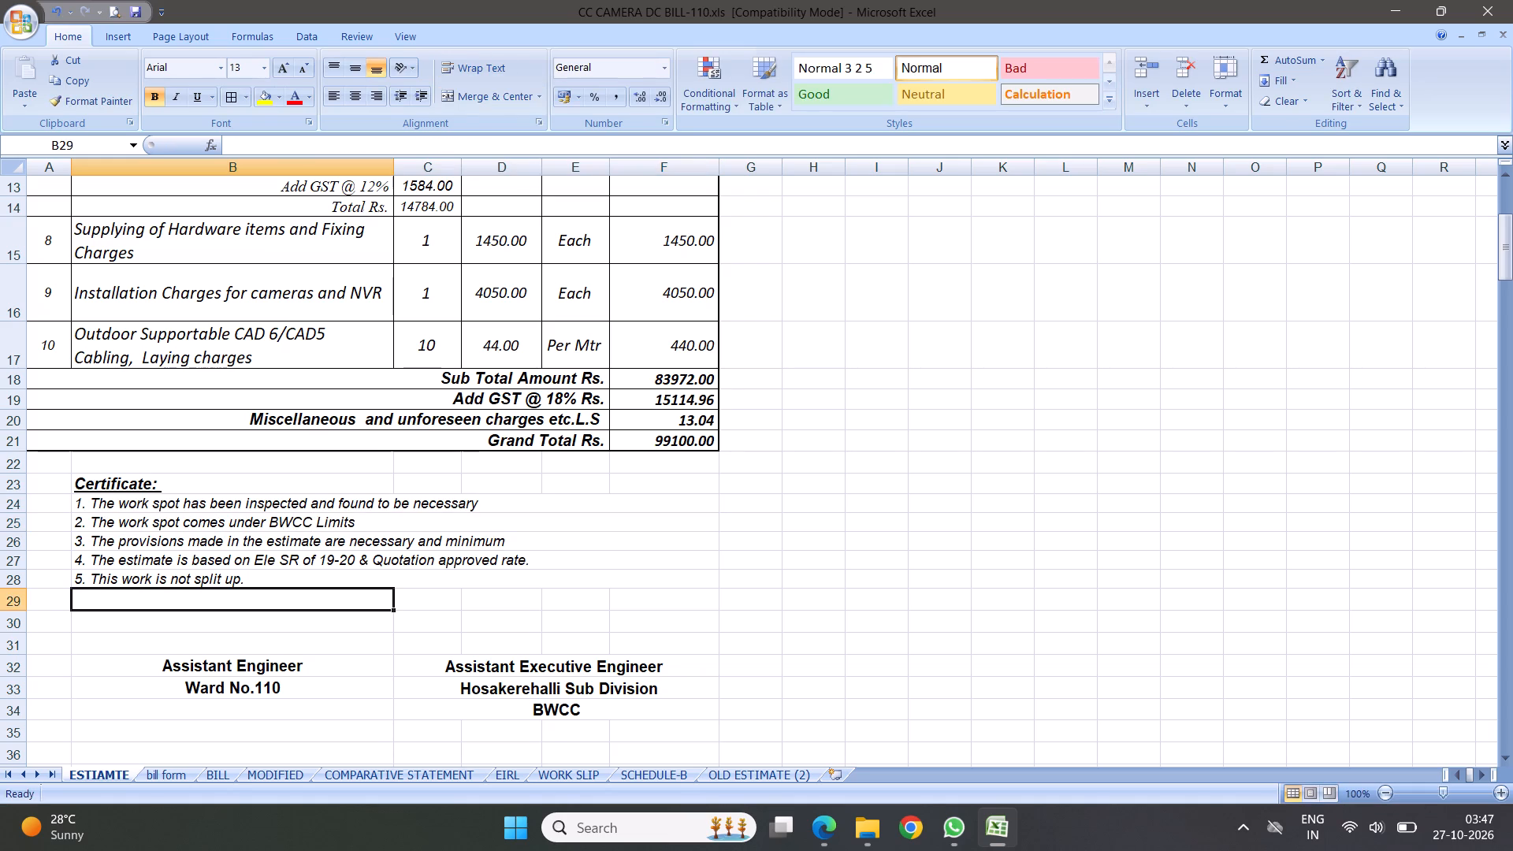
Delete row 28, which holds certificate point 5, "This work is not split up.".
{"action": "scroll", "coordinate": [421, 487], "scroll_direction": "up", "scroll_amount": 4}
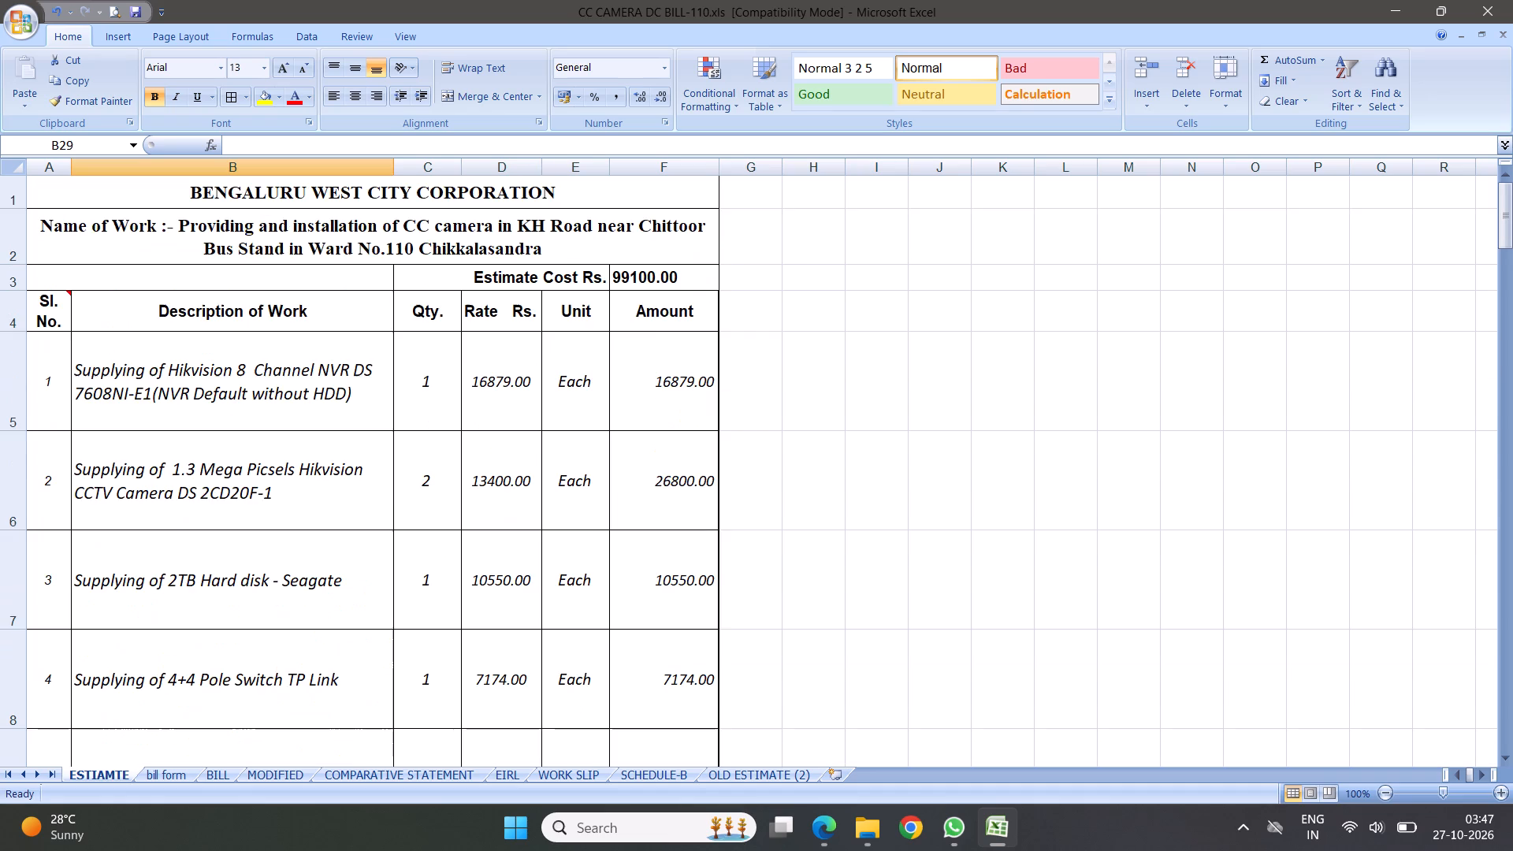
{"action": "scroll", "coordinate": [447, 532], "scroll_direction": "down", "scroll_amount": 5}
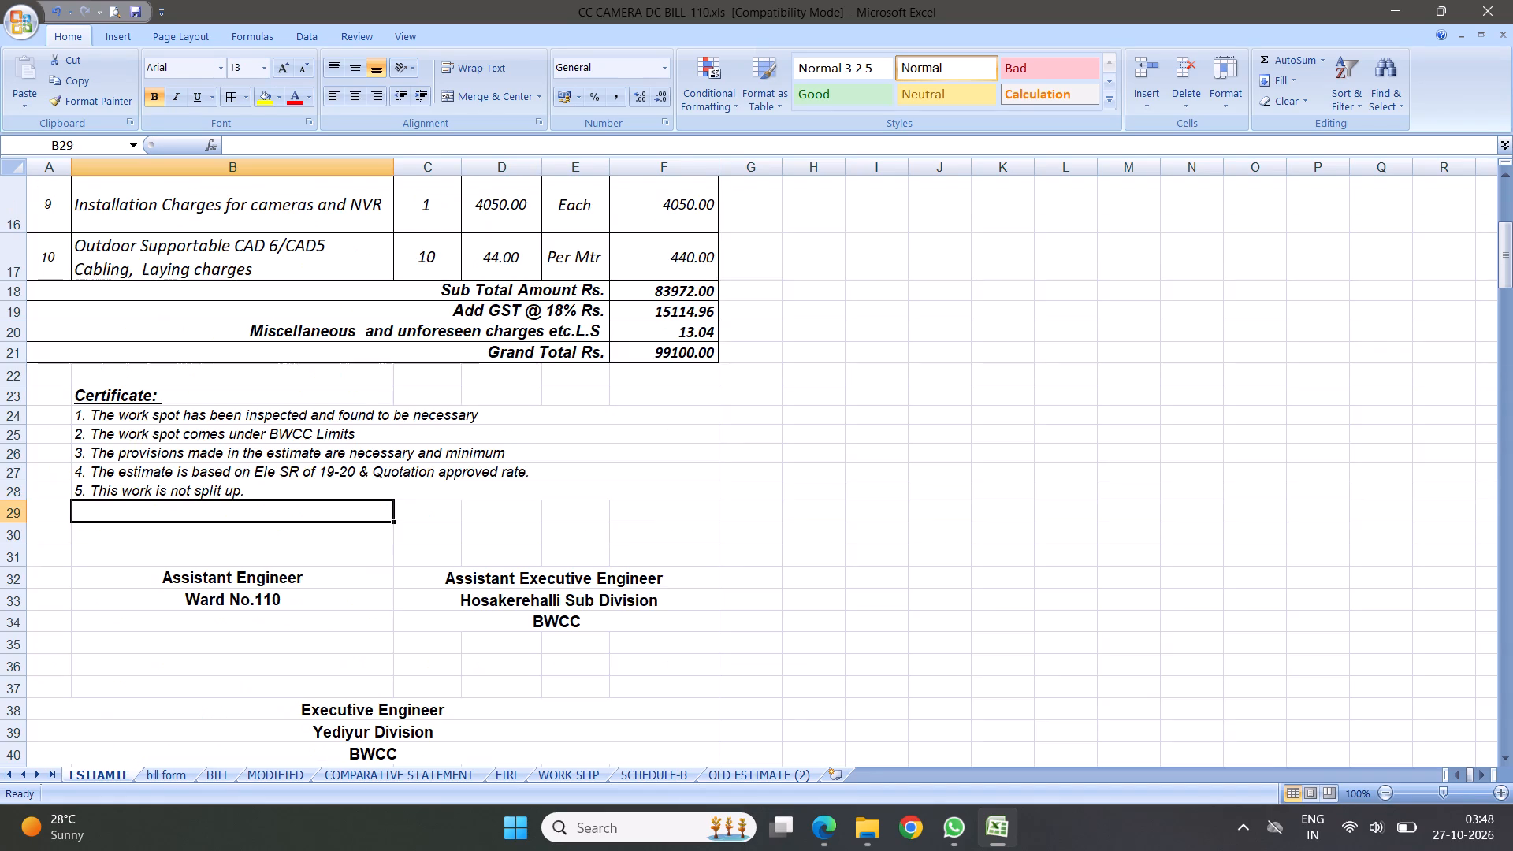
{"action": "left_click", "coordinate": [388, 466]}
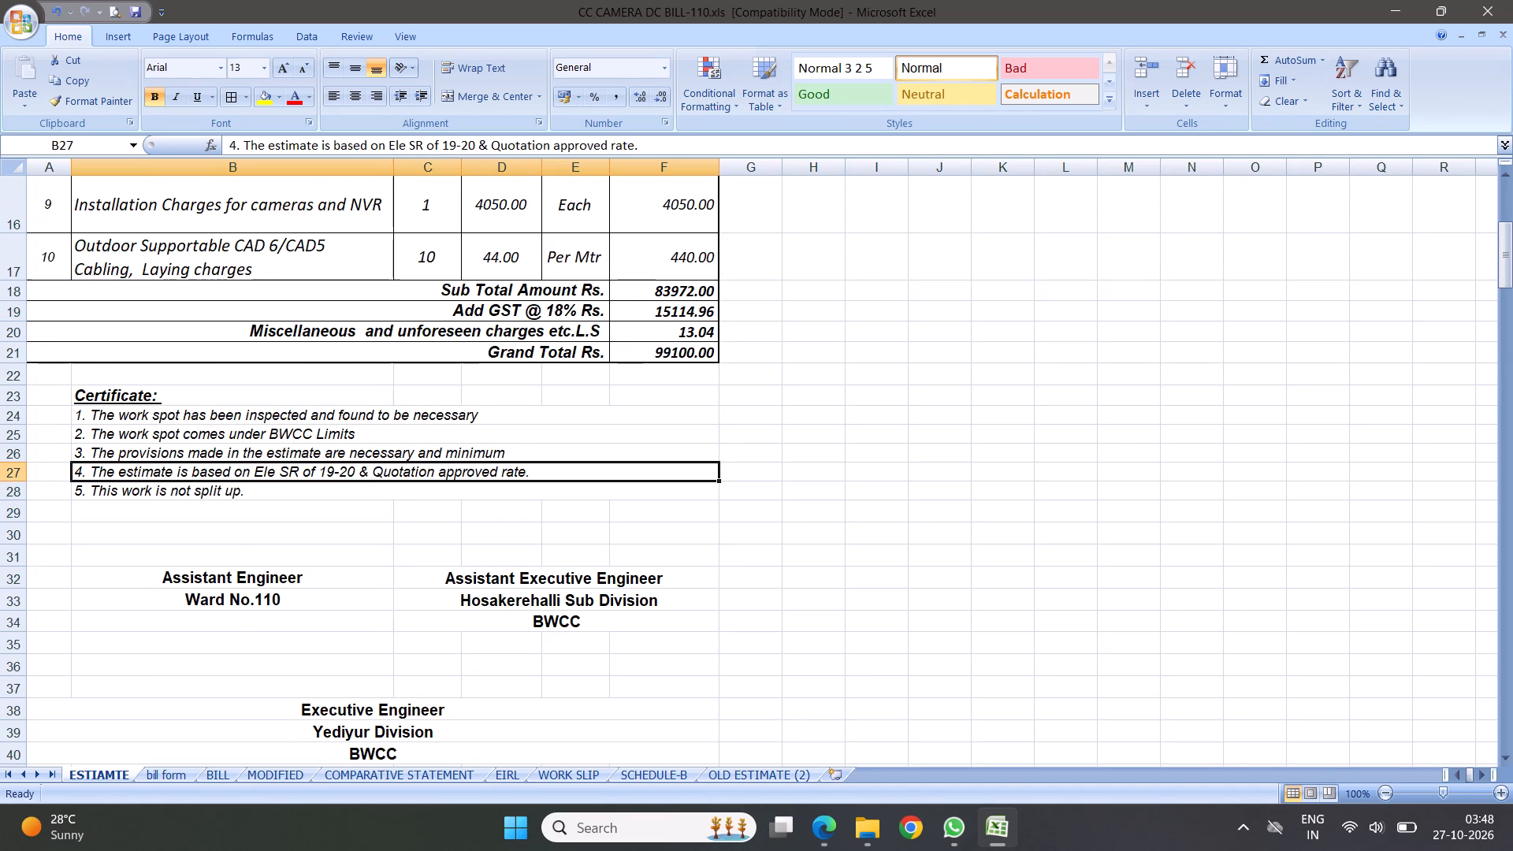
{"action": "right_click", "coordinate": [10, 491]}
{"action": "left_click", "coordinate": [77, 616]}
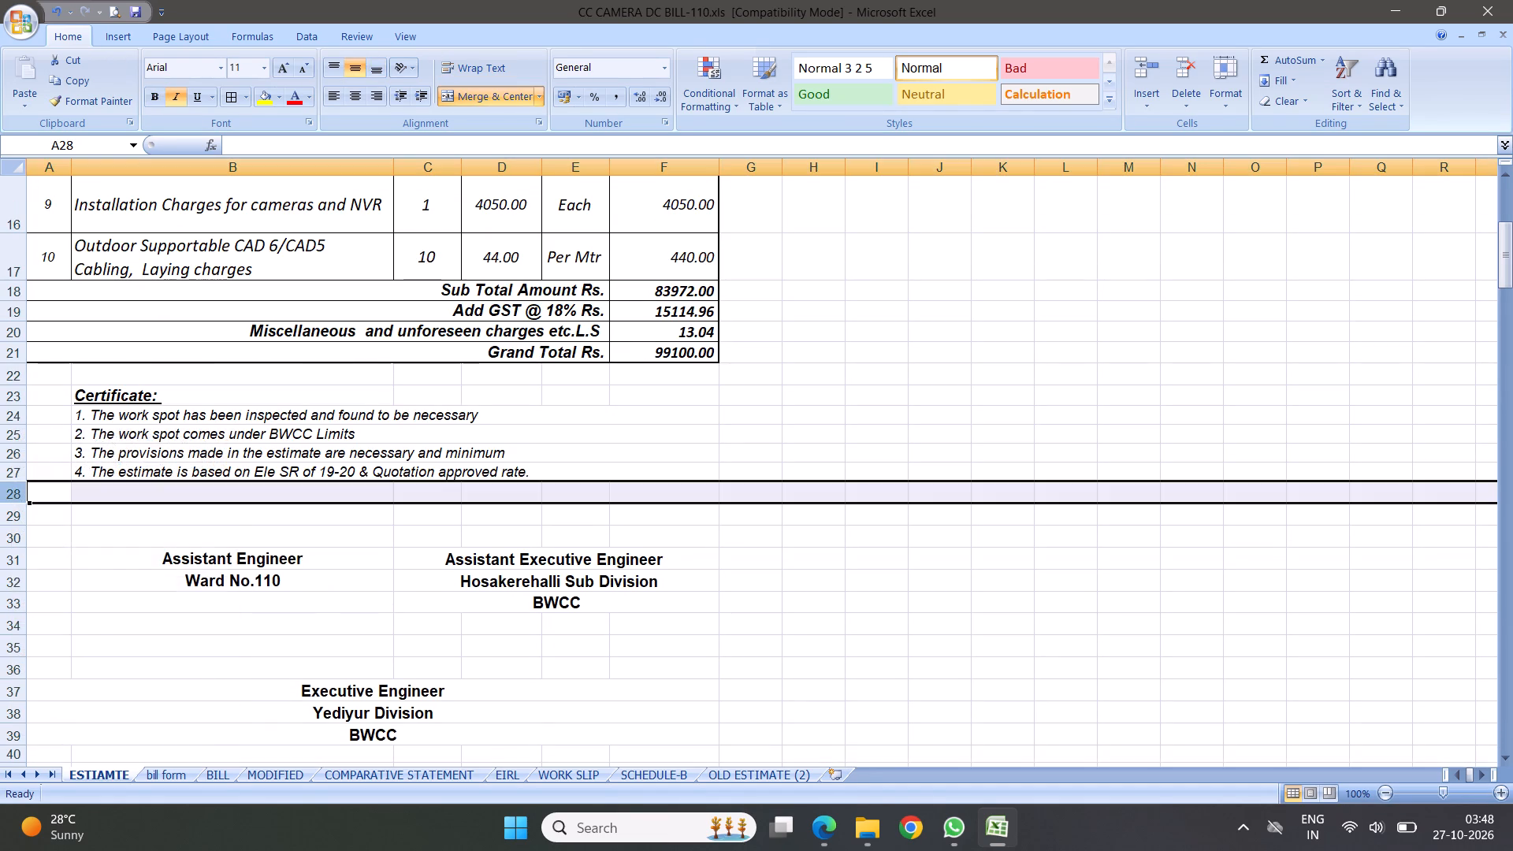
Delete the bill form, BILL, MODIFIED, COMPARATIVE STATEMENT, EIRL, WORK SLIP and SCHEDULE-B sheets together.
{"action": "scroll", "coordinate": [510, 502], "scroll_direction": "up", "scroll_amount": 1}
{"action": "left_click", "coordinate": [165, 775]}
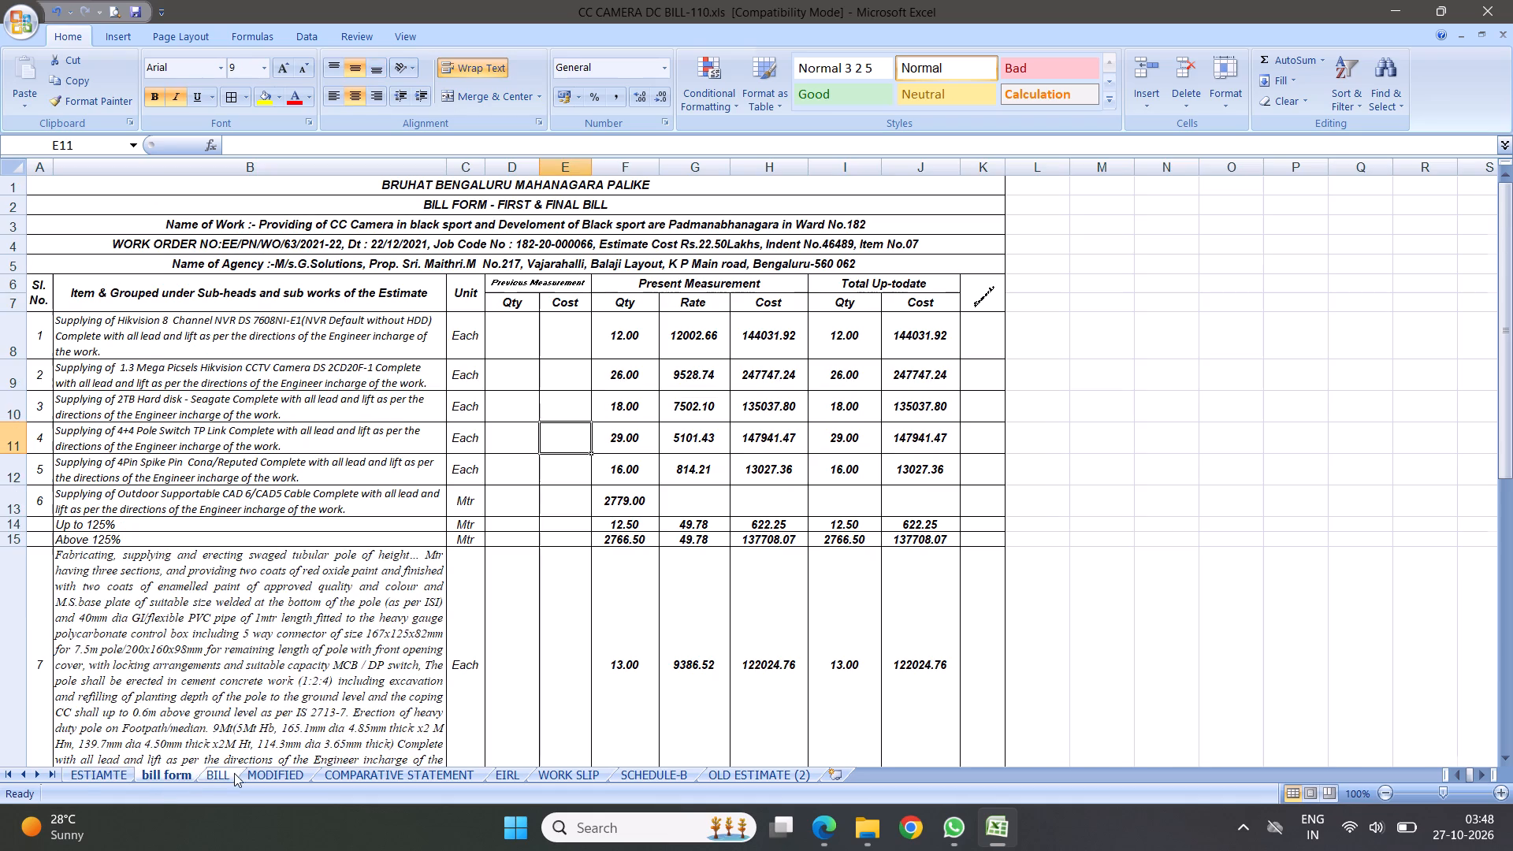
{"action": "left_click", "coordinate": [220, 777], "text": "ctrl"}
{"action": "left_click", "coordinate": [274, 775], "text": "ctrl"}
{"action": "left_click", "coordinate": [357, 772], "text": "ctrl"}
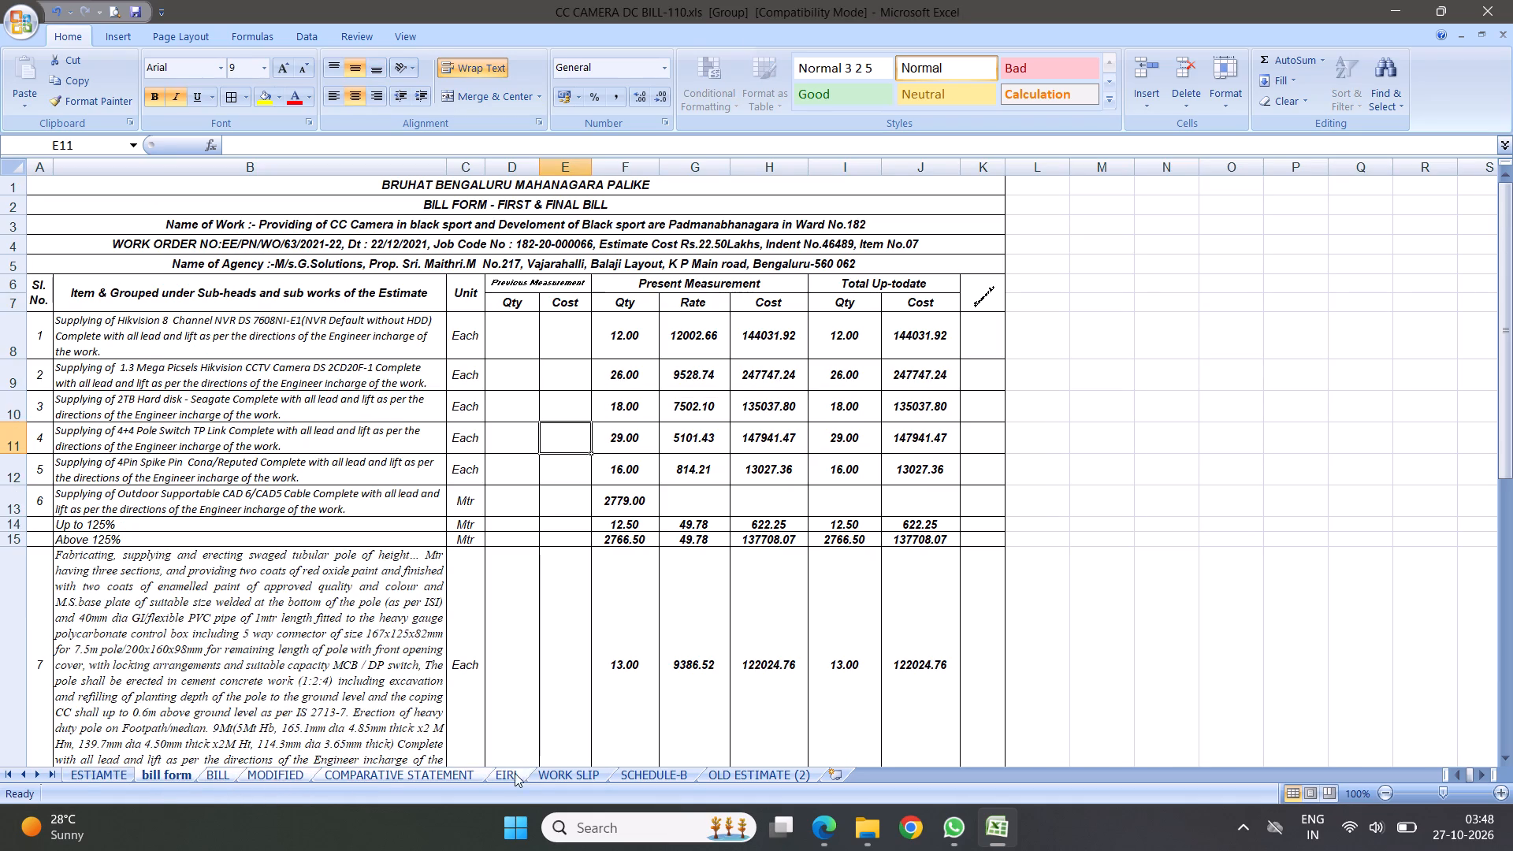
{"action": "left_click", "coordinate": [507, 773], "text": "ctrl"}
{"action": "left_click_drag", "start_coordinate": [564, 773], "coordinate": [571, 773], "text": "ctrl"}
{"action": "left_click", "coordinate": [659, 772], "text": "ctrl"}
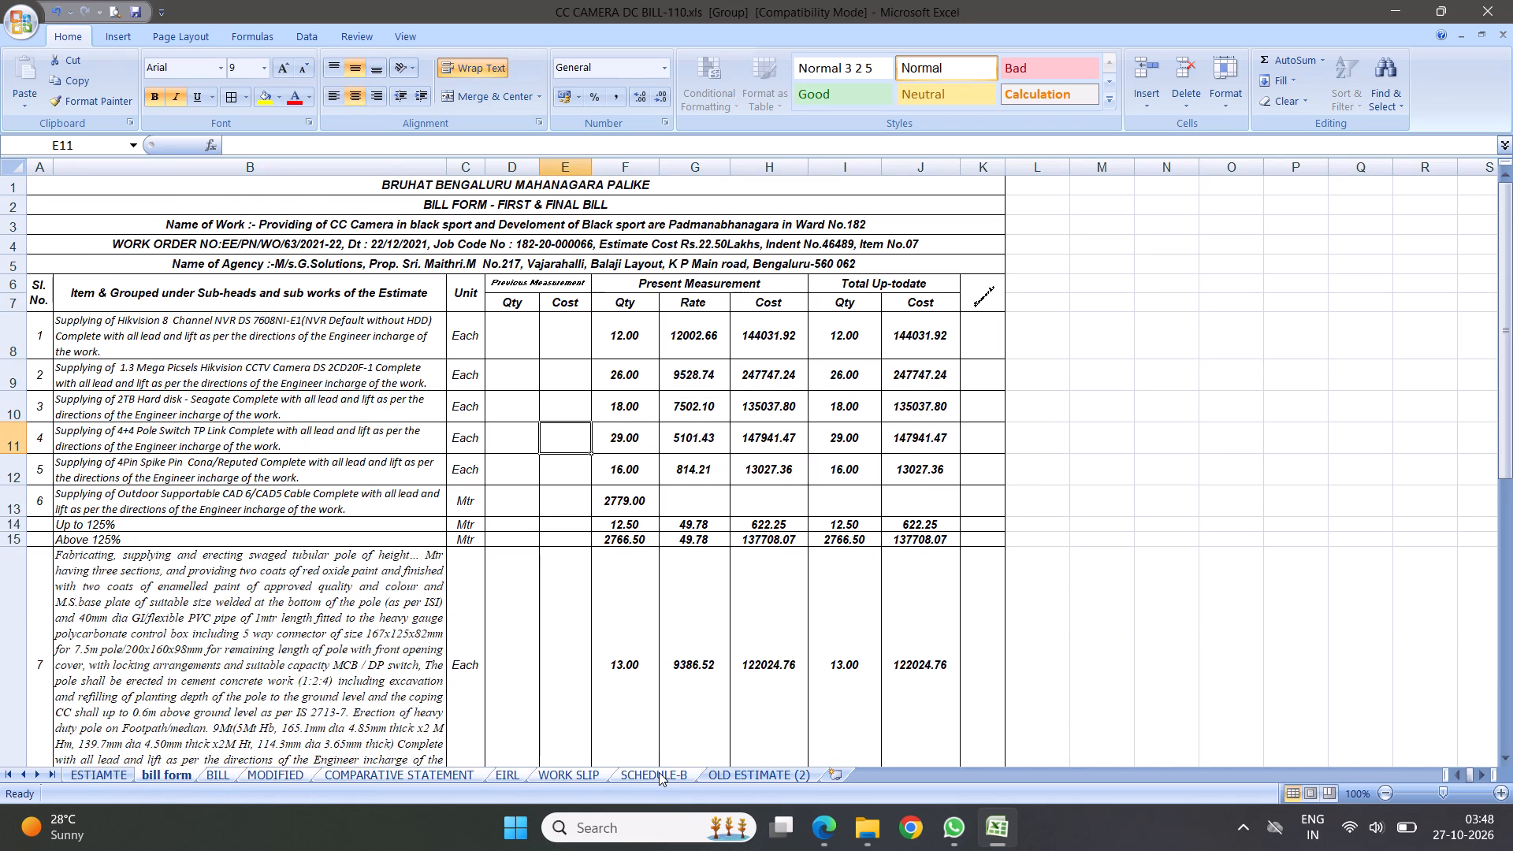
{"action": "right_click", "coordinate": [659, 772], "text": "ctrl"}
{"action": "left_click", "coordinate": [718, 568]}
{"action": "left_click", "coordinate": [740, 466]}
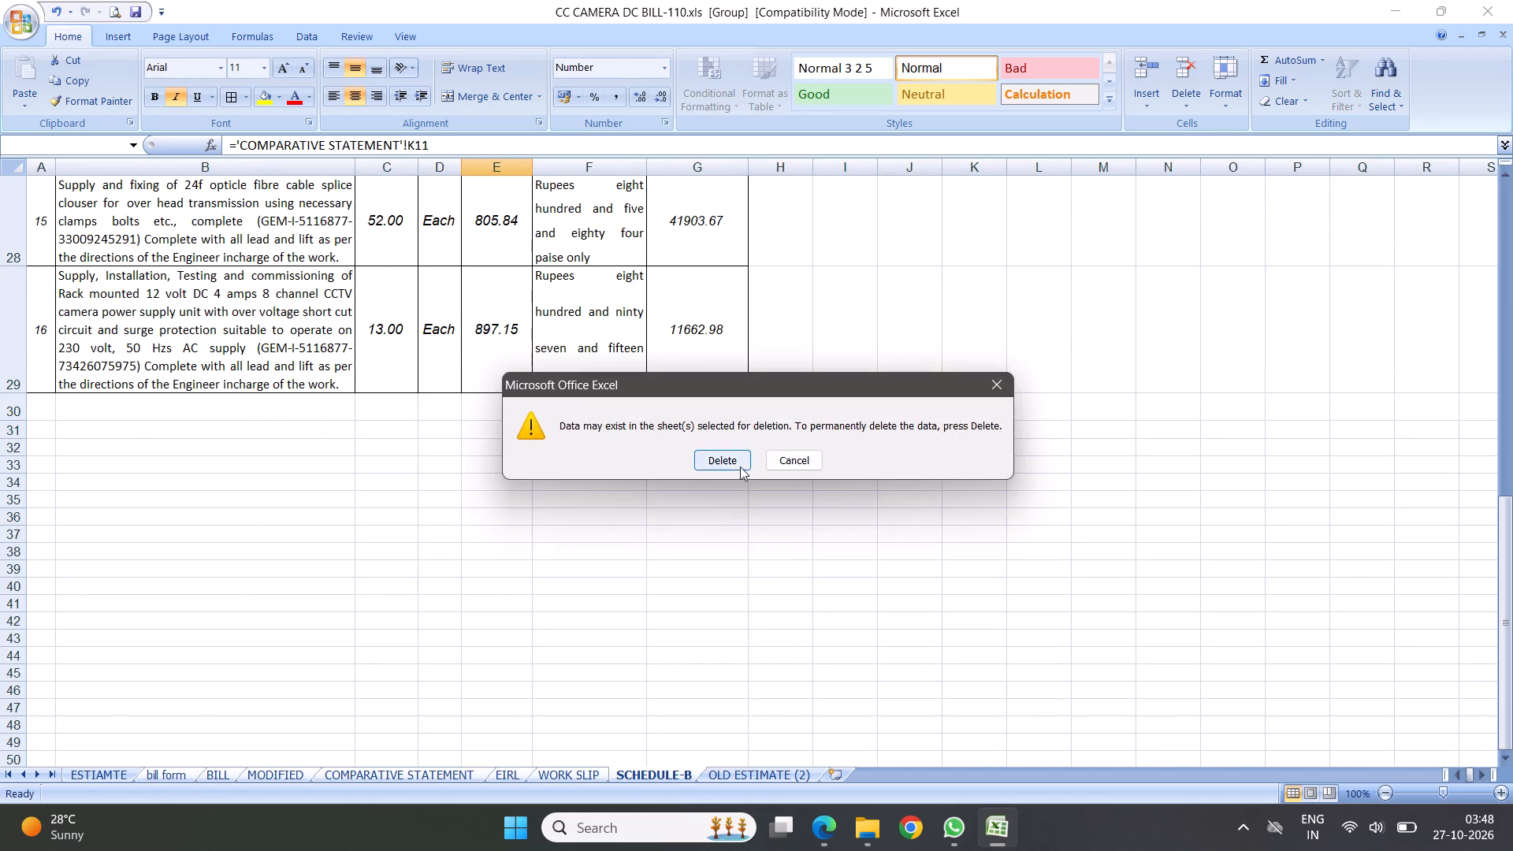
Hide the OLD ESTIMATE (2) sheet and return to the certificate on the ESTIAMTE sheet.
{"action": "right_click", "coordinate": [210, 775]}
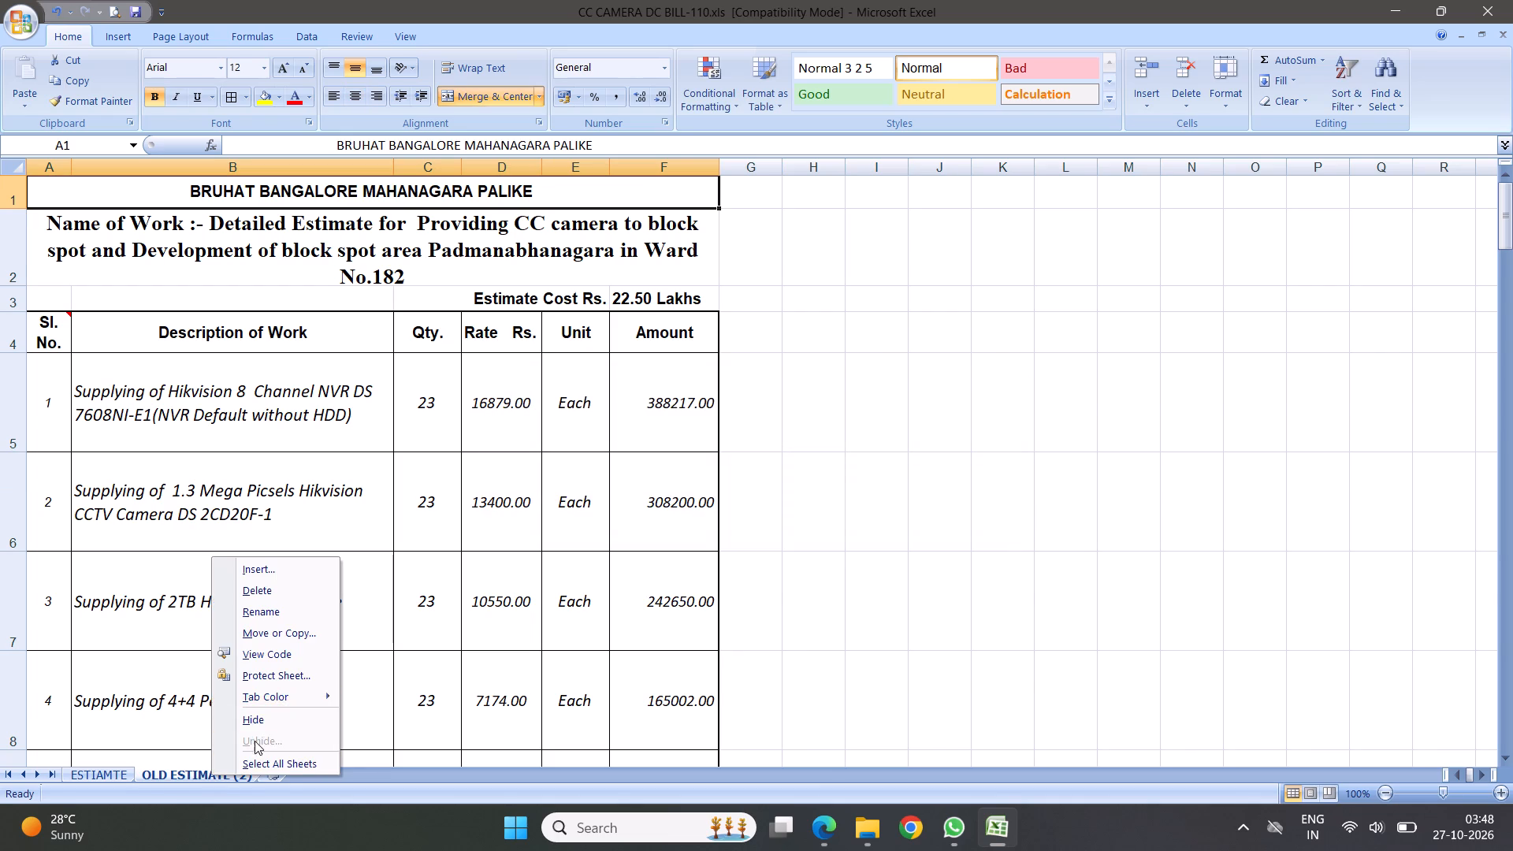
{"action": "left_click", "coordinate": [250, 721]}
{"action": "left_click", "coordinate": [89, 771]}
{"action": "left_click", "coordinate": [437, 498]}
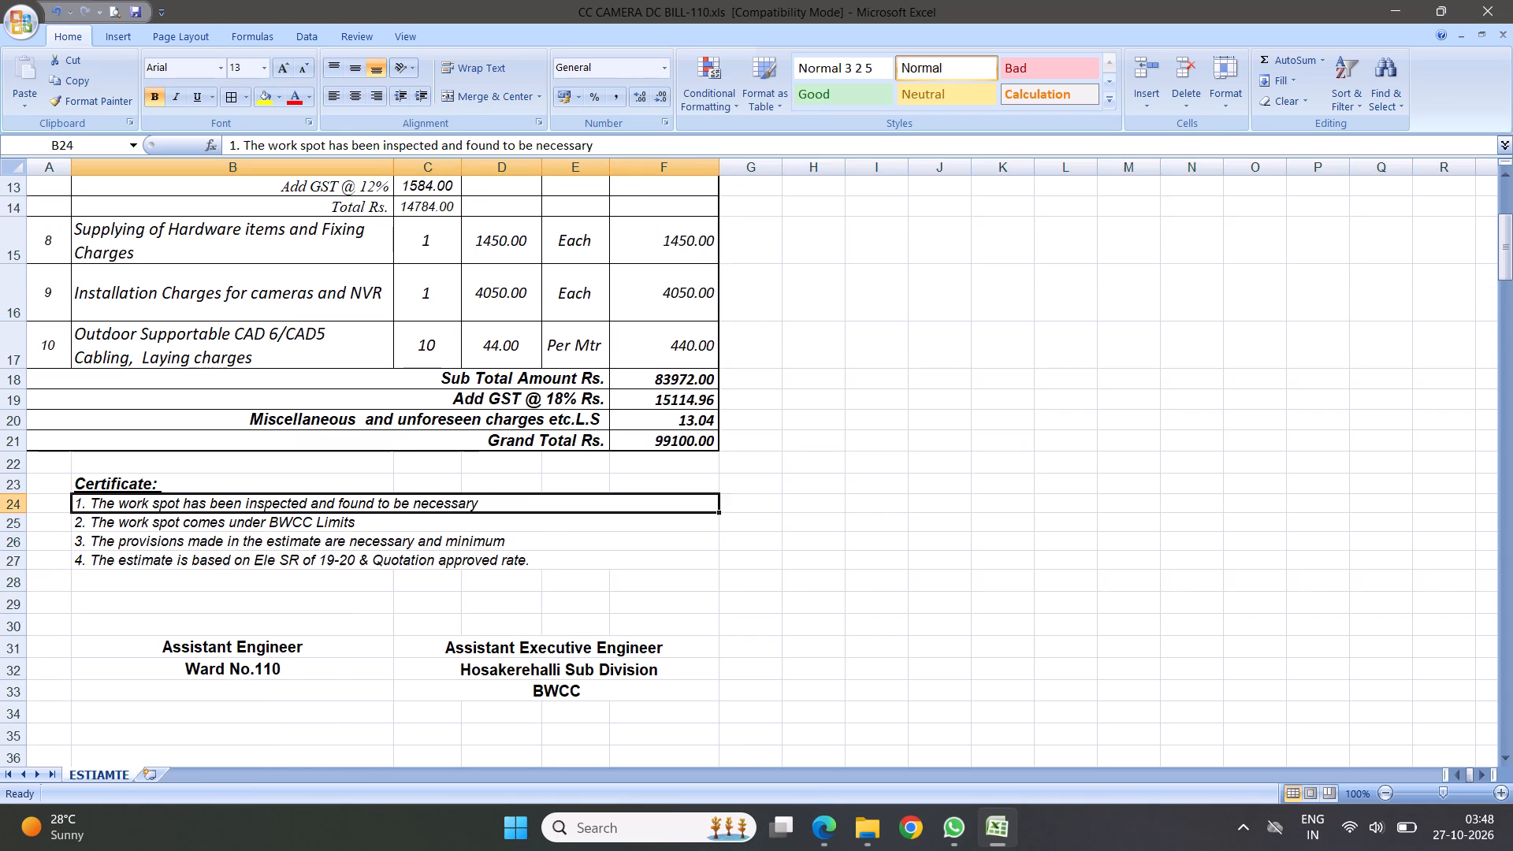
Preview the printed pages of the ESTIAMTE sheet and turn on the display of margins.
{"action": "scroll", "coordinate": [509, 532], "scroll_direction": "up", "scroll_amount": 13}
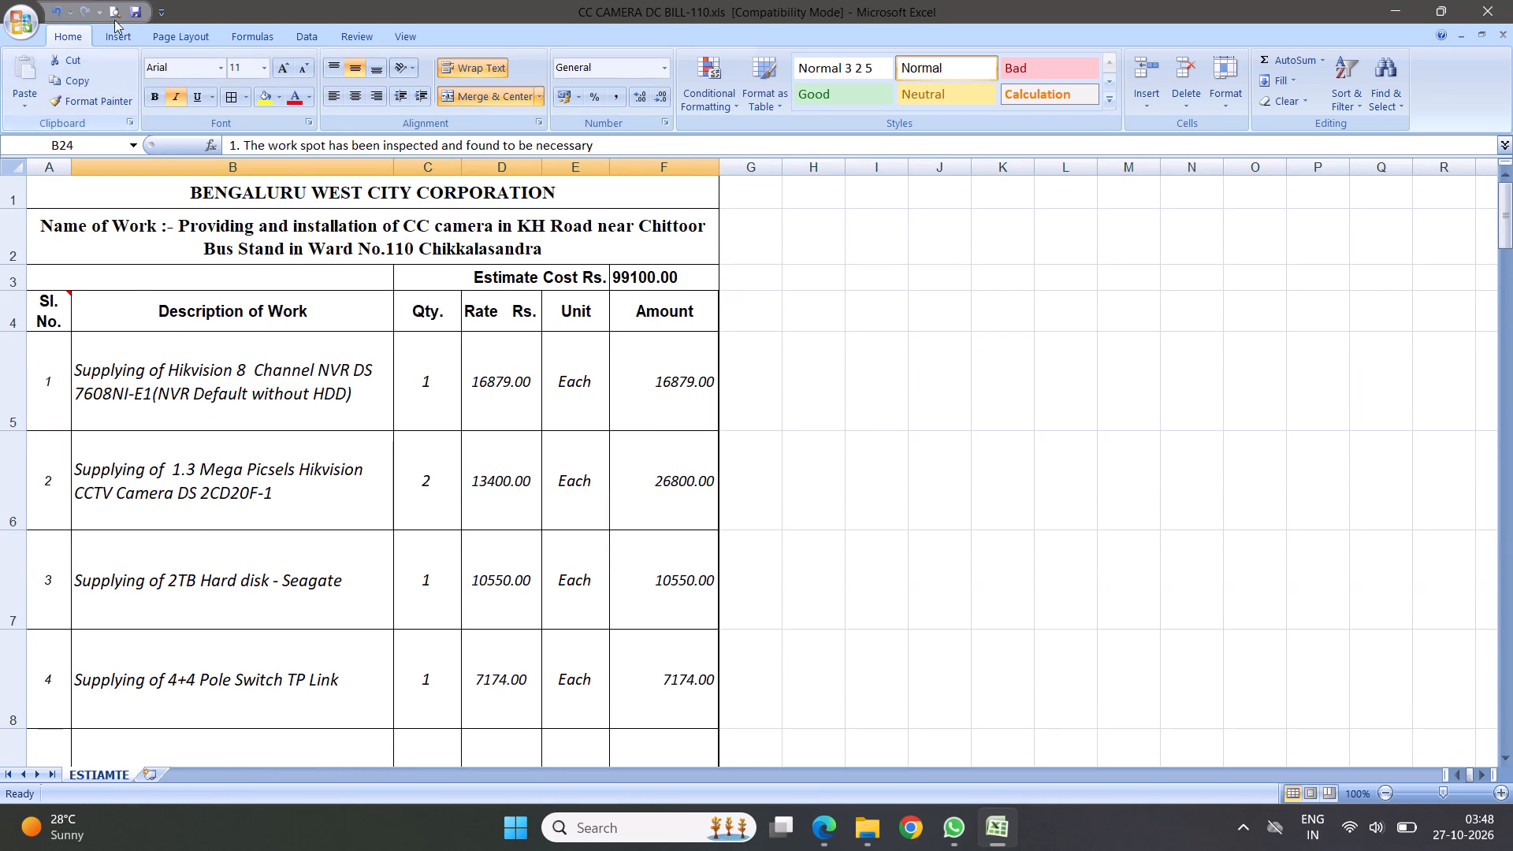
{"action": "left_click", "coordinate": [114, 14]}
{"action": "scroll", "coordinate": [973, 443], "scroll_direction": "down", "scroll_amount": 7}
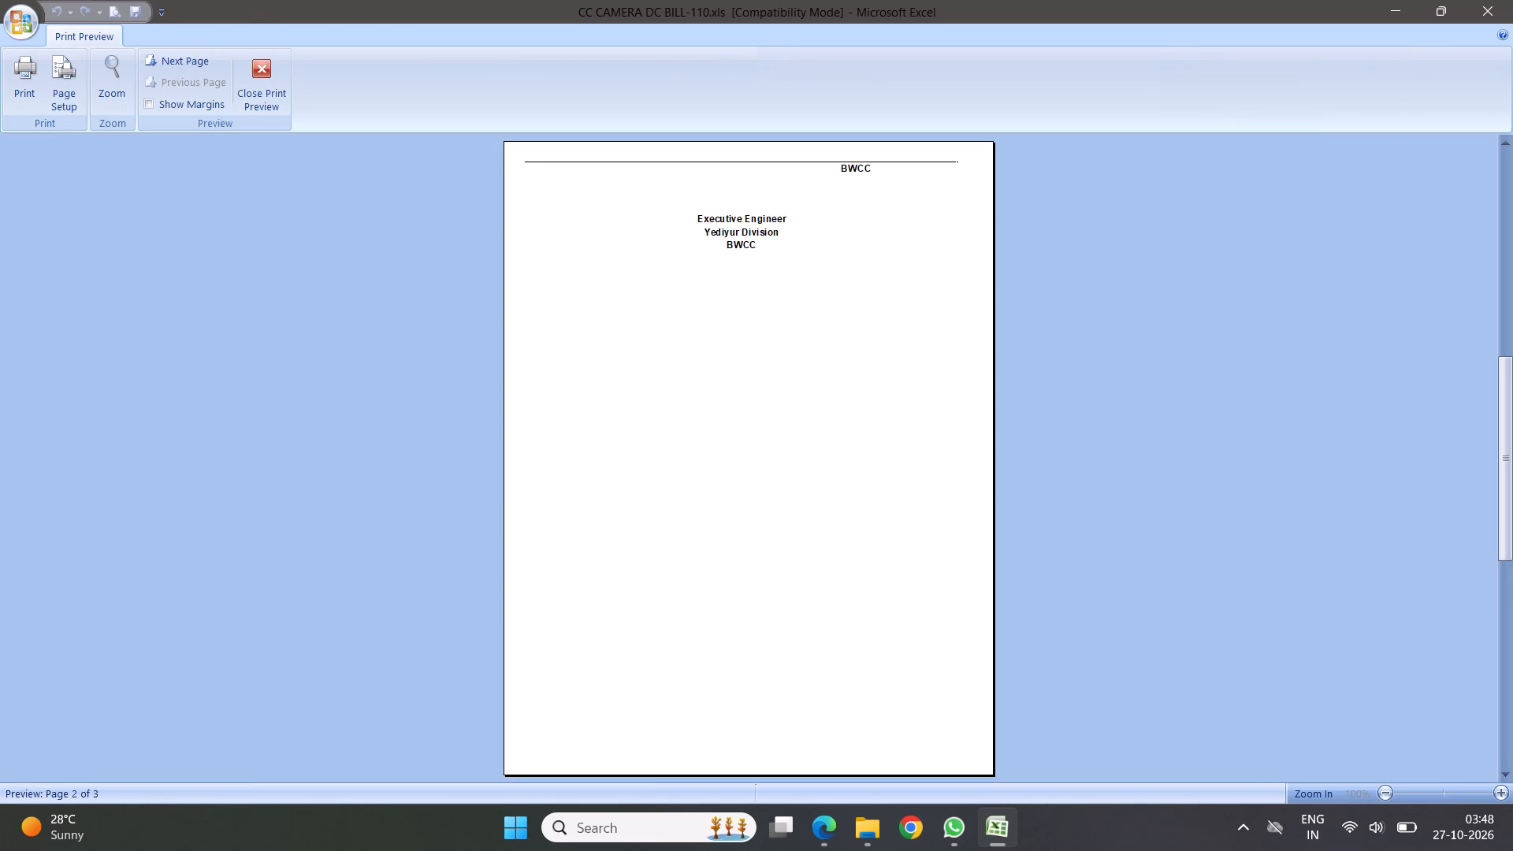
{"action": "scroll", "coordinate": [939, 374], "scroll_direction": "up", "scroll_amount": 1}
{"action": "left_click", "coordinate": [164, 102]}
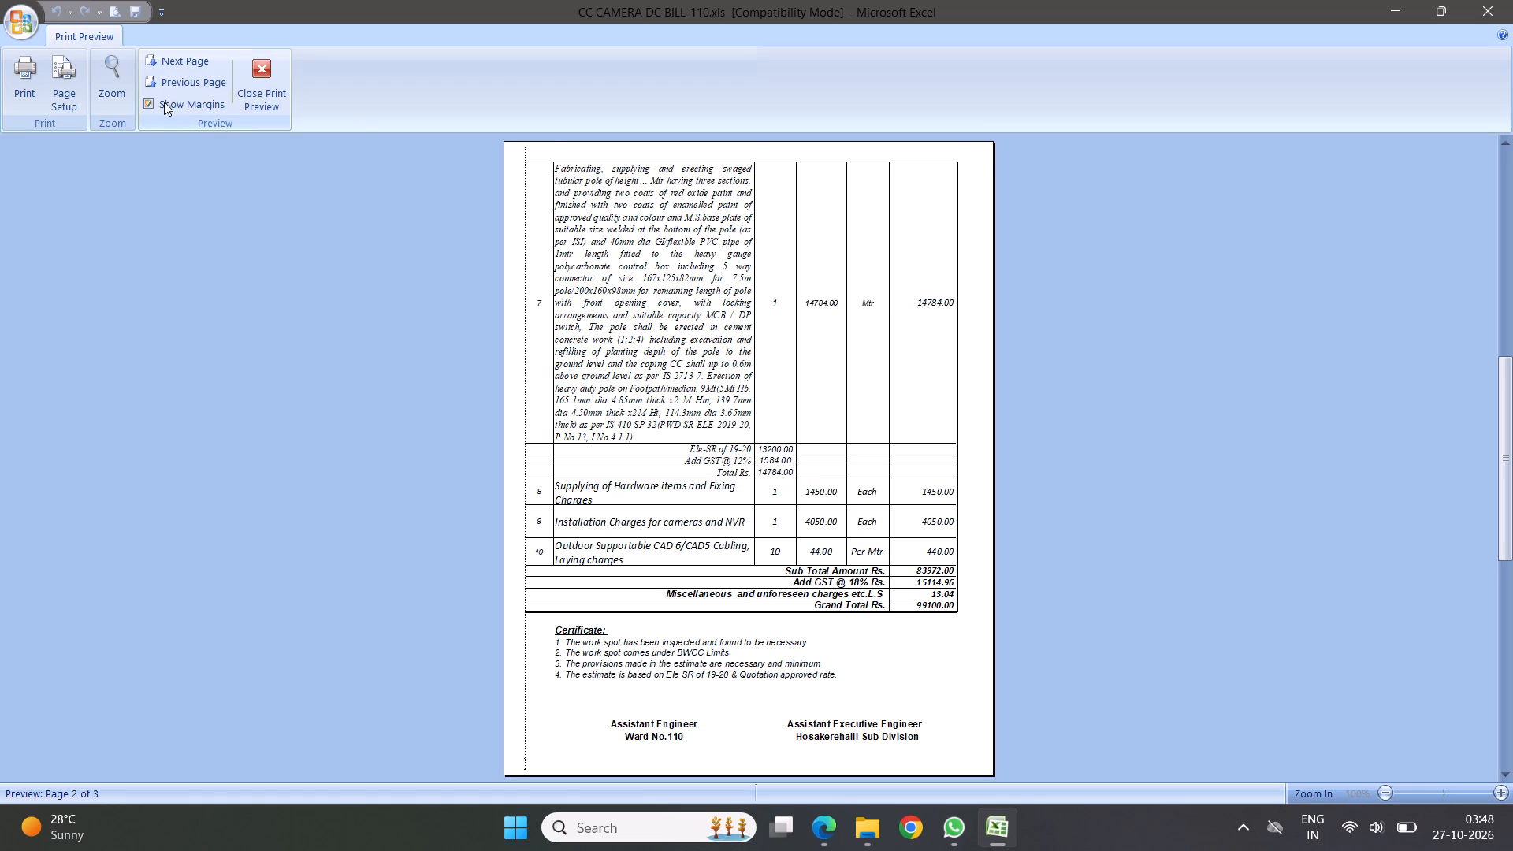
{"action": "key", "text": "Escape"}
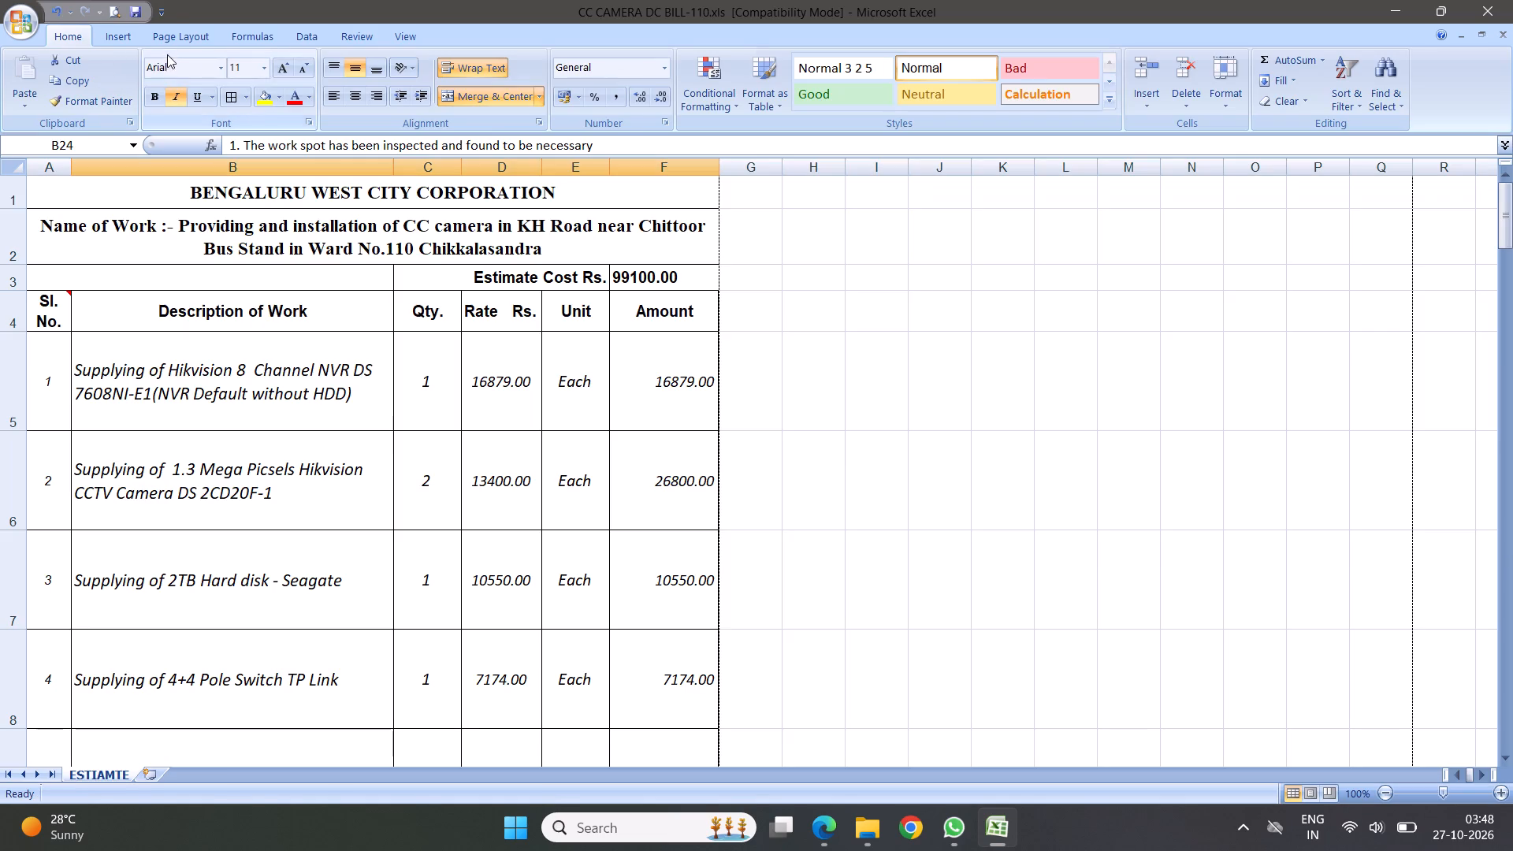
Set row 4, the table heading row, as the row to repeat at top of every printed page.
{"action": "left_click", "coordinate": [169, 34]}
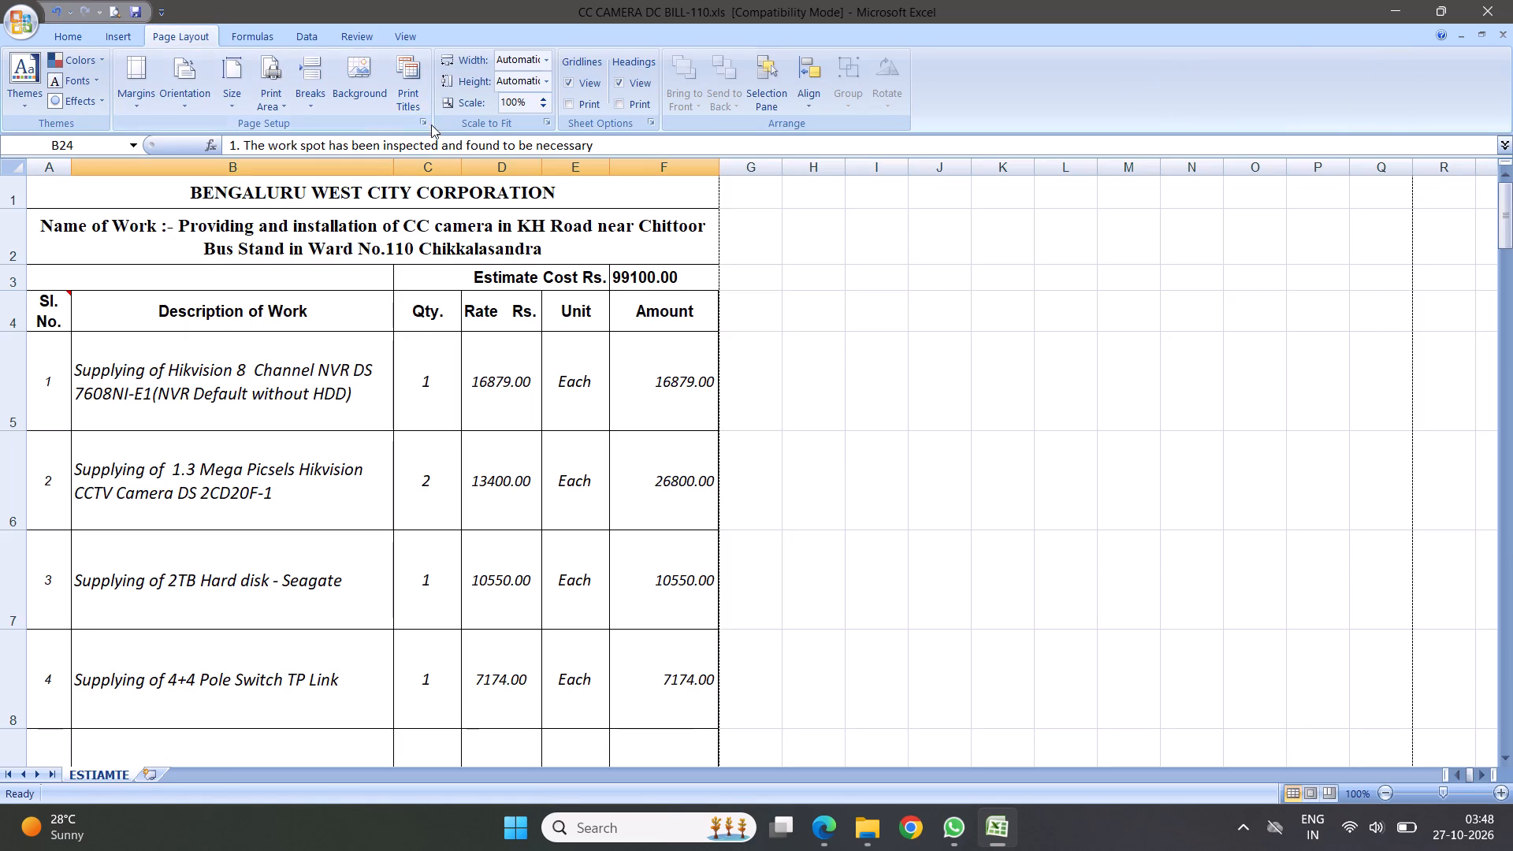
{"action": "left_click", "coordinate": [426, 122]}
{"action": "left_click", "coordinate": [986, 243]}
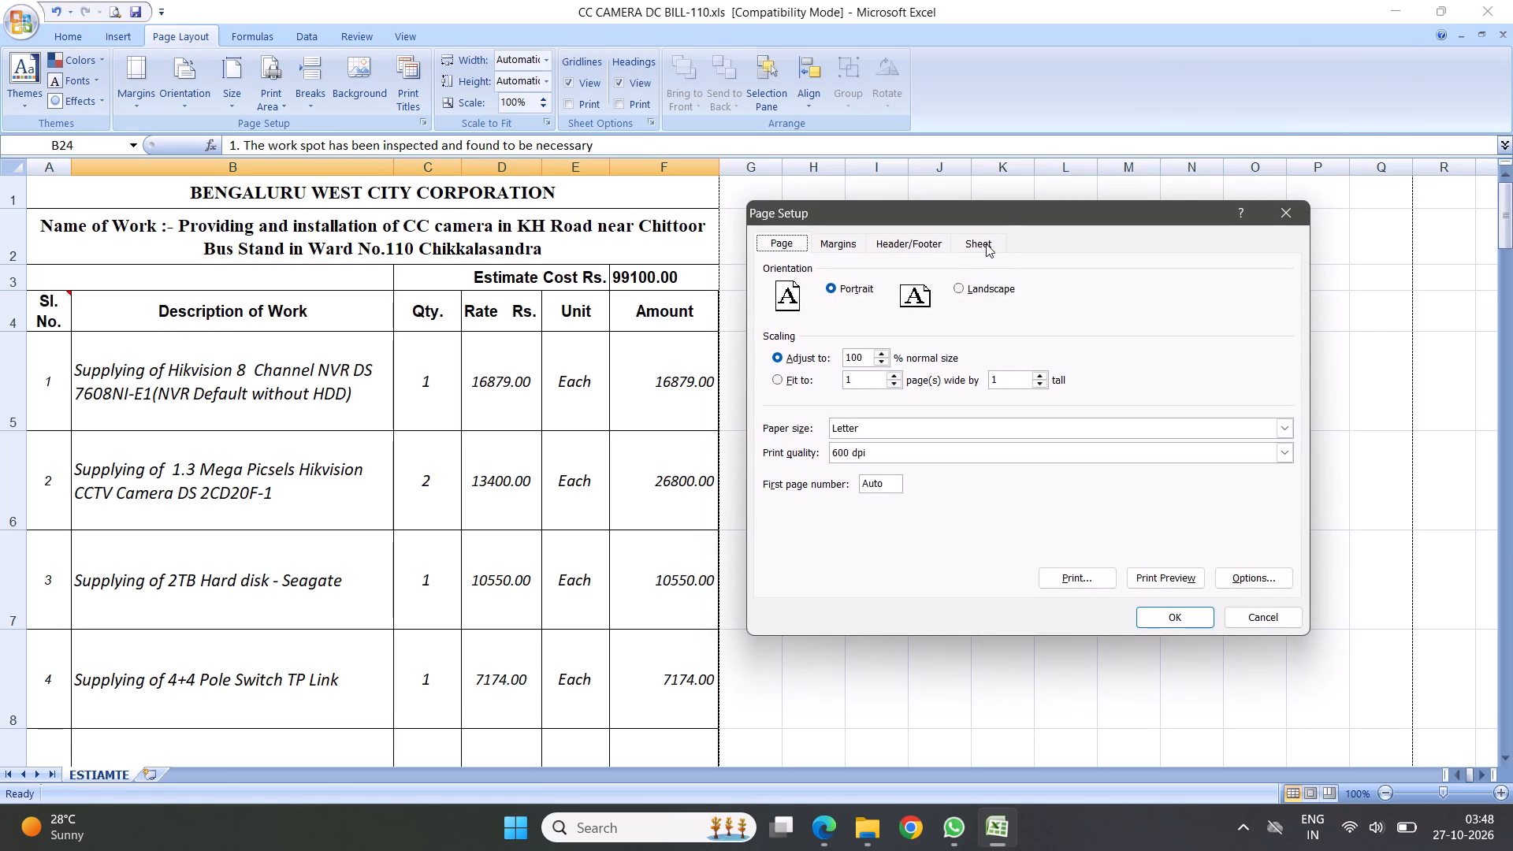
{"action": "left_click", "coordinate": [1284, 309]}
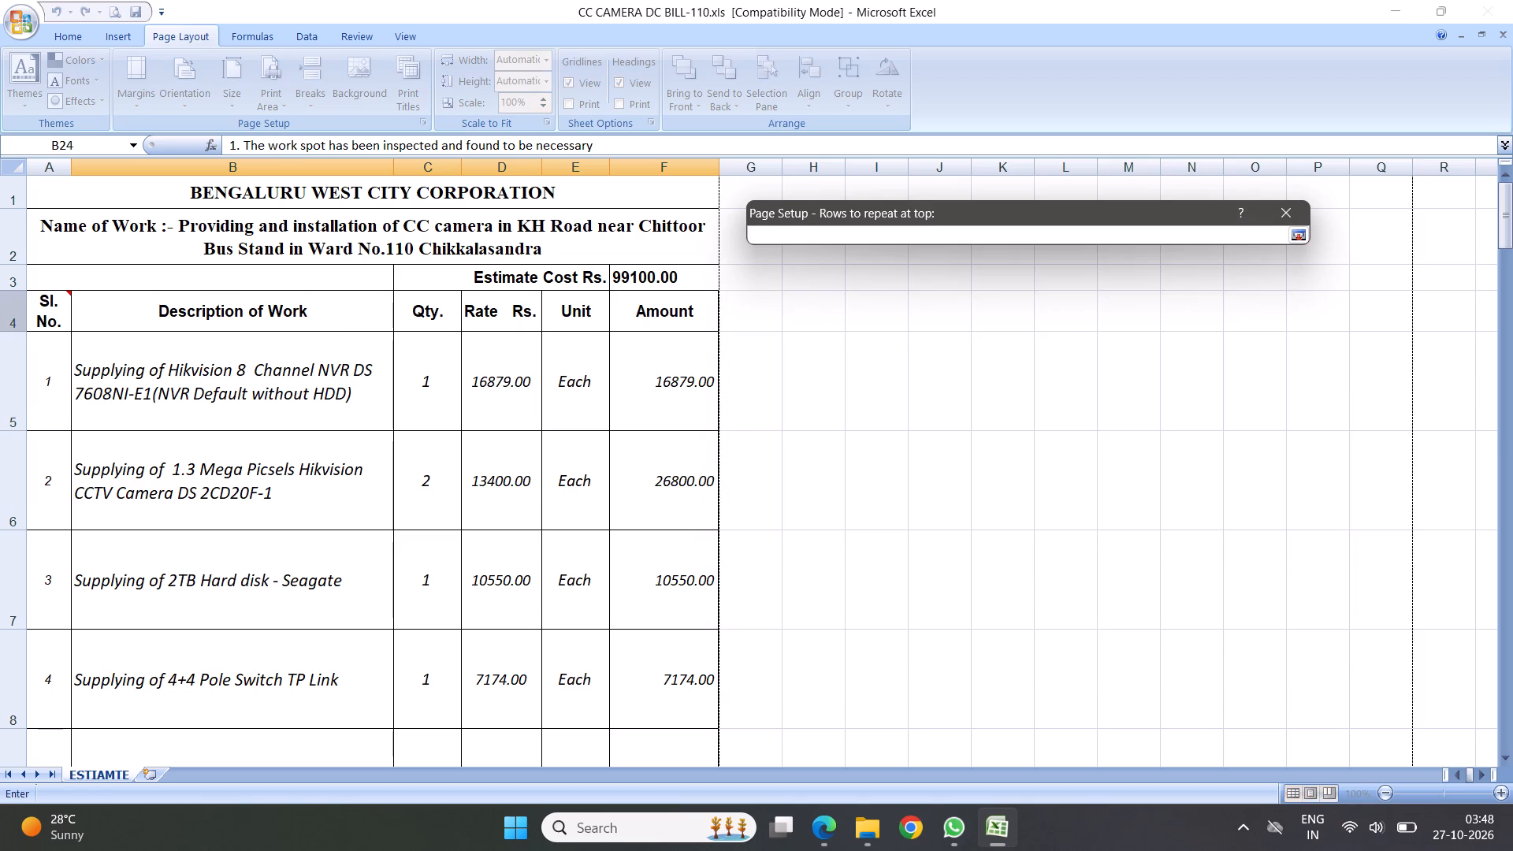
{"action": "left_click", "coordinate": [483, 312]}
{"action": "key", "text": "Return"}
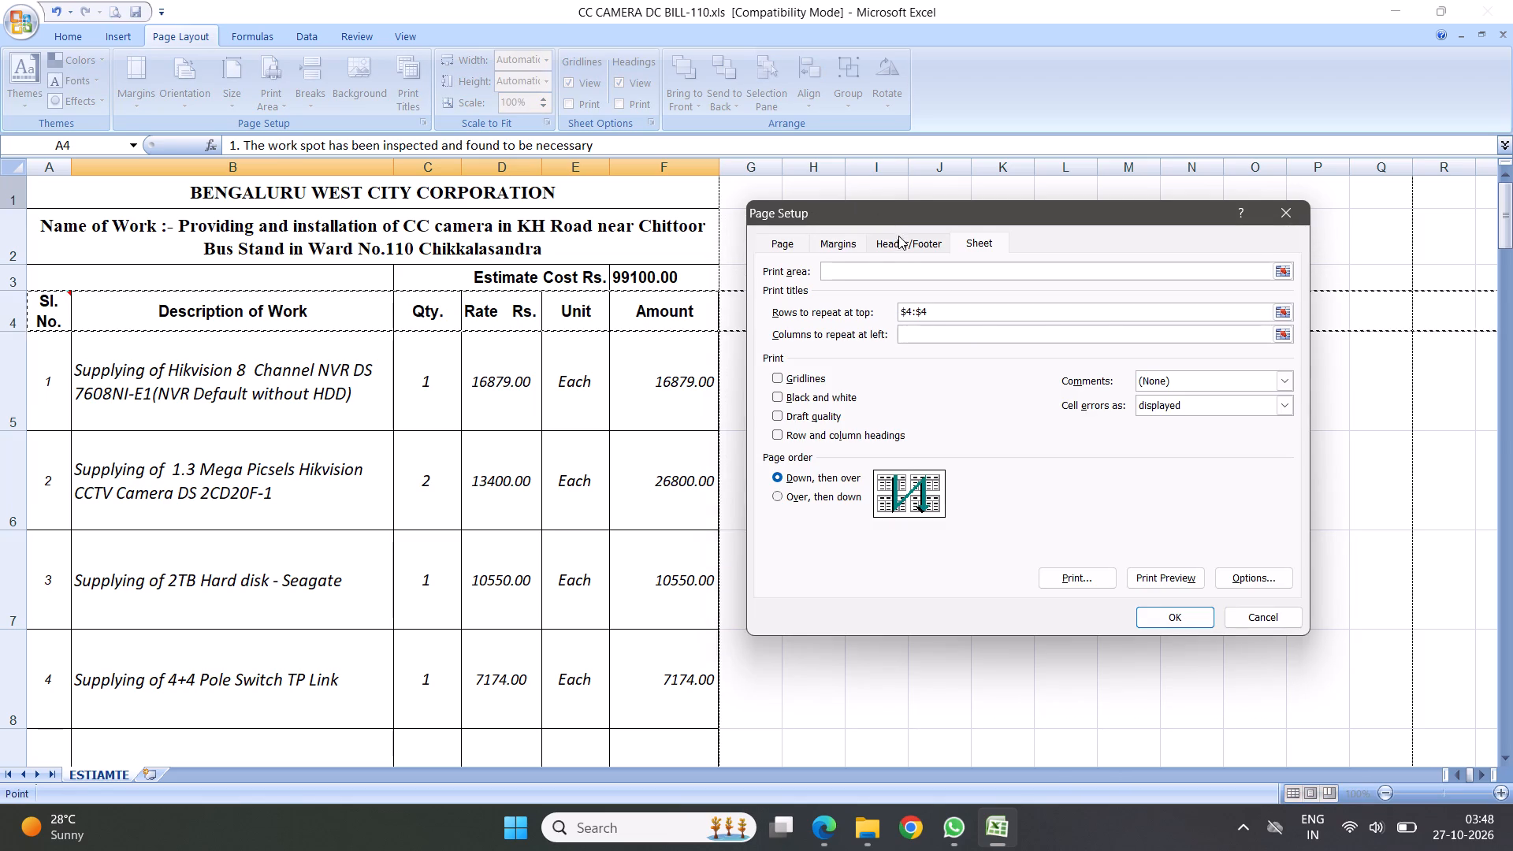
Set the page footer to "Page 1 of ?" and apply the page setup.
{"action": "left_click", "coordinate": [891, 240]}
{"action": "left_click", "coordinate": [831, 241]}
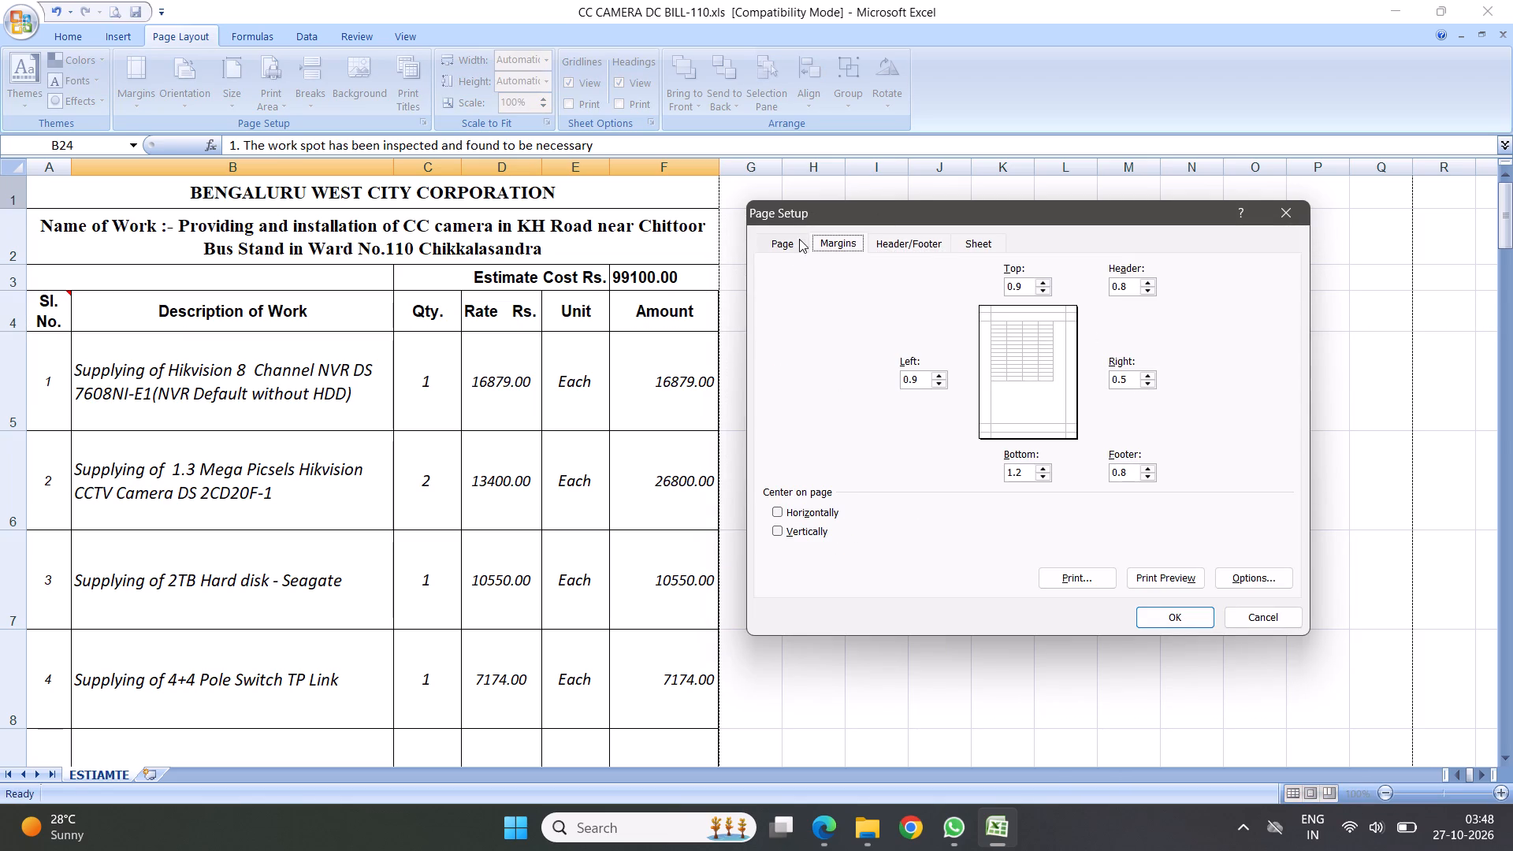
{"action": "left_click", "coordinate": [782, 247]}
{"action": "left_click", "coordinate": [933, 241]}
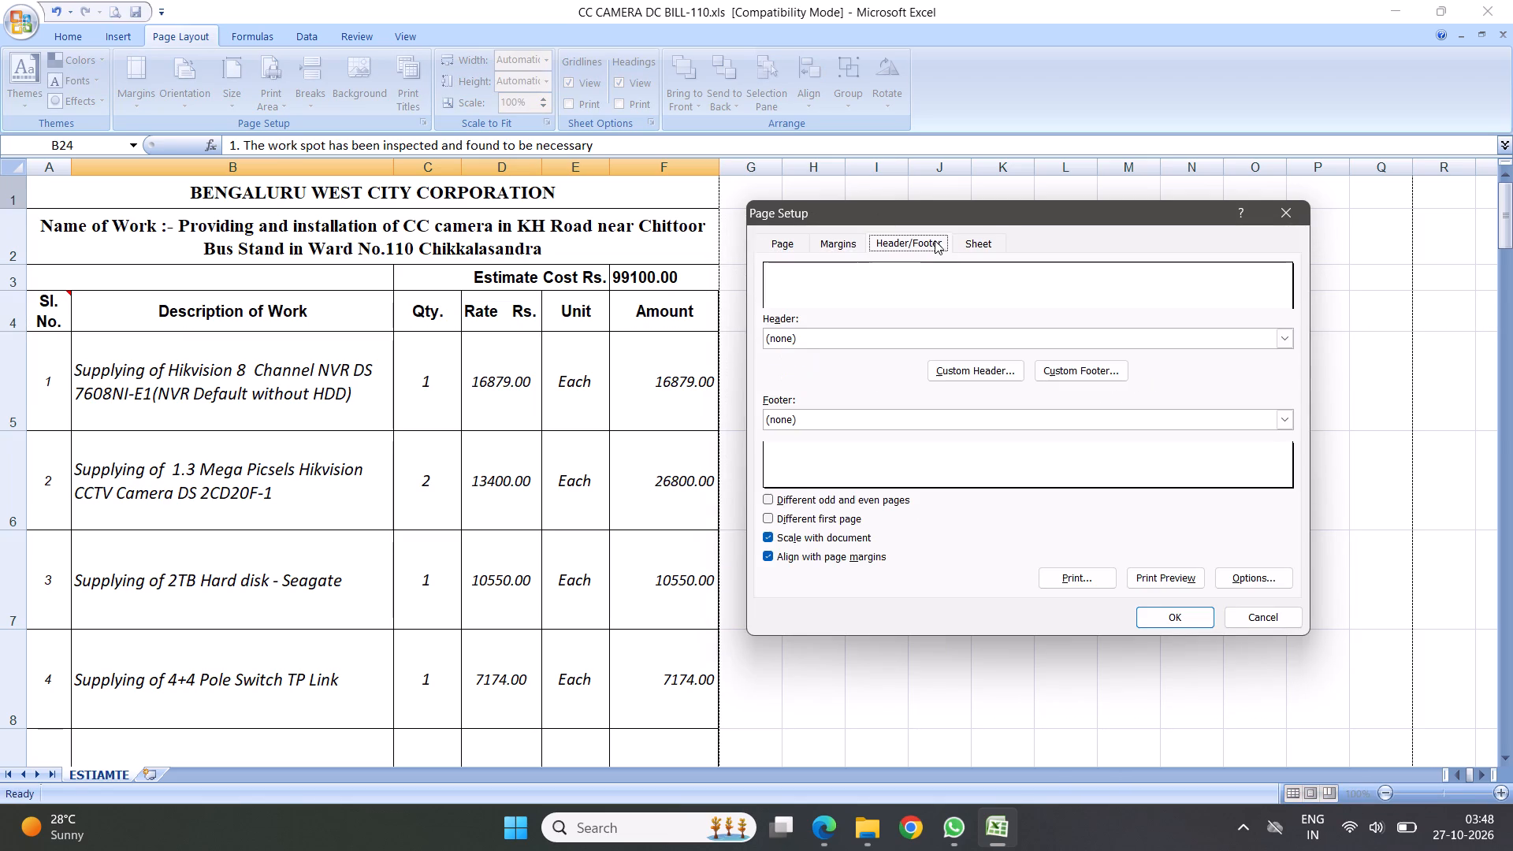
{"action": "left_click", "coordinate": [984, 243]}
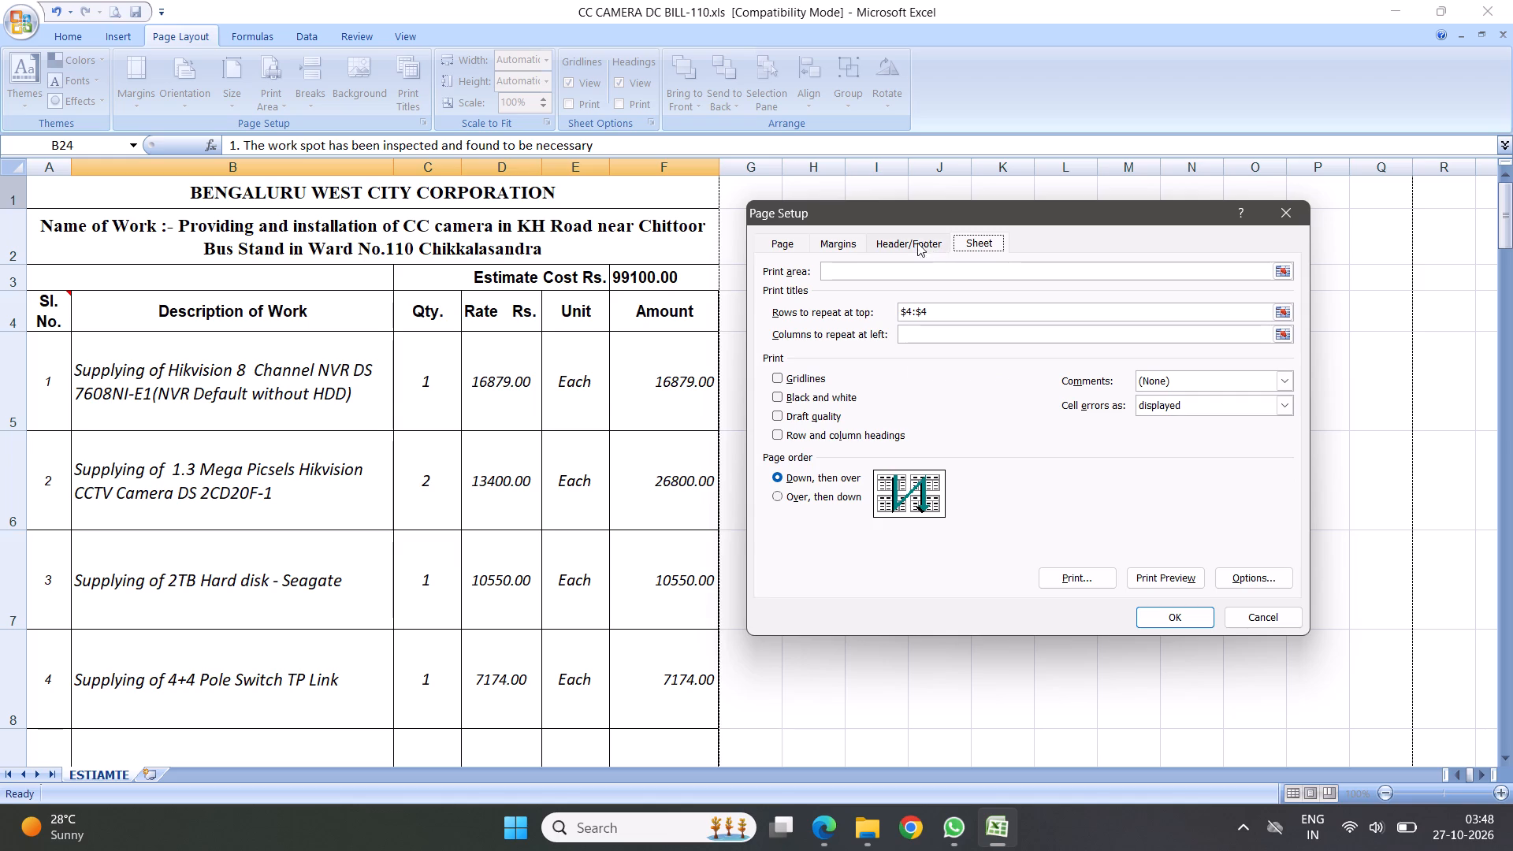
{"action": "left_click", "coordinate": [916, 239]}
{"action": "left_click", "coordinate": [838, 241]}
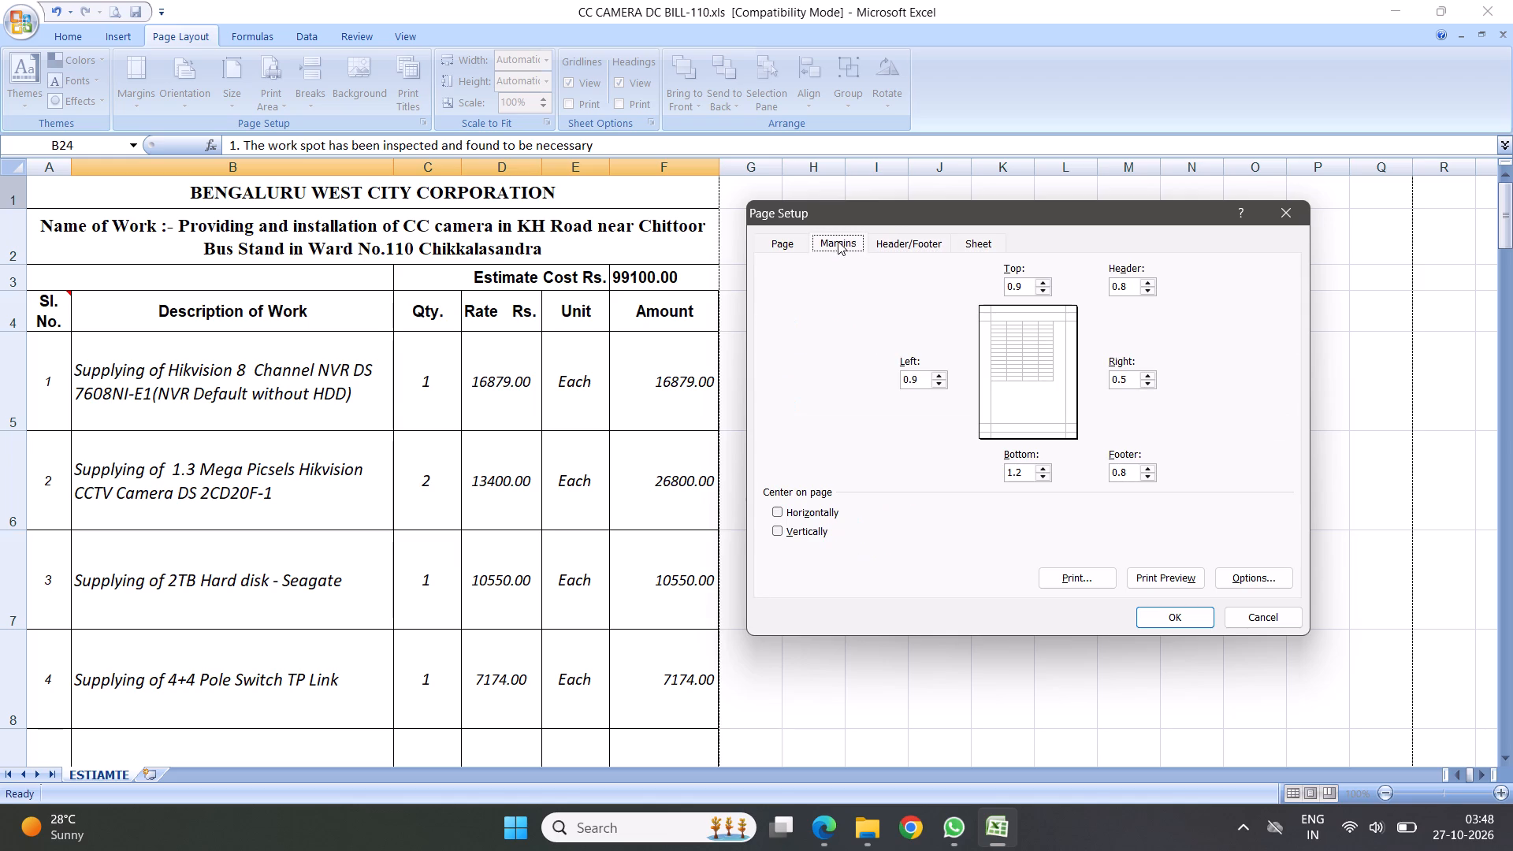
{"action": "left_click", "coordinate": [918, 241]}
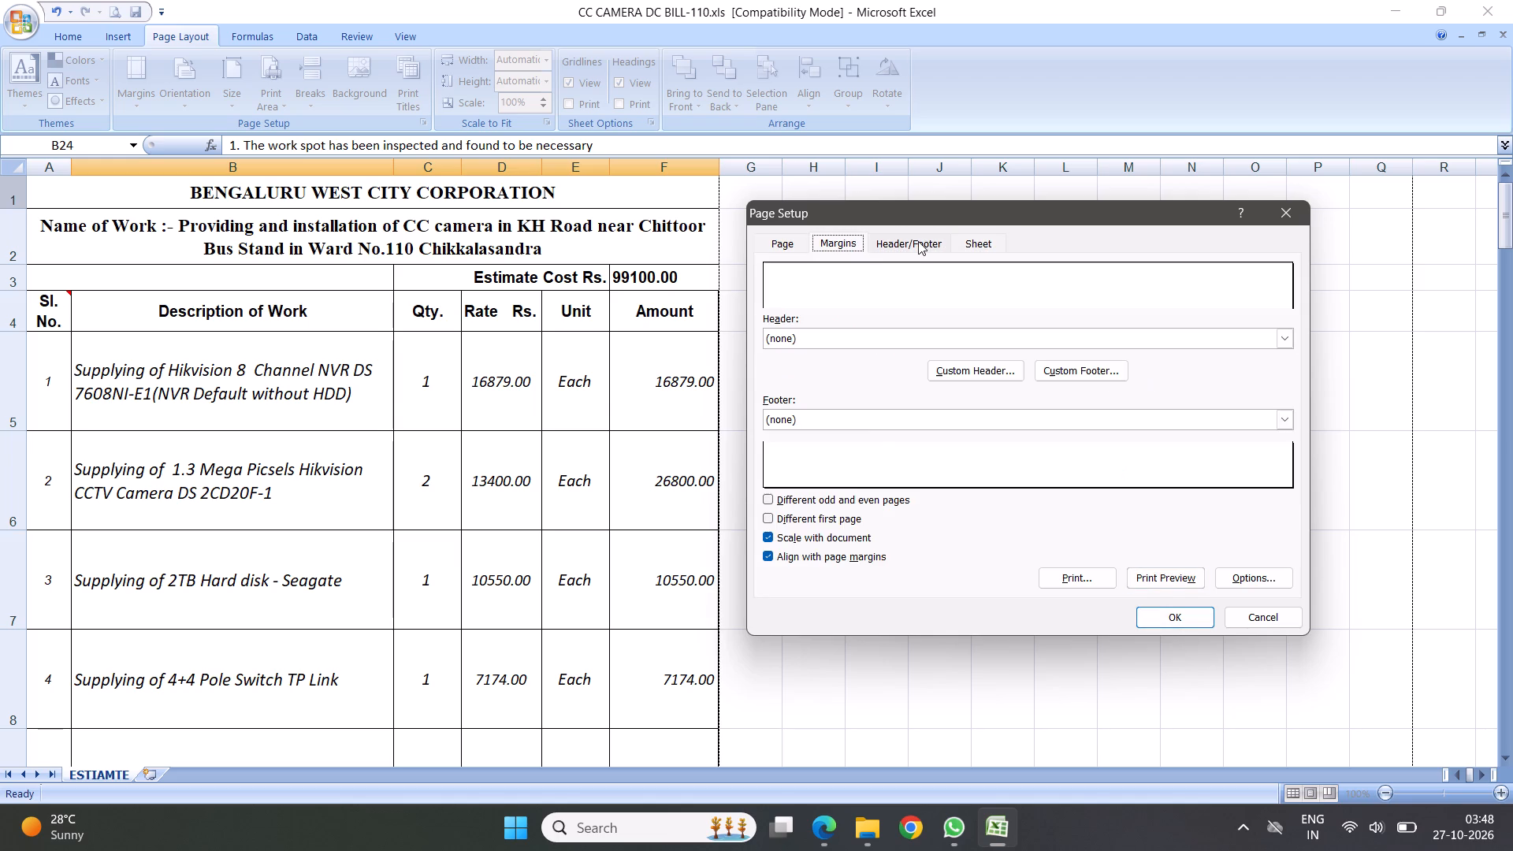
{"action": "left_click", "coordinate": [842, 416]}
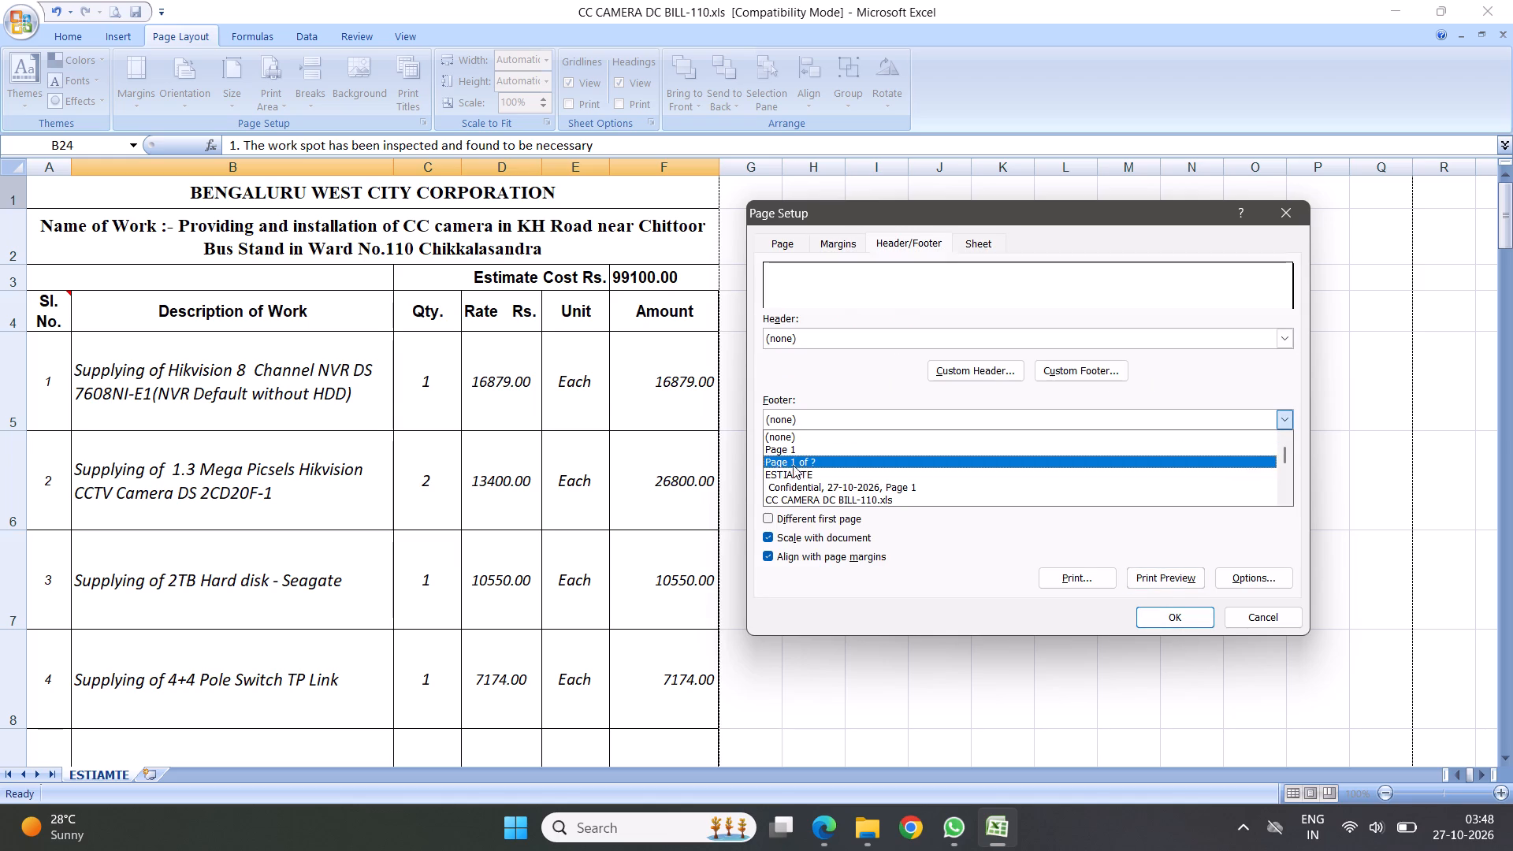
{"action": "left_click", "coordinate": [795, 459]}
{"action": "left_click", "coordinate": [1184, 615]}
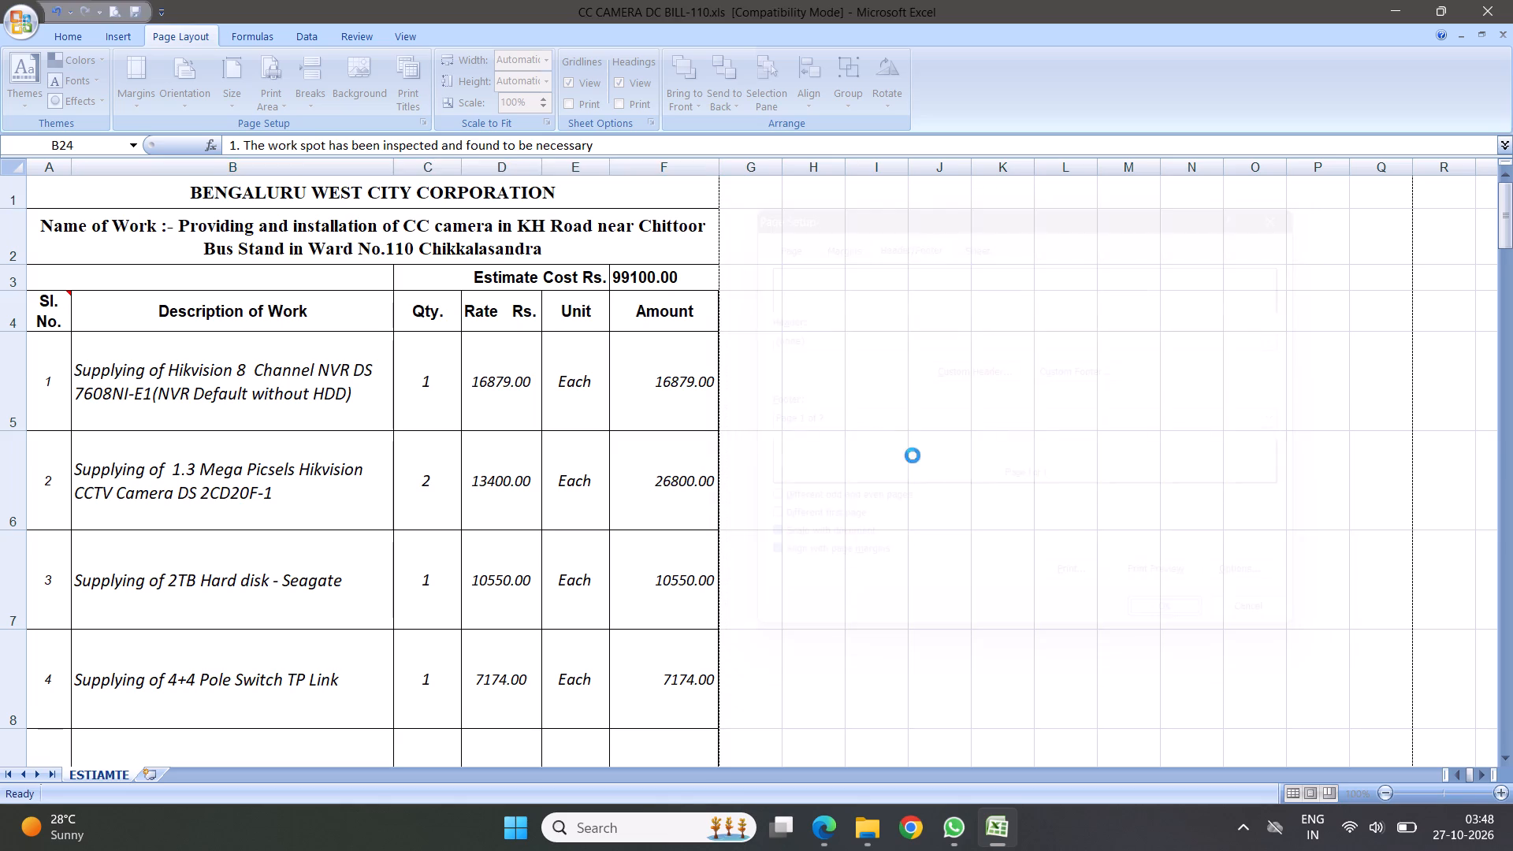
In the print preview, increase the left page margin slightly and widen the Description of Work column.
{"action": "left_click", "coordinate": [115, 10]}
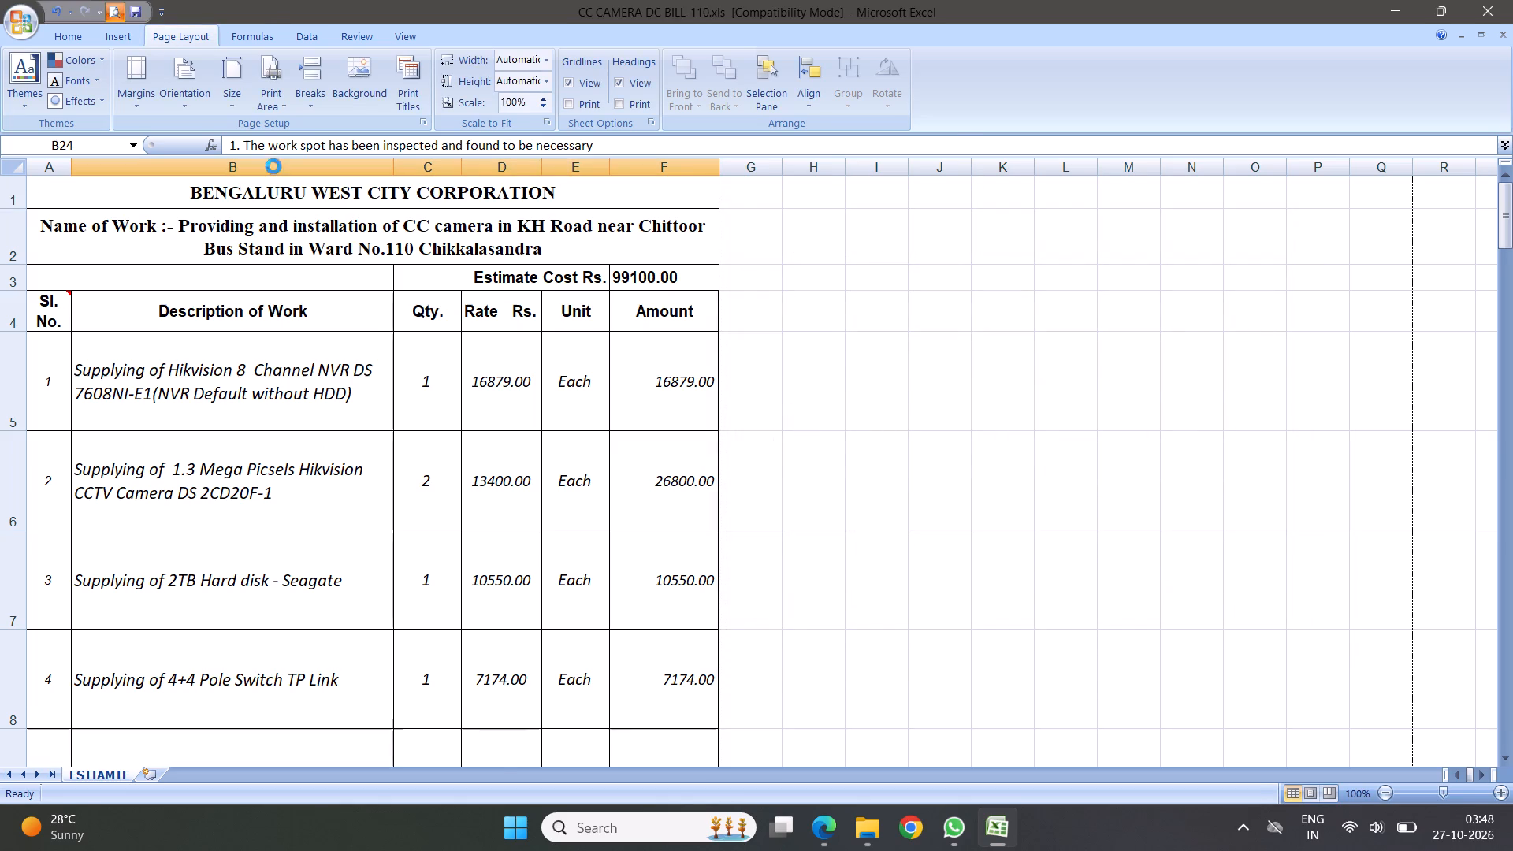
{"action": "scroll", "coordinate": [901, 388], "scroll_direction": "down", "scroll_amount": 1}
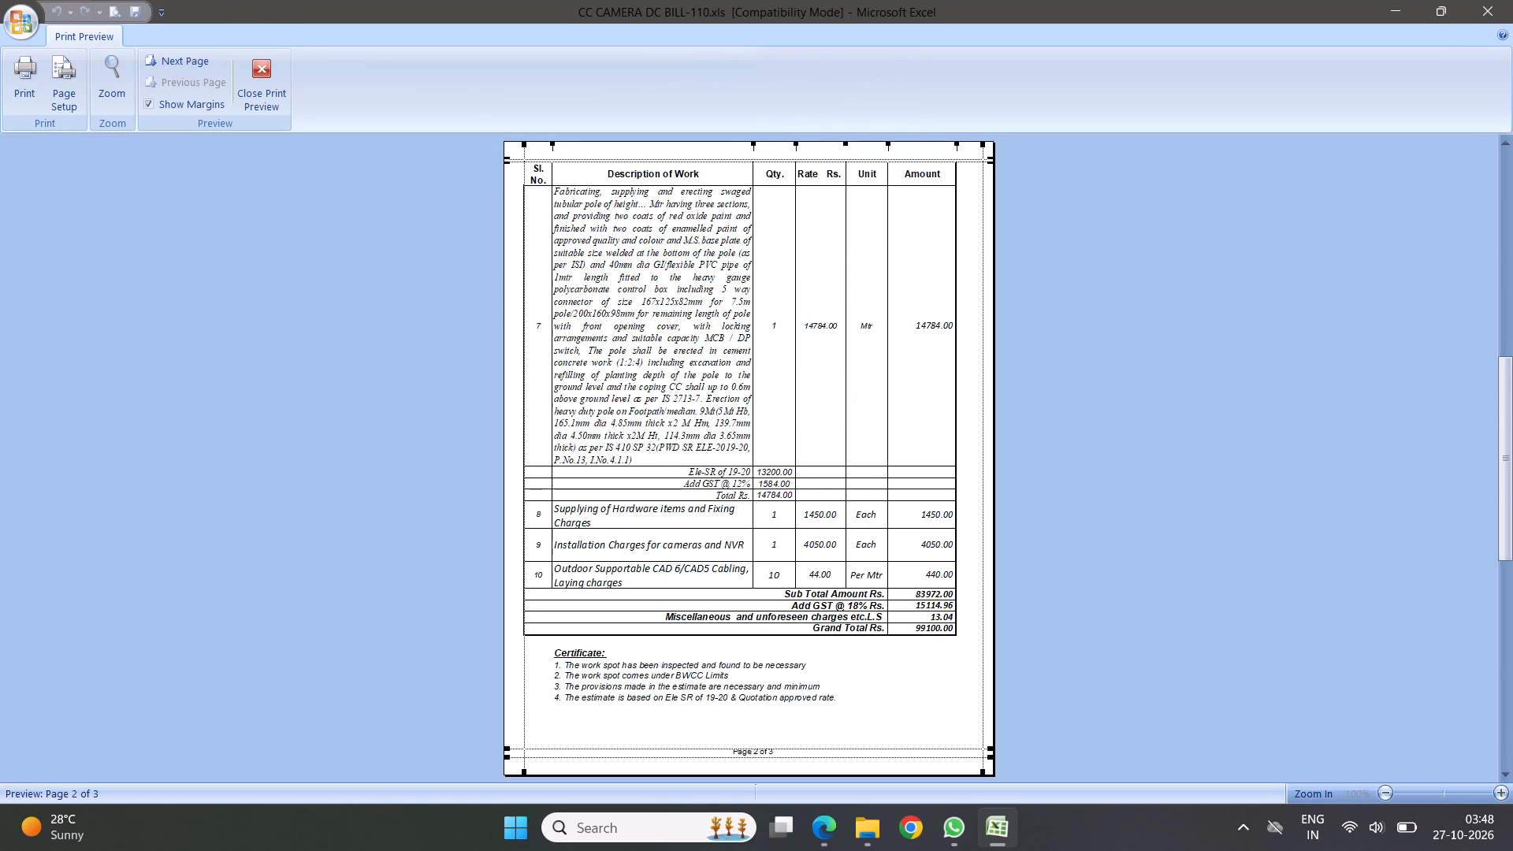
{"action": "left_click_drag", "start_coordinate": [525, 285], "coordinate": [532, 291]}
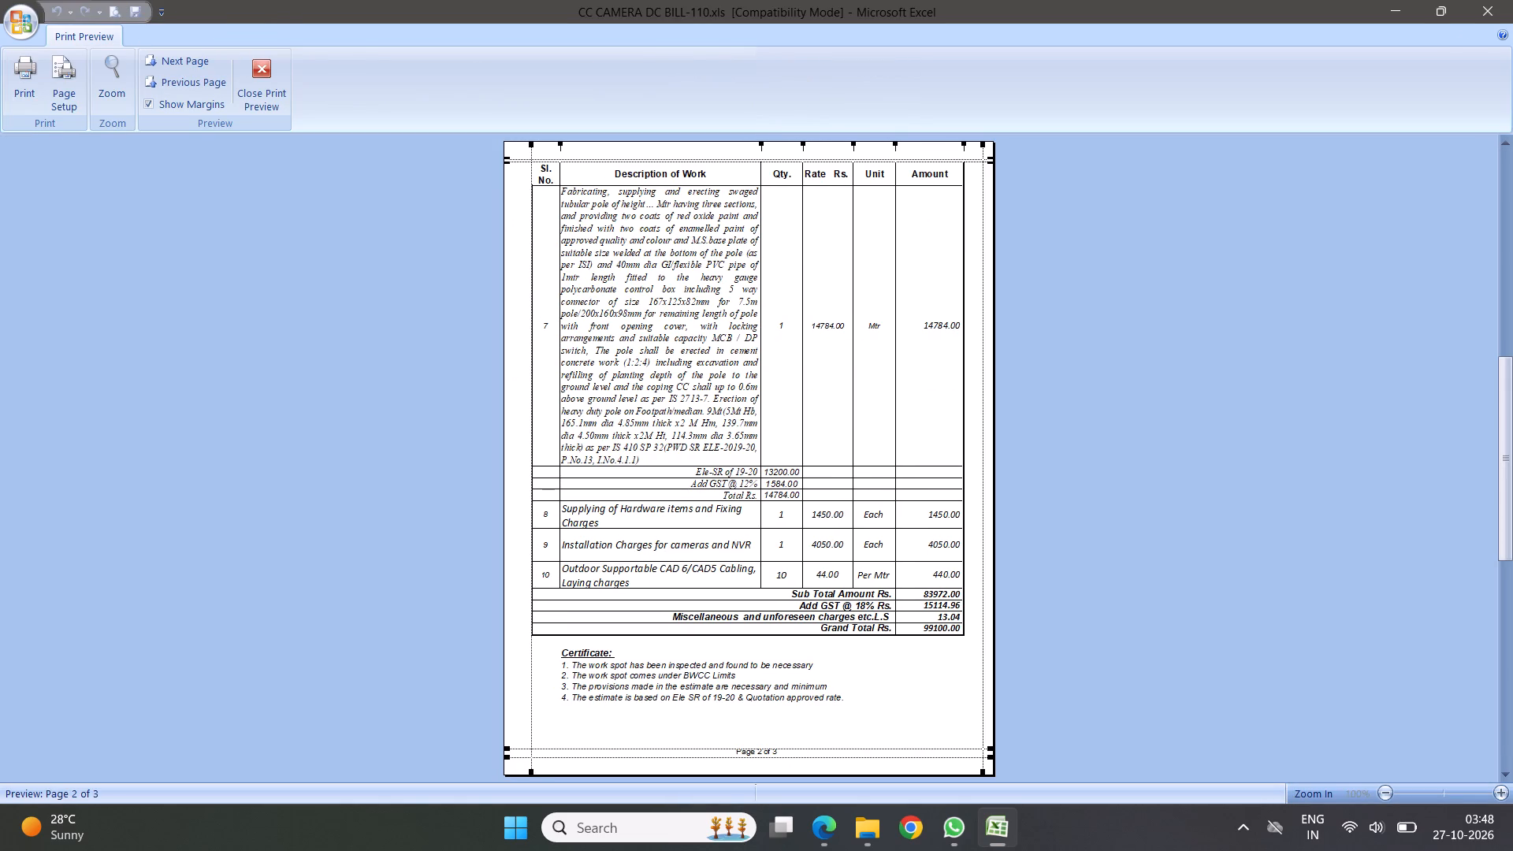
{"action": "left_click_drag", "start_coordinate": [760, 404], "coordinate": [770, 411]}
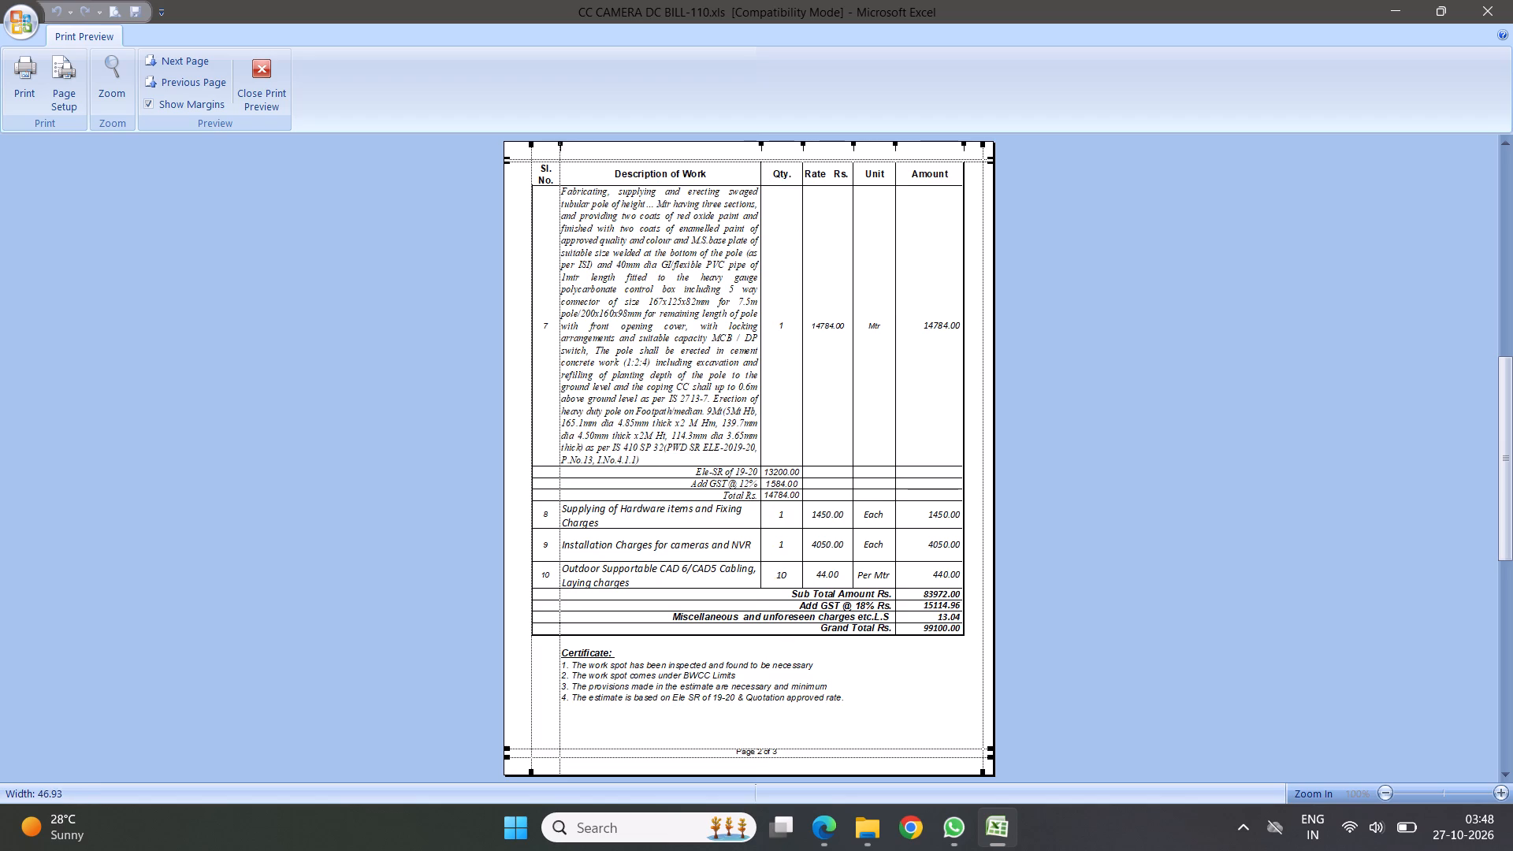
Increase the bottom page margin in the print preview so the table area ends clear of the page-number footer.
{"action": "scroll", "coordinate": [770, 411], "scroll_direction": "down", "scroll_amount": 5}
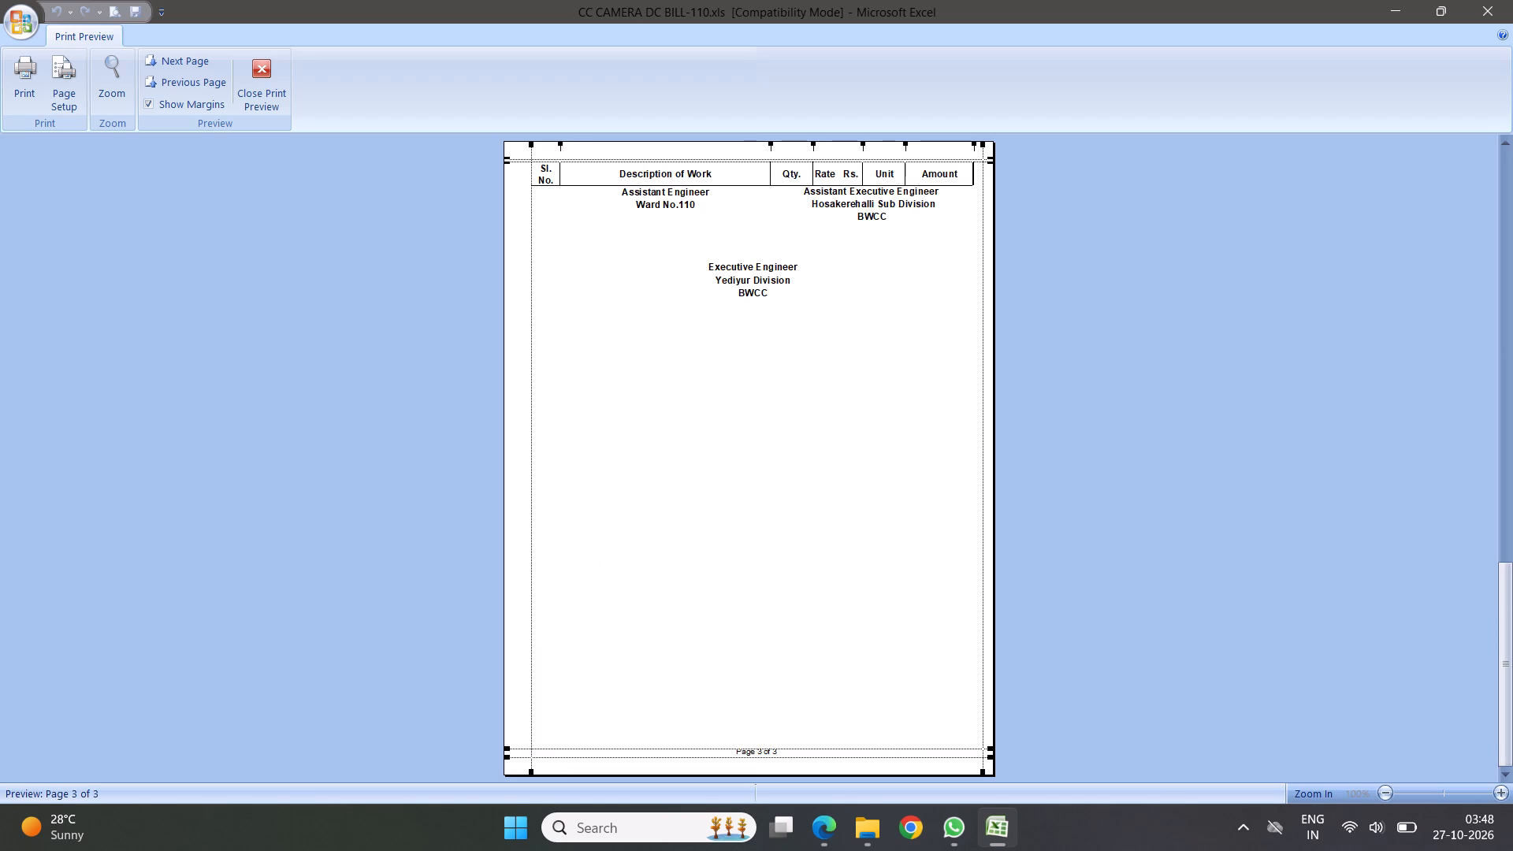
{"action": "scroll", "coordinate": [756, 422], "scroll_direction": "up", "scroll_amount": 1}
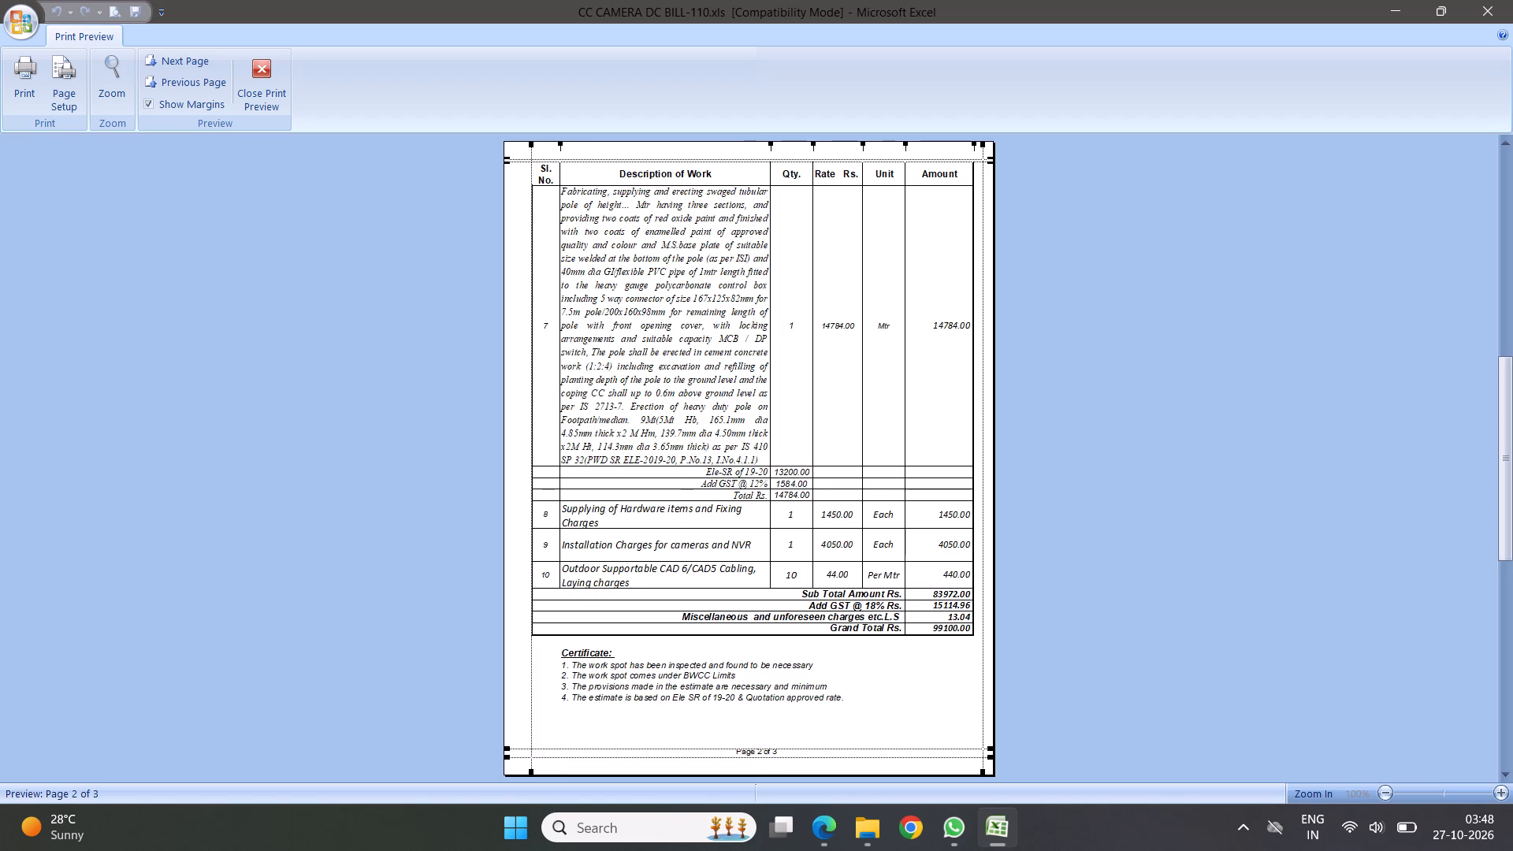
{"action": "left_click_drag", "start_coordinate": [713, 746], "coordinate": [719, 731]}
{"action": "scroll", "coordinate": [776, 457], "scroll_direction": "down", "scroll_amount": 2}
{"action": "scroll", "coordinate": [755, 358], "scroll_direction": "up", "scroll_amount": 5}
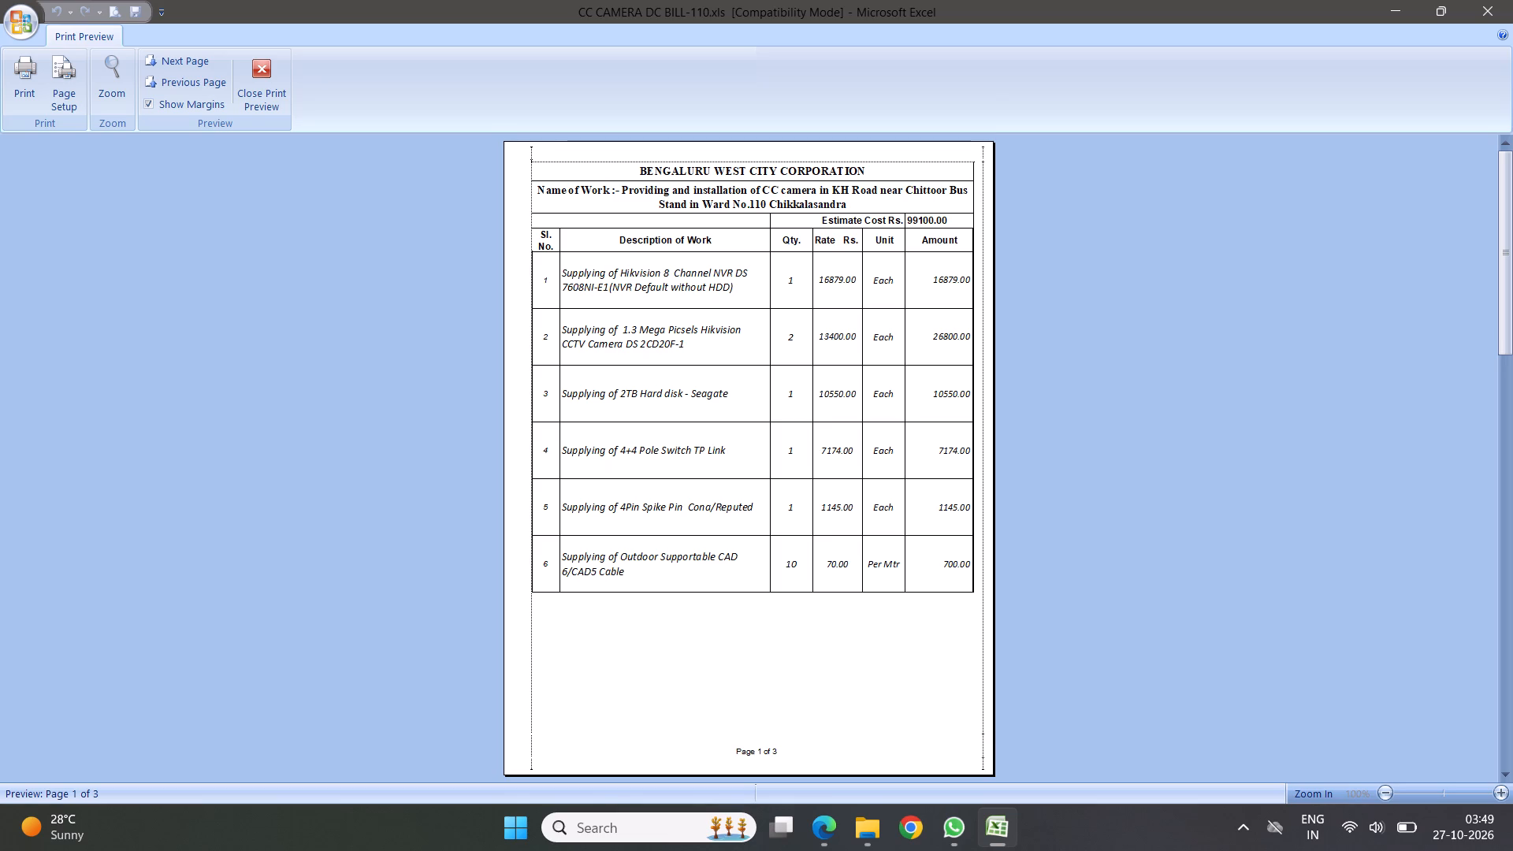
{"action": "key", "text": "Escape"}
AutoFit the row height of rows 5 to 10, which hold estimate items 1 to 6.
{"action": "left_click_drag", "start_coordinate": [0, 377], "coordinate": [77, 767]}
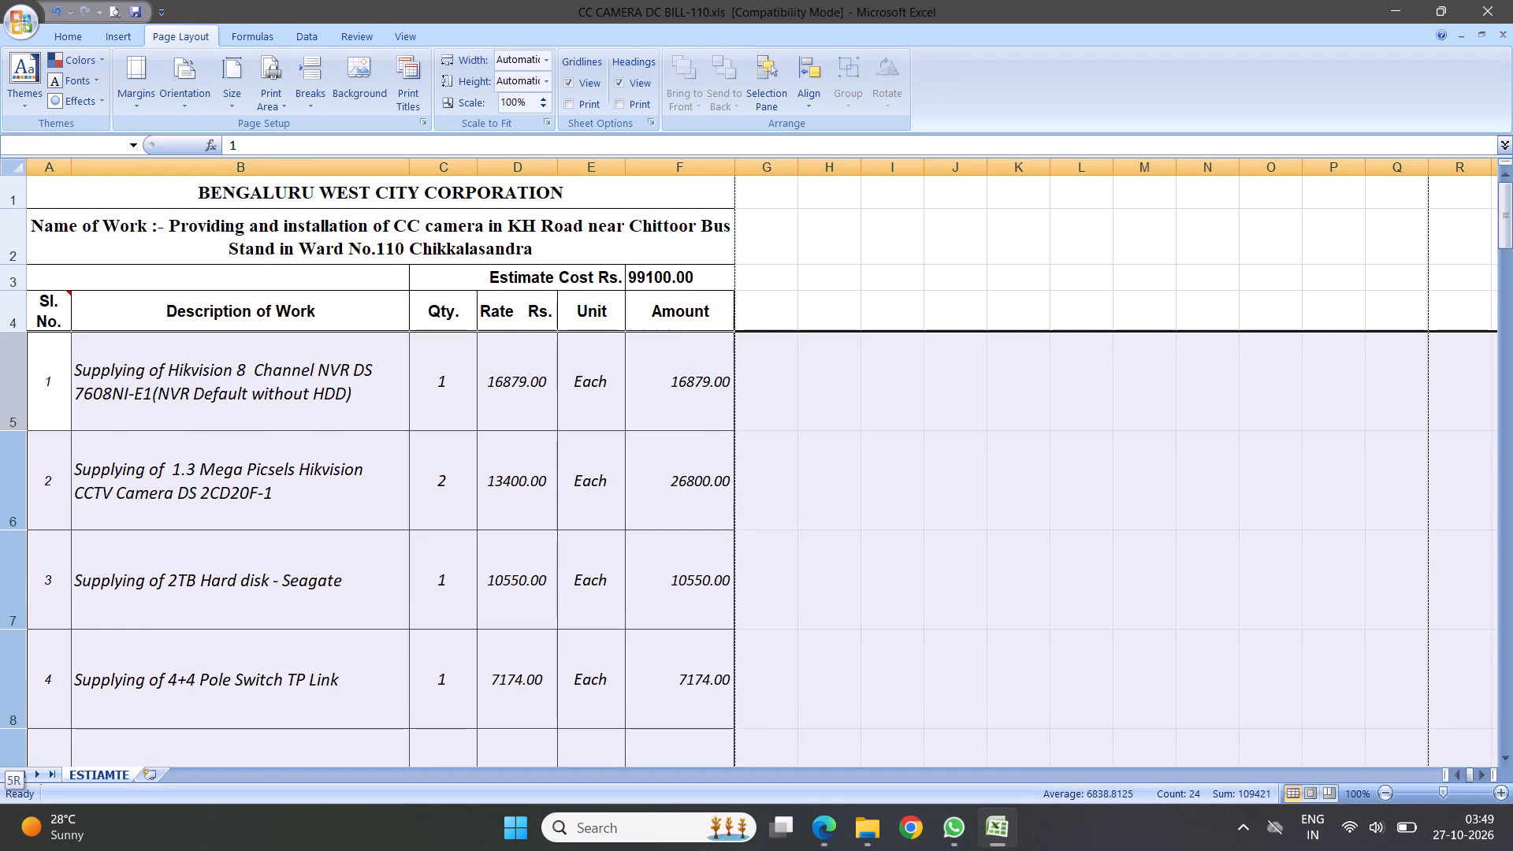
{"action": "left_click_drag", "start_coordinate": [77, 767], "coordinate": [307, 347]}
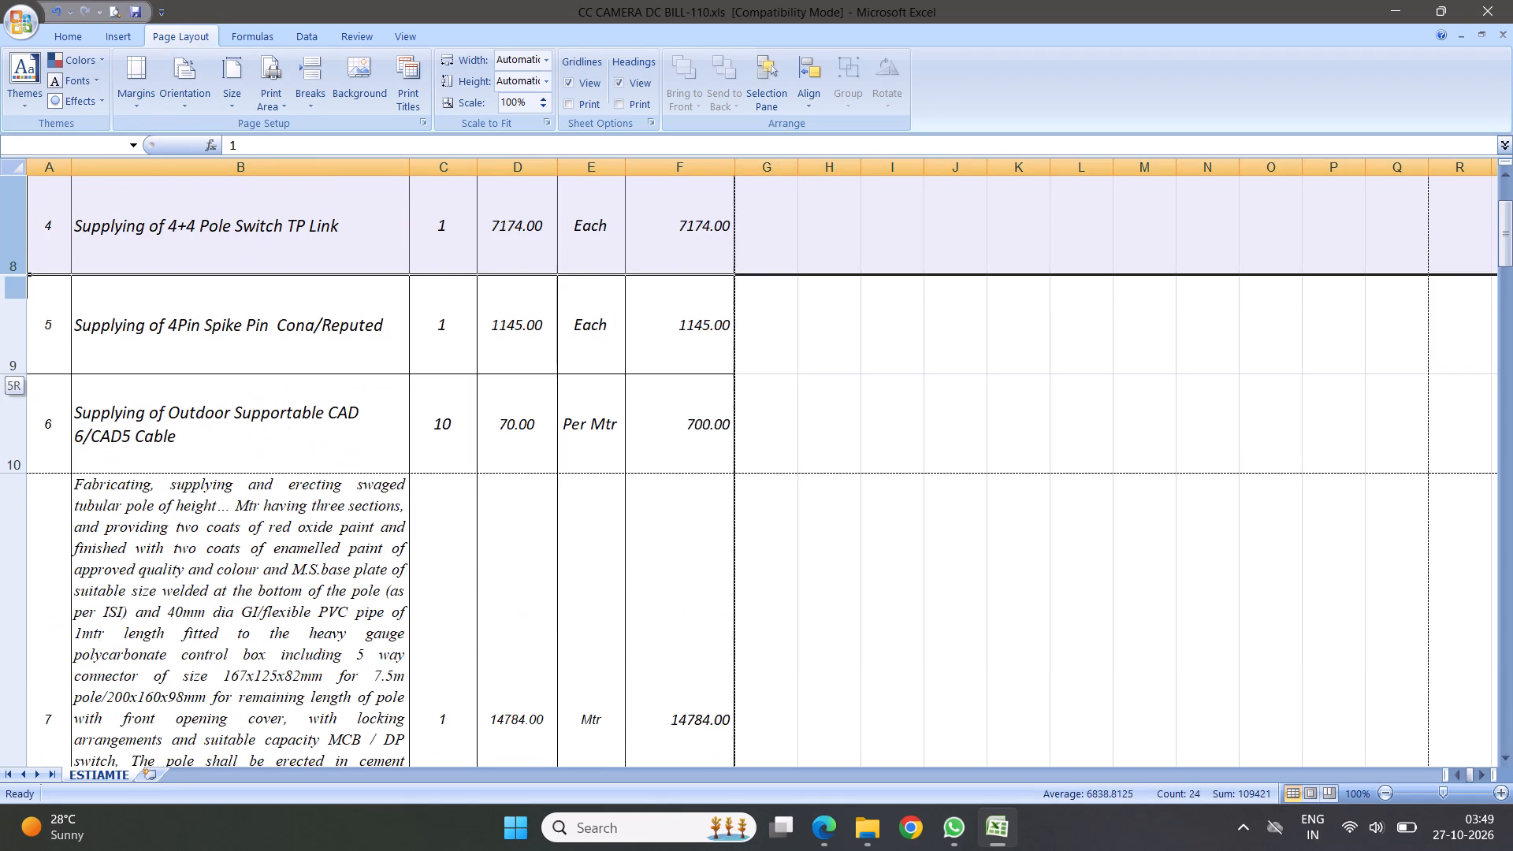
{"action": "left_click_drag", "start_coordinate": [307, 347], "coordinate": [293, 418]}
{"action": "left_click", "coordinate": [81, 38]}
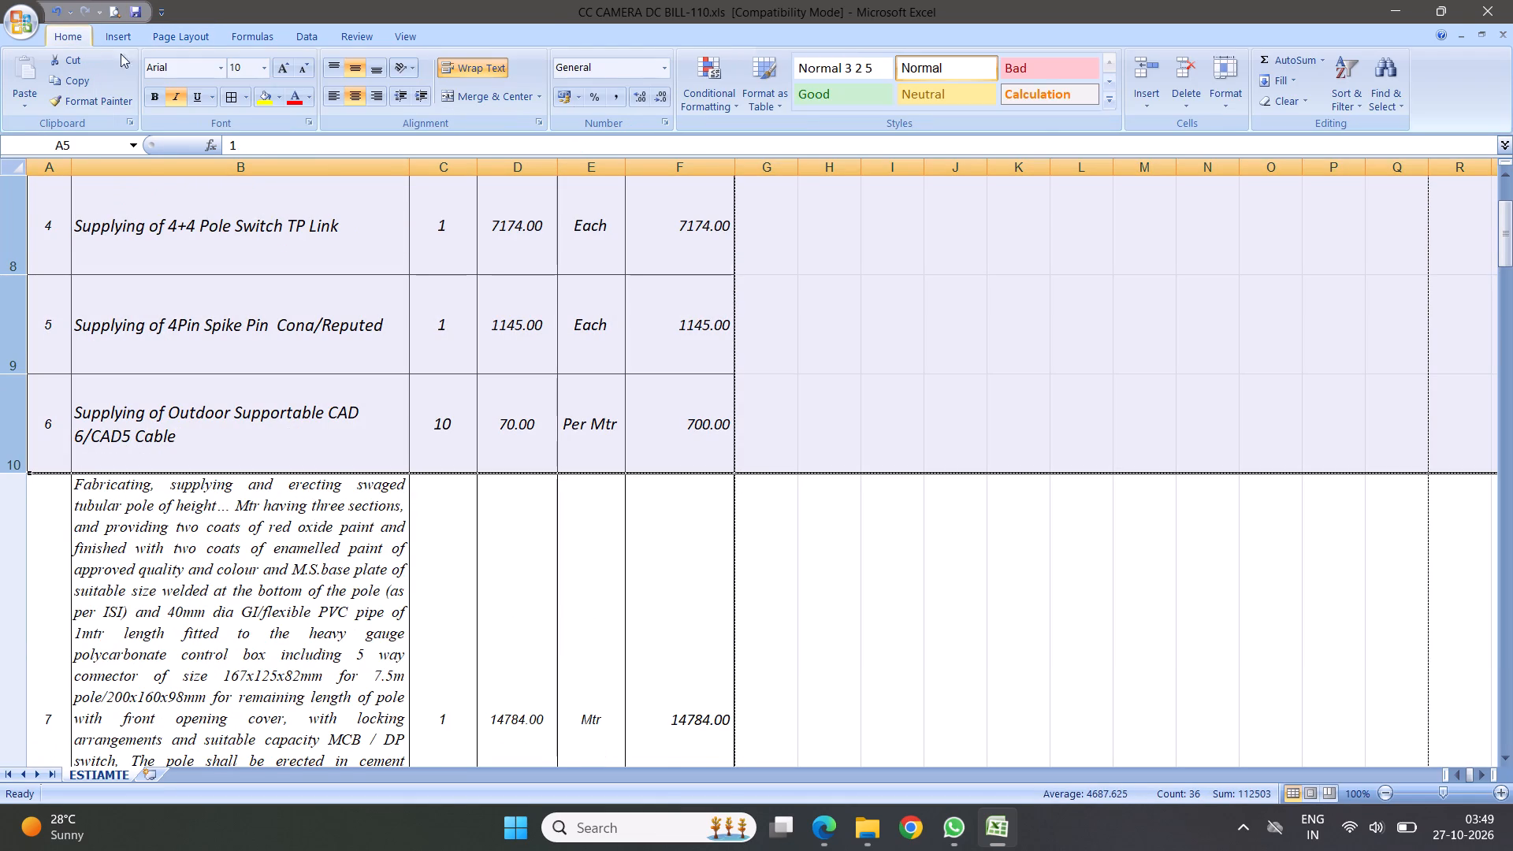
{"action": "left_click", "coordinate": [1225, 104]}
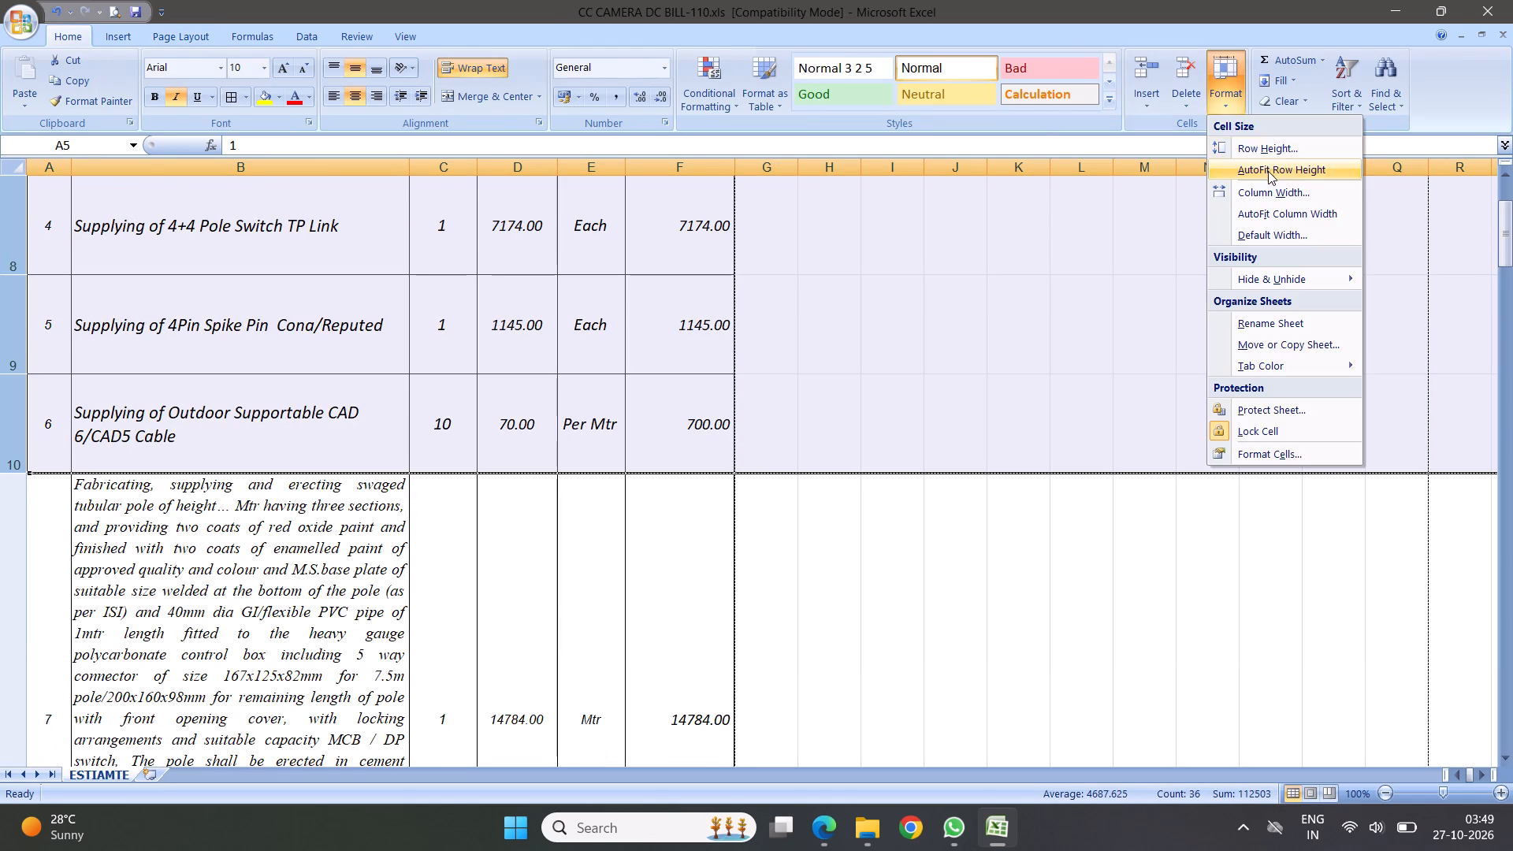
{"action": "left_click", "coordinate": [1266, 166]}
AutoFit the row height of rows 15 to 17, which hold estimate items 8 to 10.
{"action": "scroll", "coordinate": [530, 505], "scroll_direction": "down", "scroll_amount": 2}
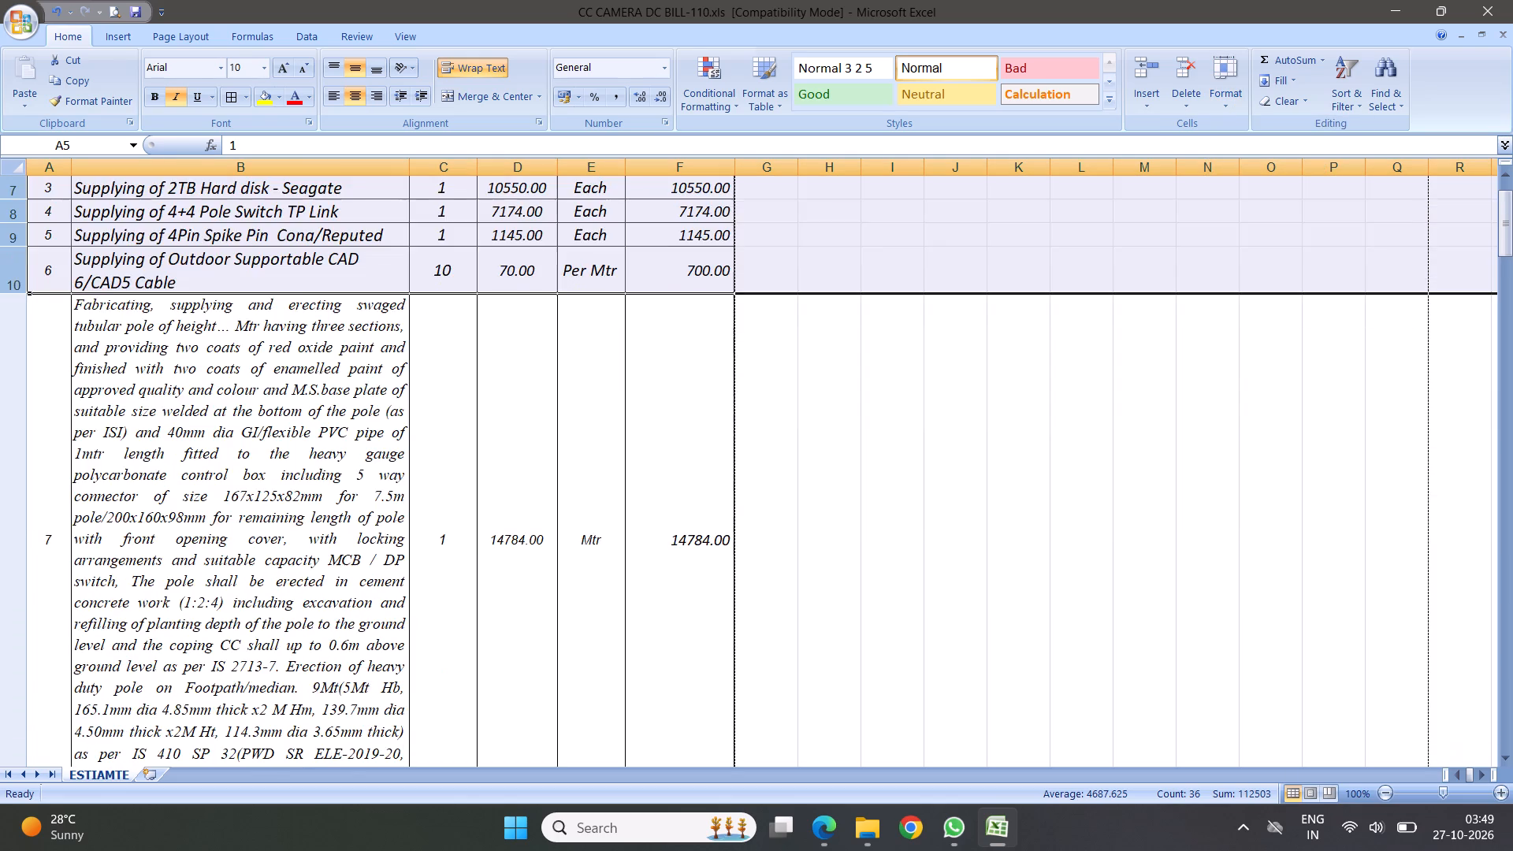
{"action": "scroll", "coordinate": [543, 477], "scroll_direction": "down", "scroll_amount": 2}
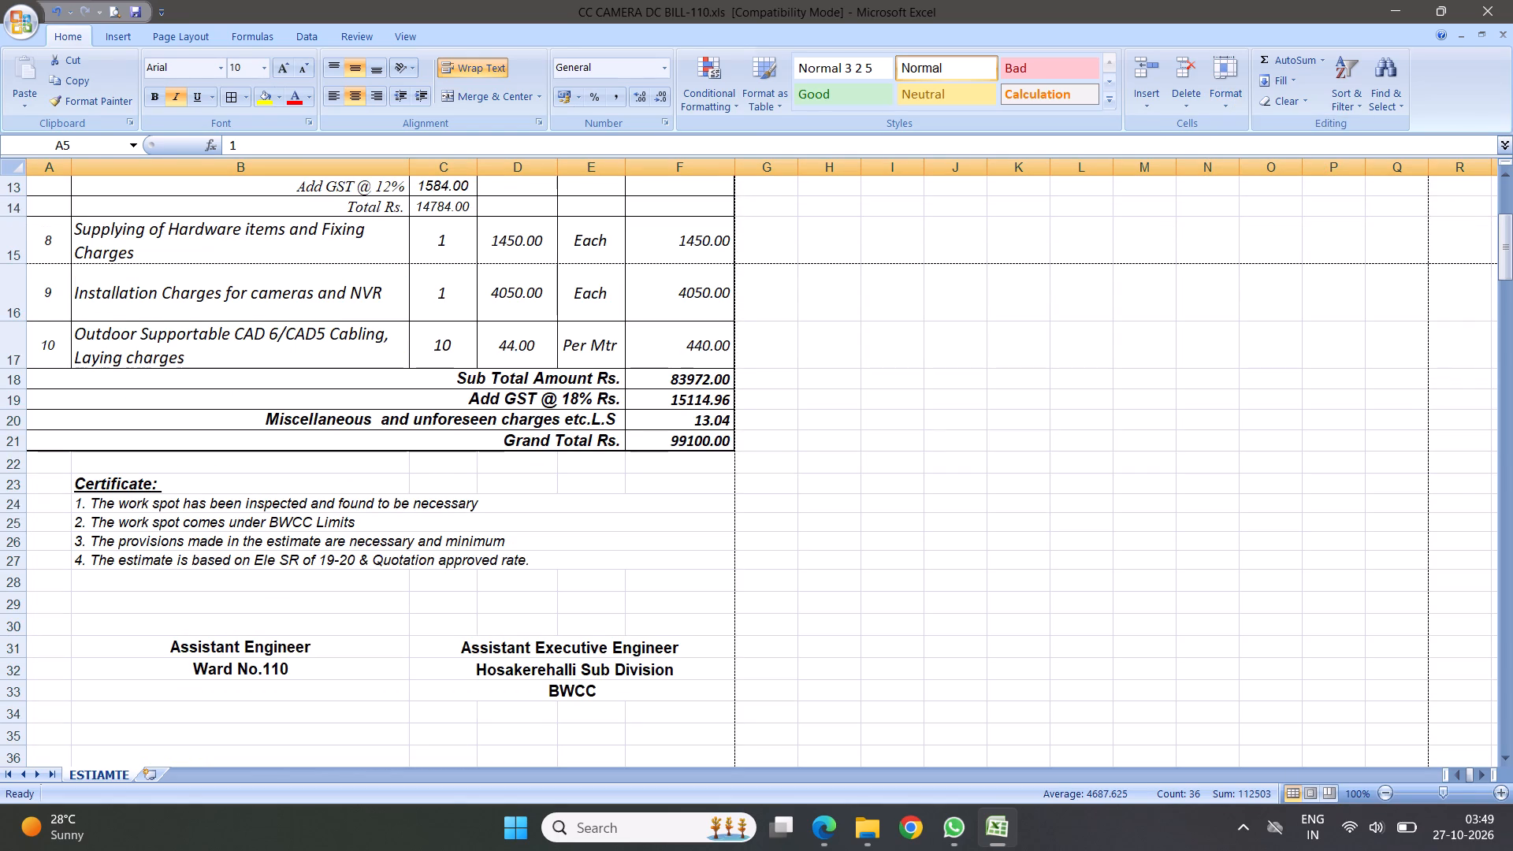
{"action": "left_click_drag", "start_coordinate": [10, 246], "coordinate": [20, 346]}
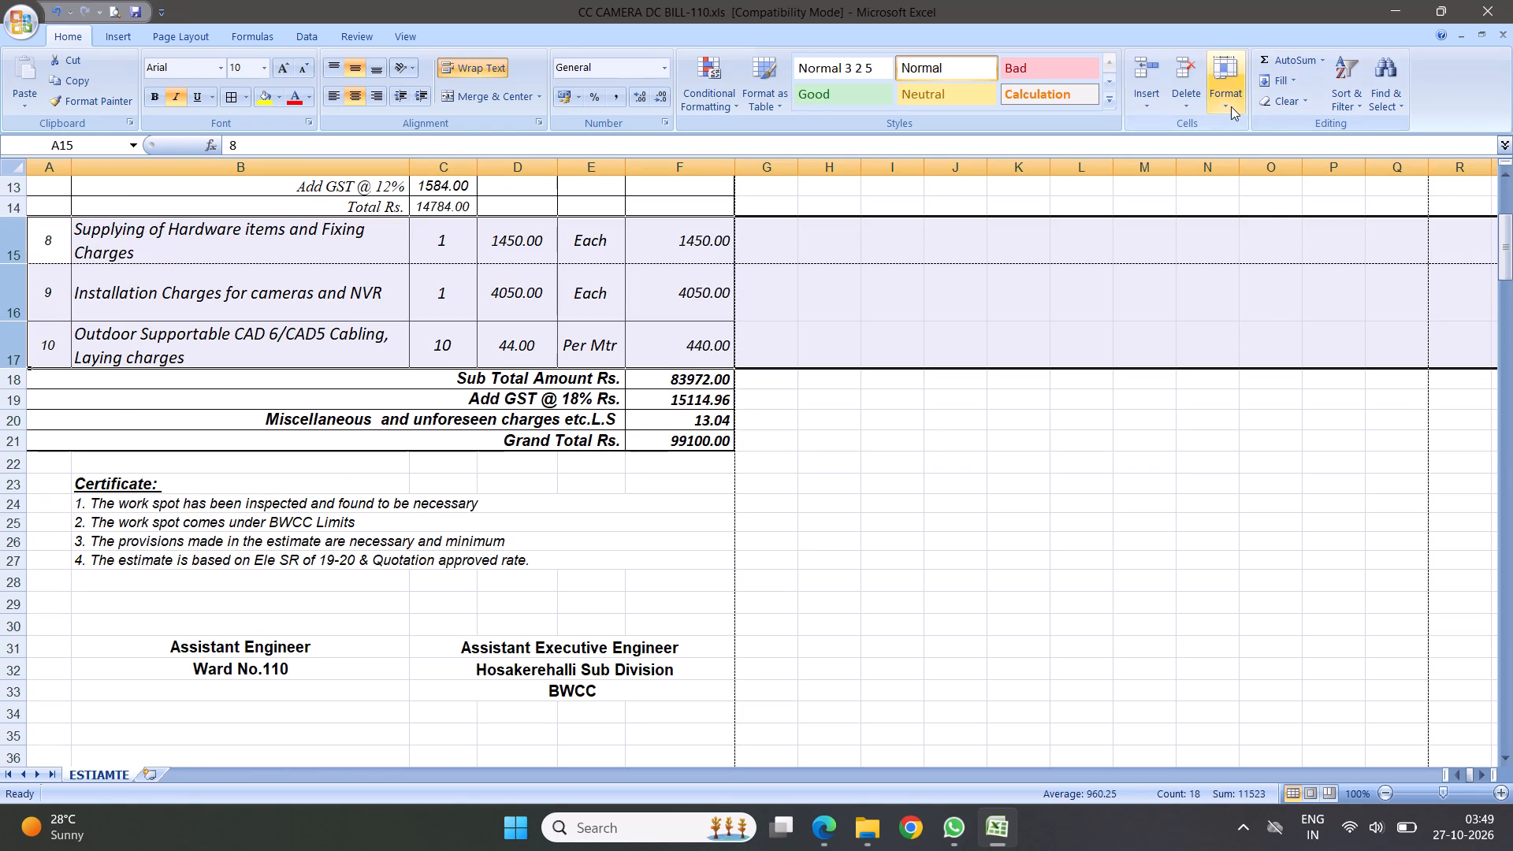
{"action": "left_click", "coordinate": [1231, 106]}
{"action": "left_click", "coordinate": [1292, 167]}
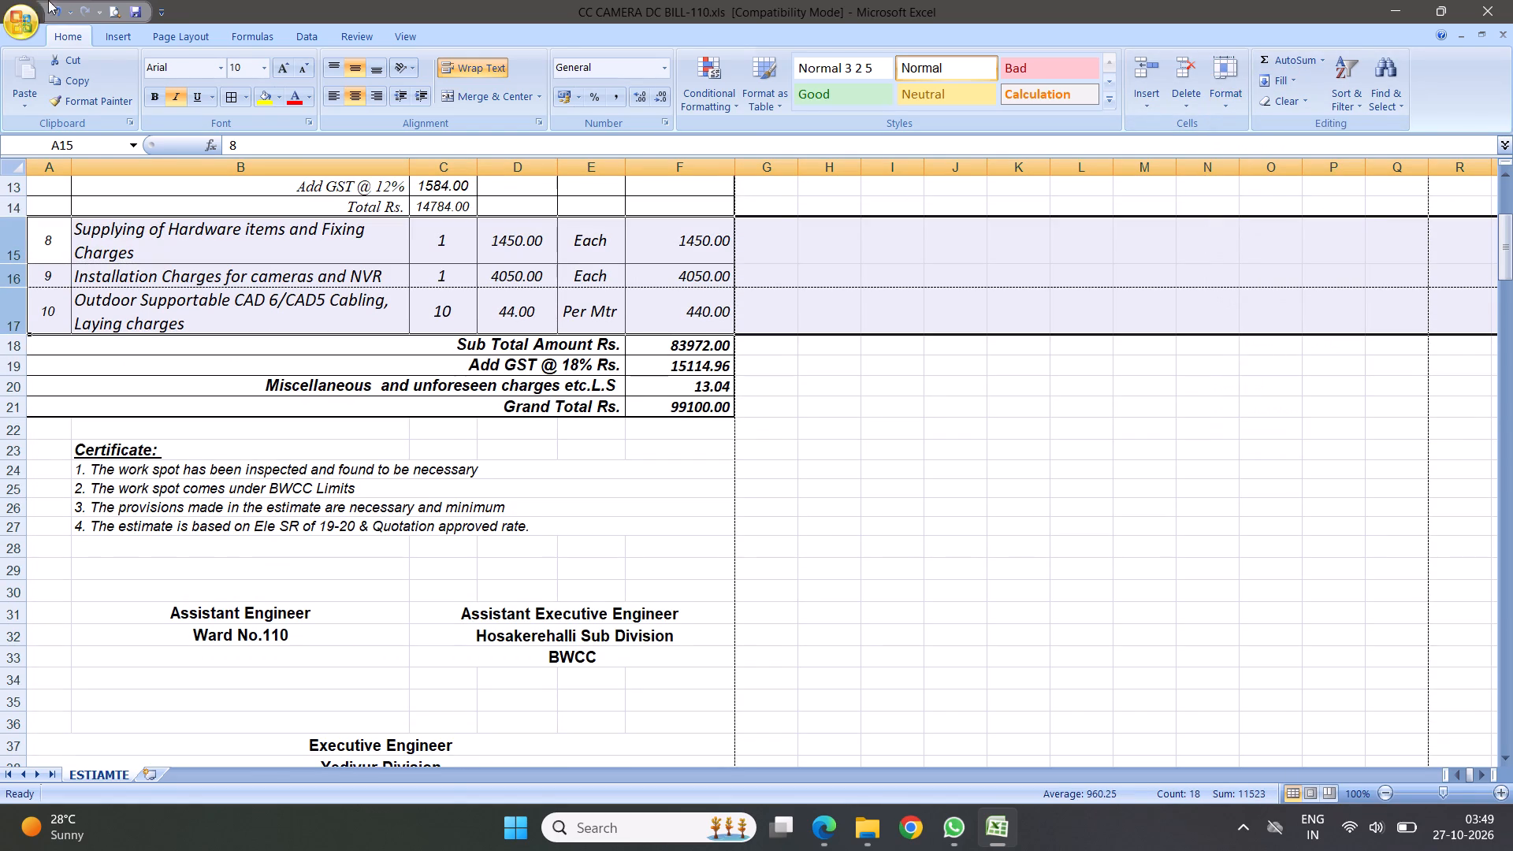
Check the page layout of the whole estimate in the print preview, through to the signature blocks.
{"action": "left_click", "coordinate": [111, 9]}
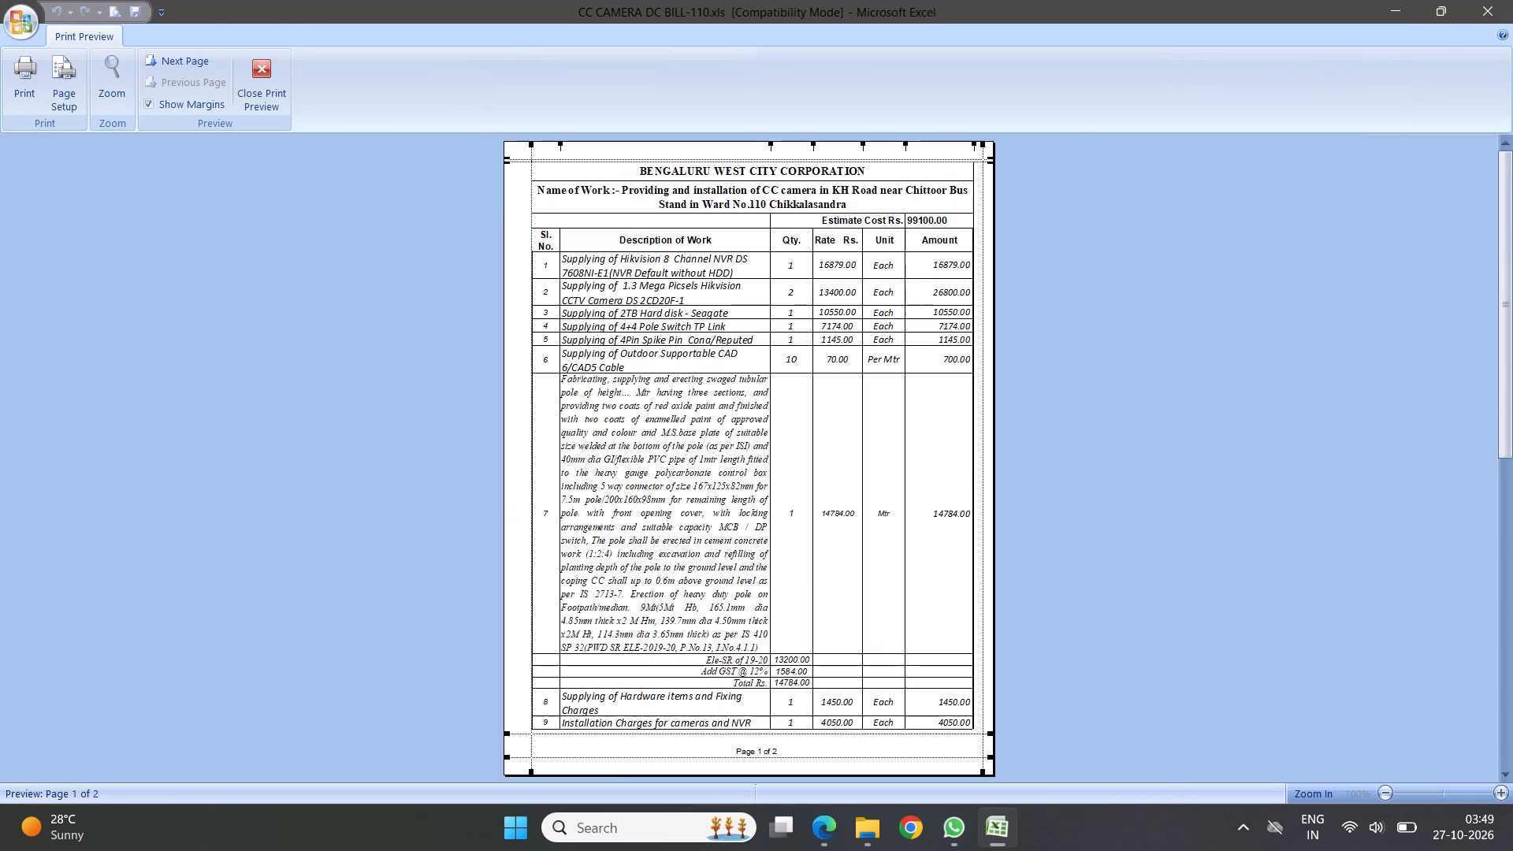
{"action": "left_click", "coordinate": [846, 389]}
{"action": "left_click", "coordinate": [849, 388]}
{"action": "scroll", "coordinate": [849, 389], "scroll_direction": "down", "scroll_amount": 1}
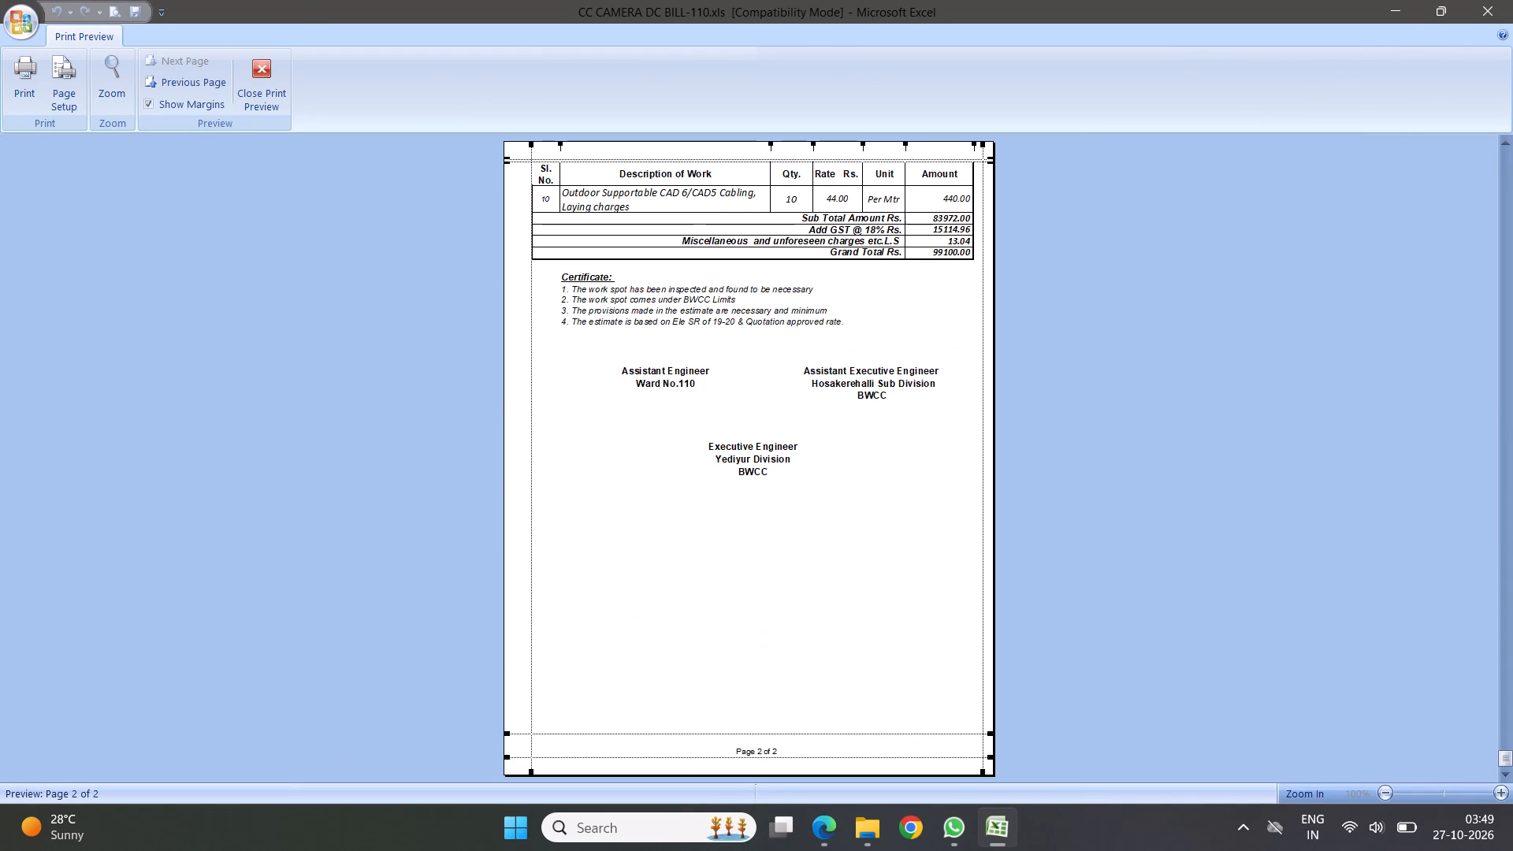
Increase the top and bottom page margins in the print preview so estimate item 8 moves onto page 2.
{"action": "left_click_drag", "start_coordinate": [719, 164], "coordinate": [718, 174]}
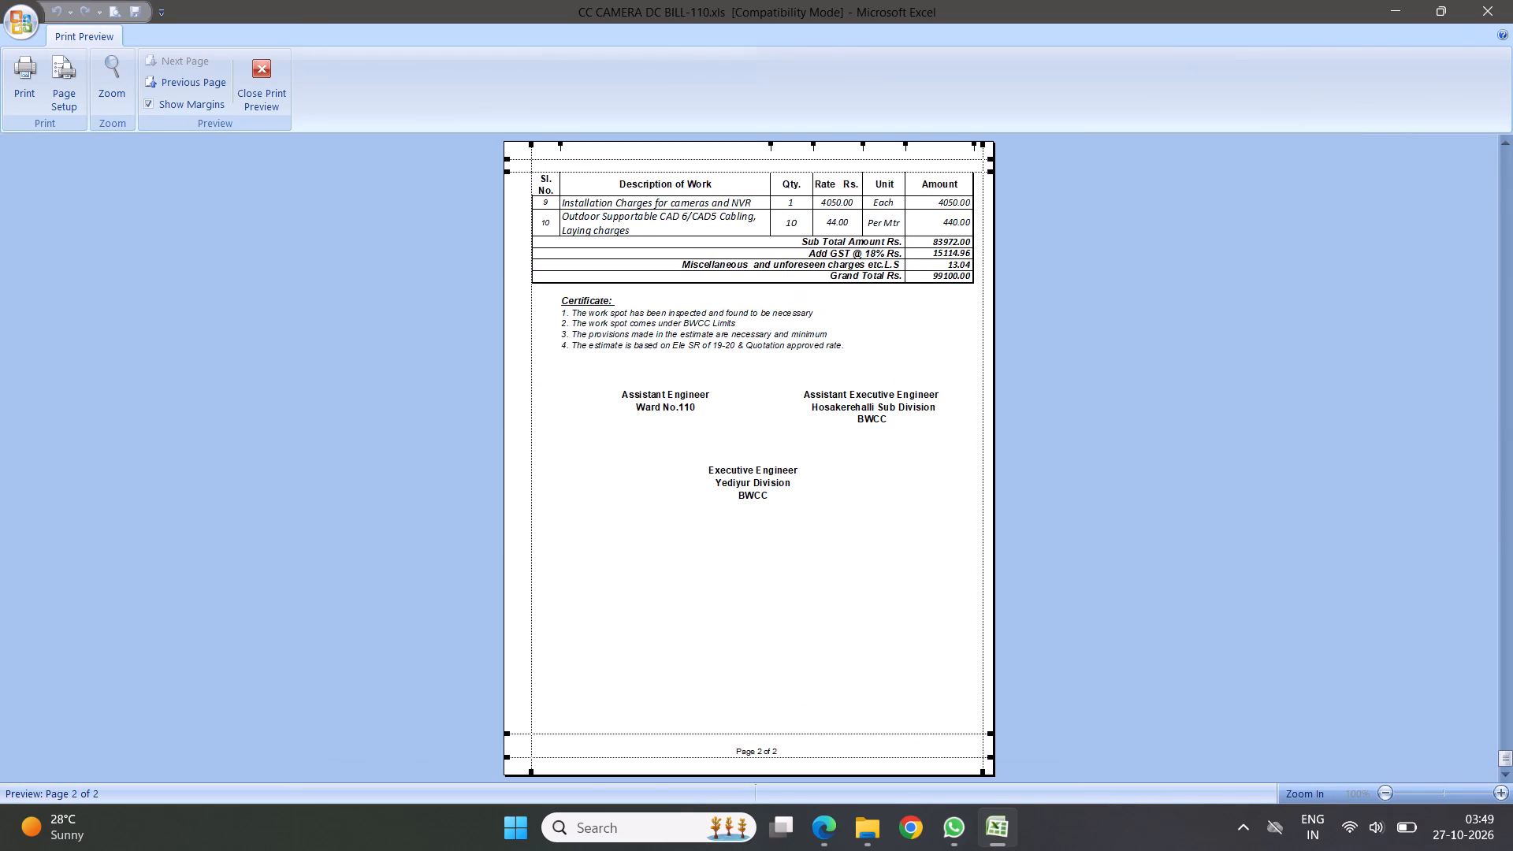
{"action": "left_click_drag", "start_coordinate": [727, 734], "coordinate": [727, 724]}
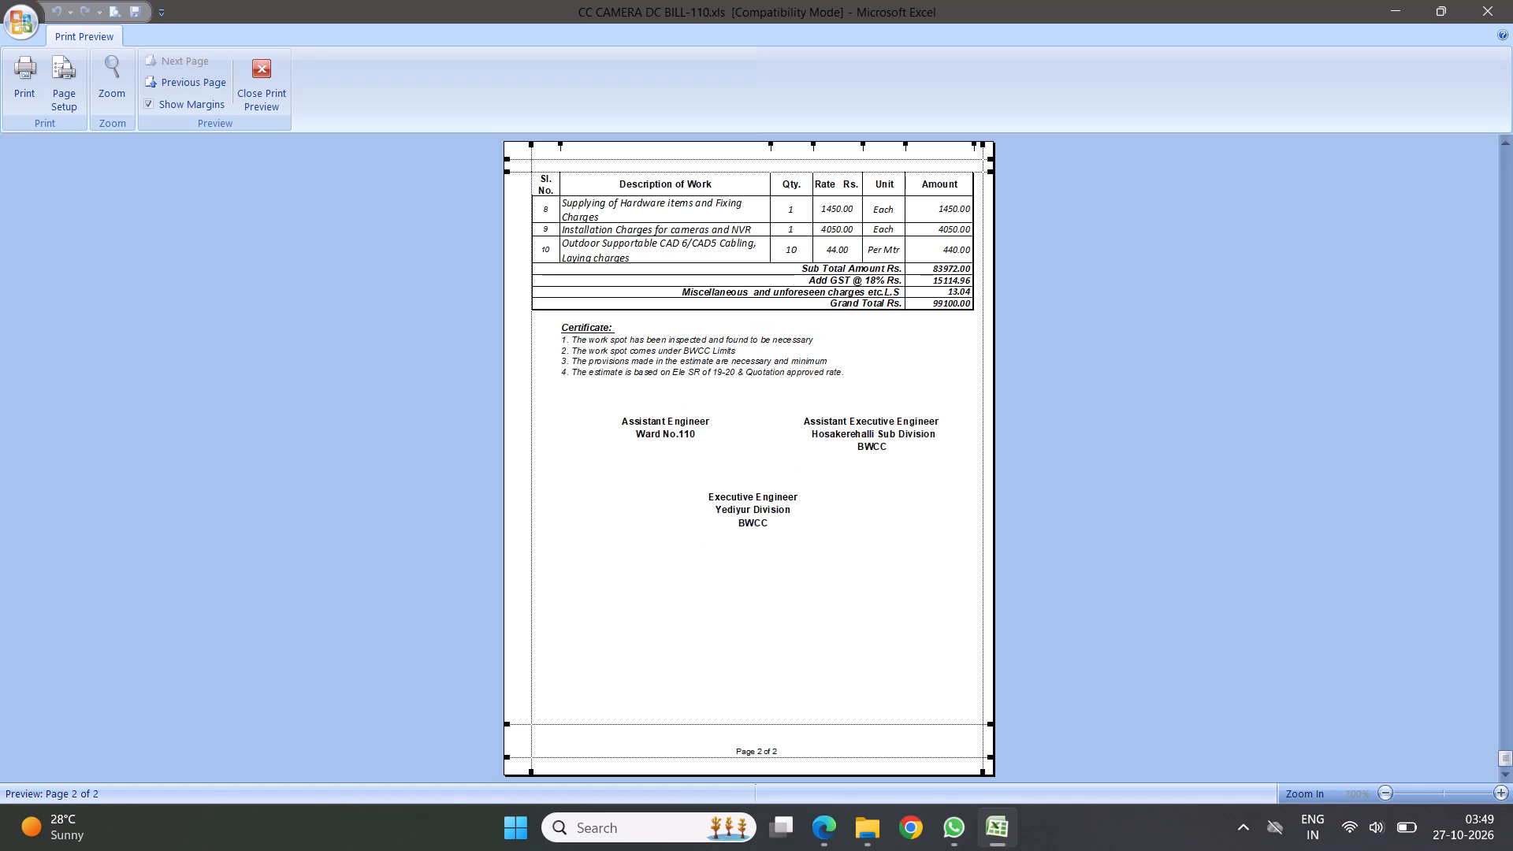
{"action": "scroll", "coordinate": [720, 392], "scroll_direction": "up", "scroll_amount": 3}
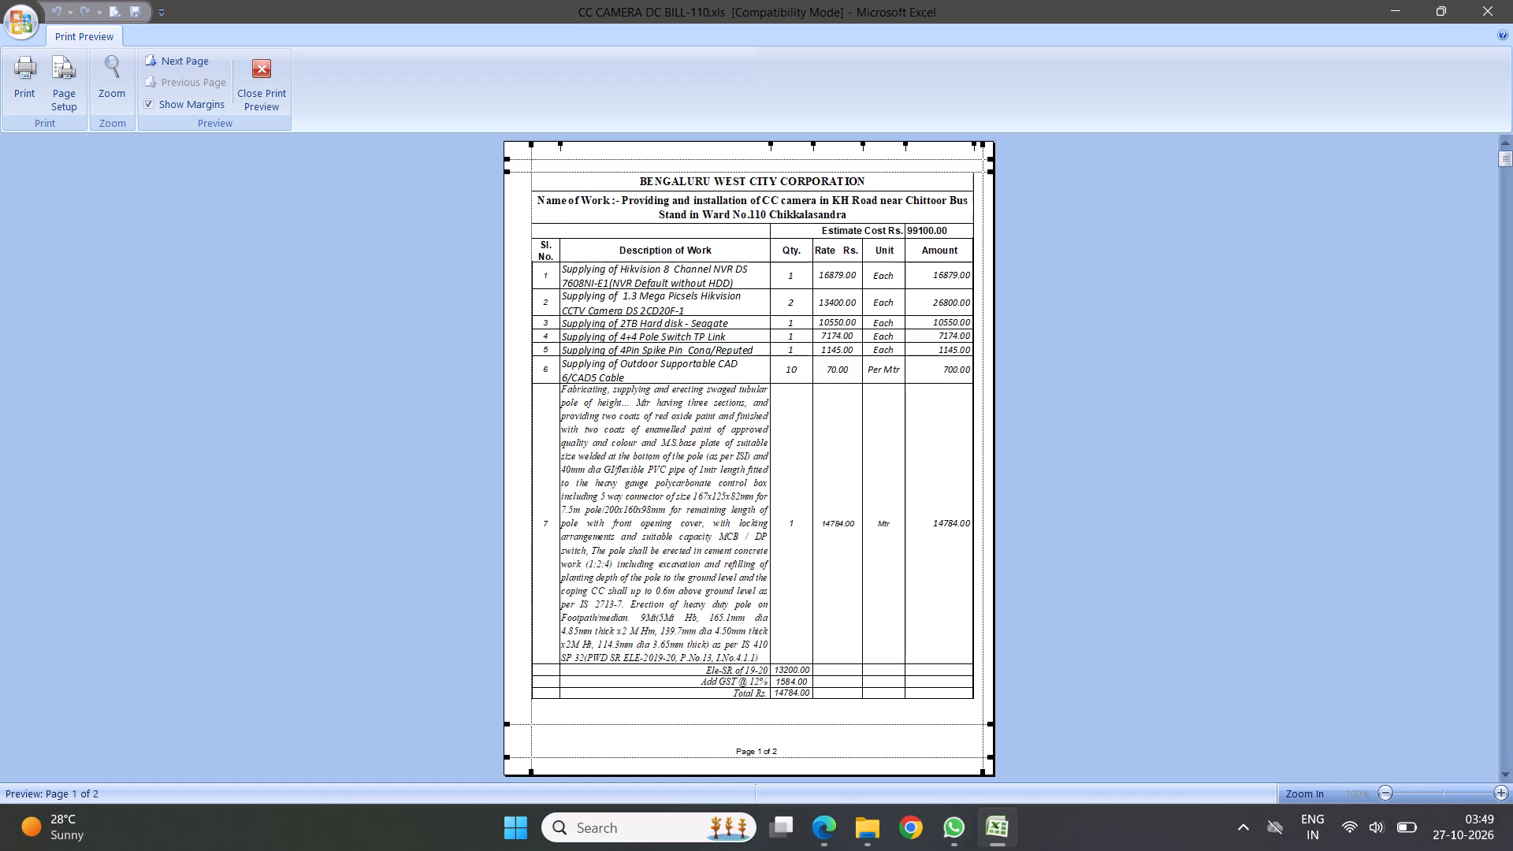
{"action": "left_click", "coordinate": [787, 350]}
{"action": "scroll", "coordinate": [773, 321], "scroll_direction": "up", "scroll_amount": 3}
{"action": "left_click", "coordinate": [794, 399]}
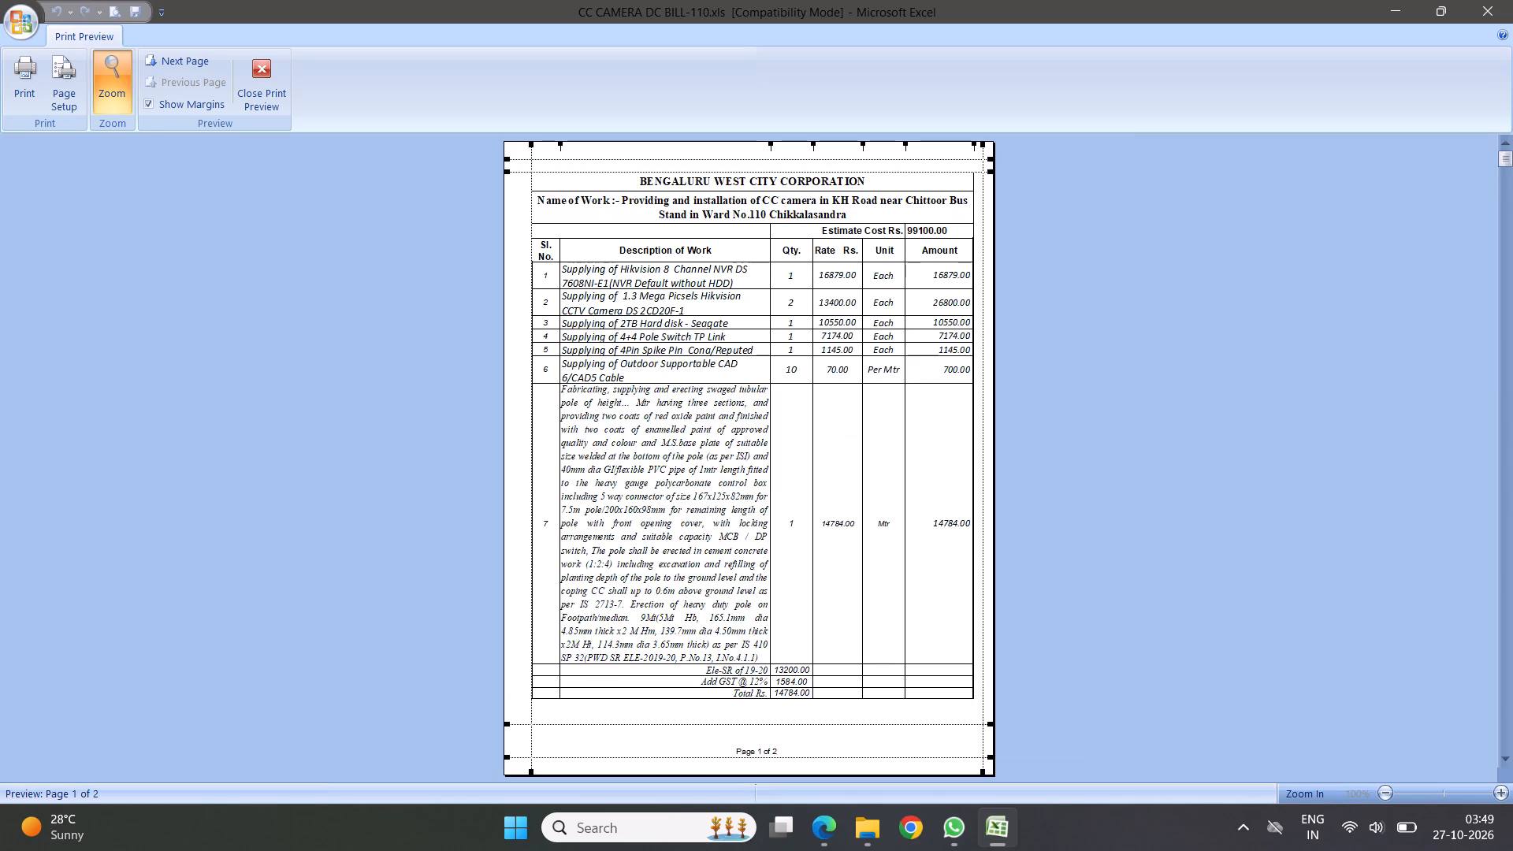
{"action": "key", "text": "Escape"}
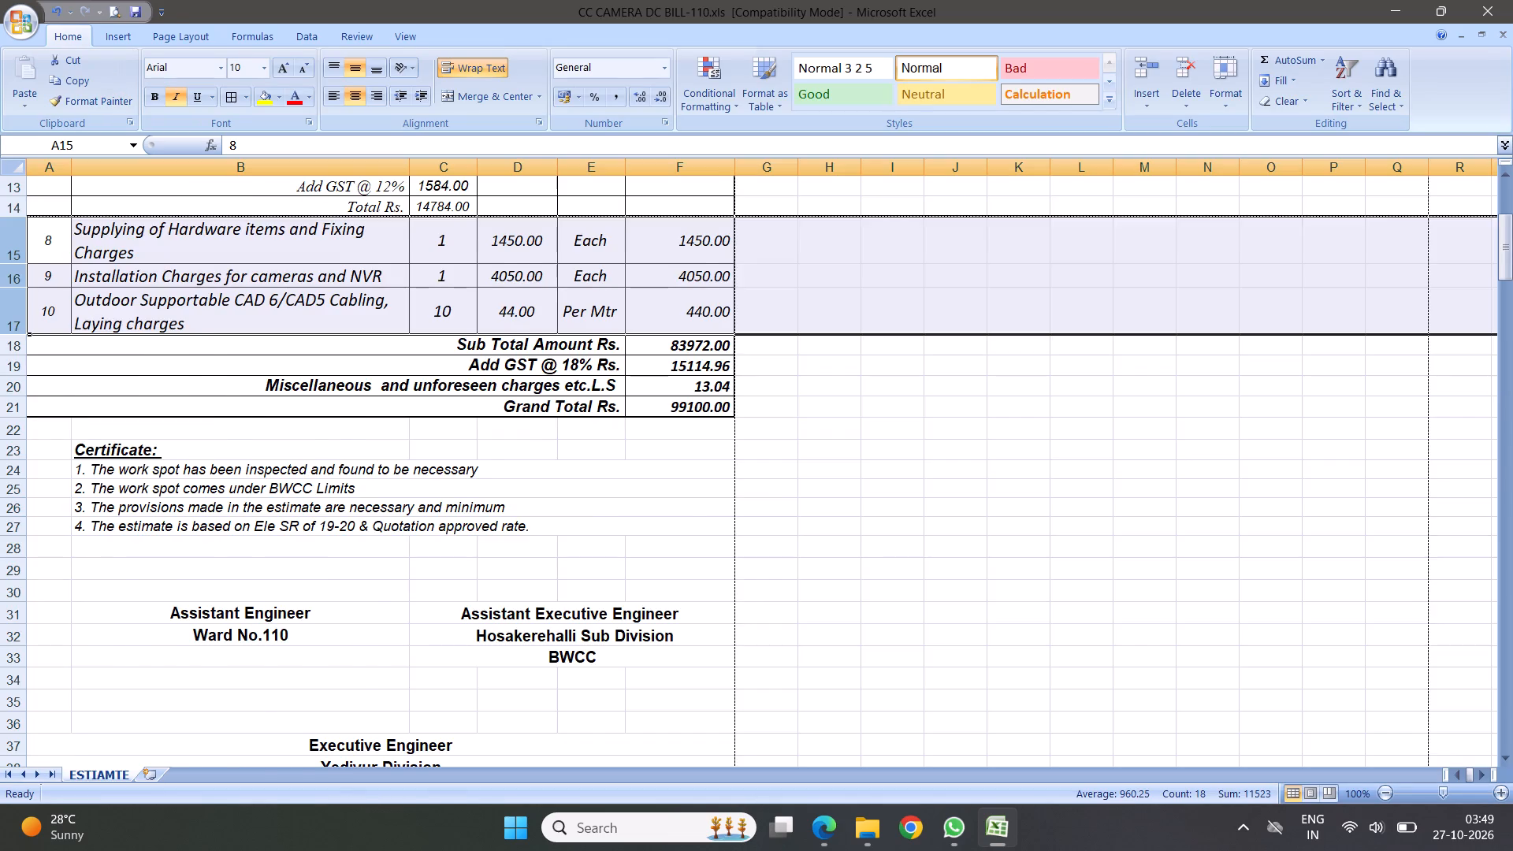
Apply cell borders to the whole estimate table, from the corporation title in row 1 through the Grand Total row.
{"action": "scroll", "coordinate": [578, 424], "scroll_direction": "up", "scroll_amount": 12}
{"action": "left_click_drag", "start_coordinate": [388, 198], "coordinate": [396, 538]}
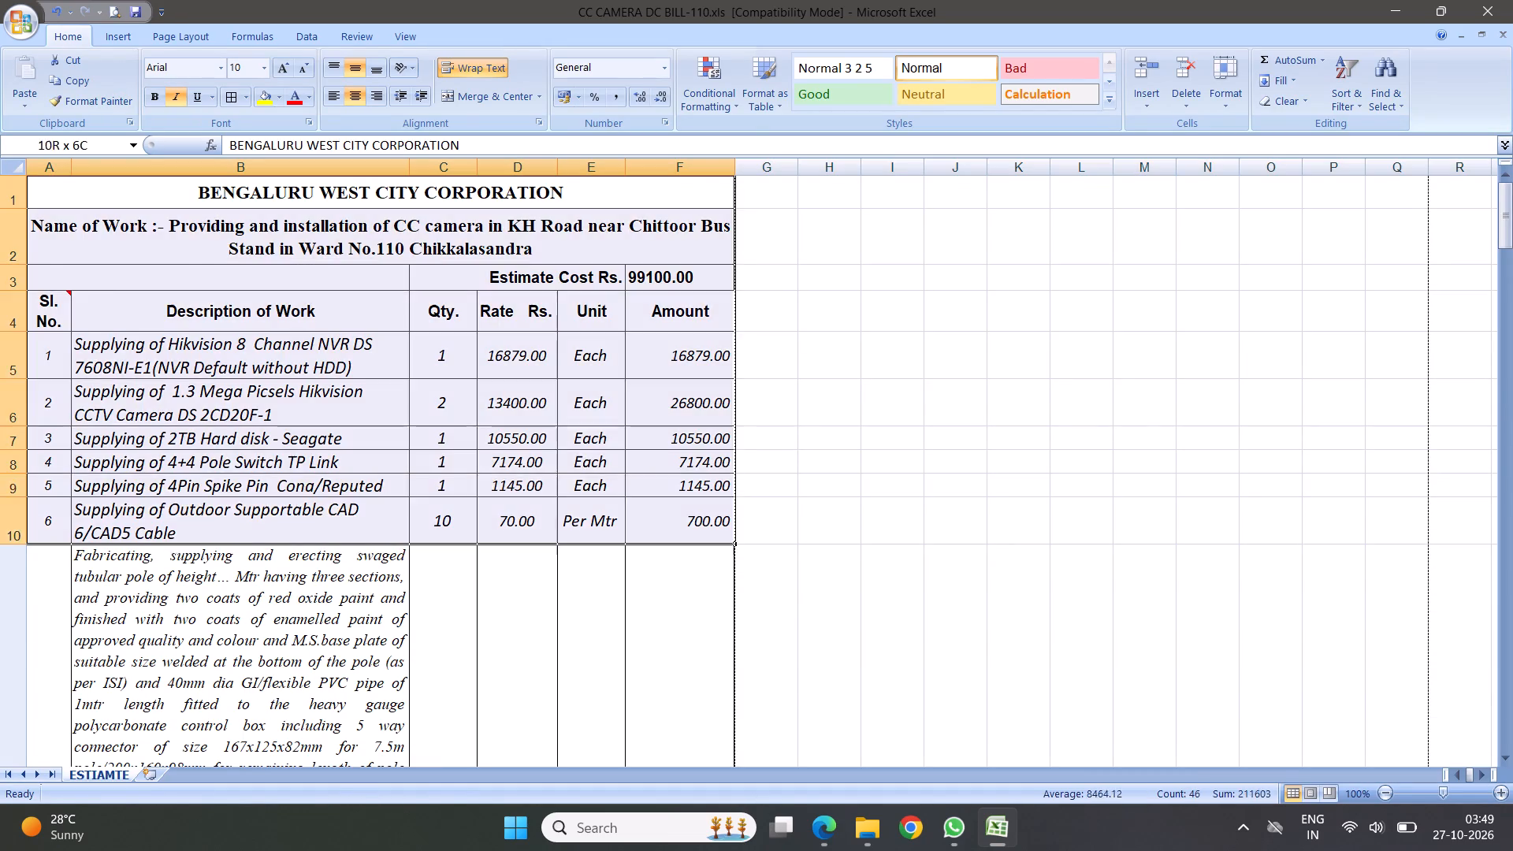
{"action": "left_click_drag", "start_coordinate": [396, 538], "coordinate": [473, 424]}
{"action": "left_click", "coordinate": [229, 98]}
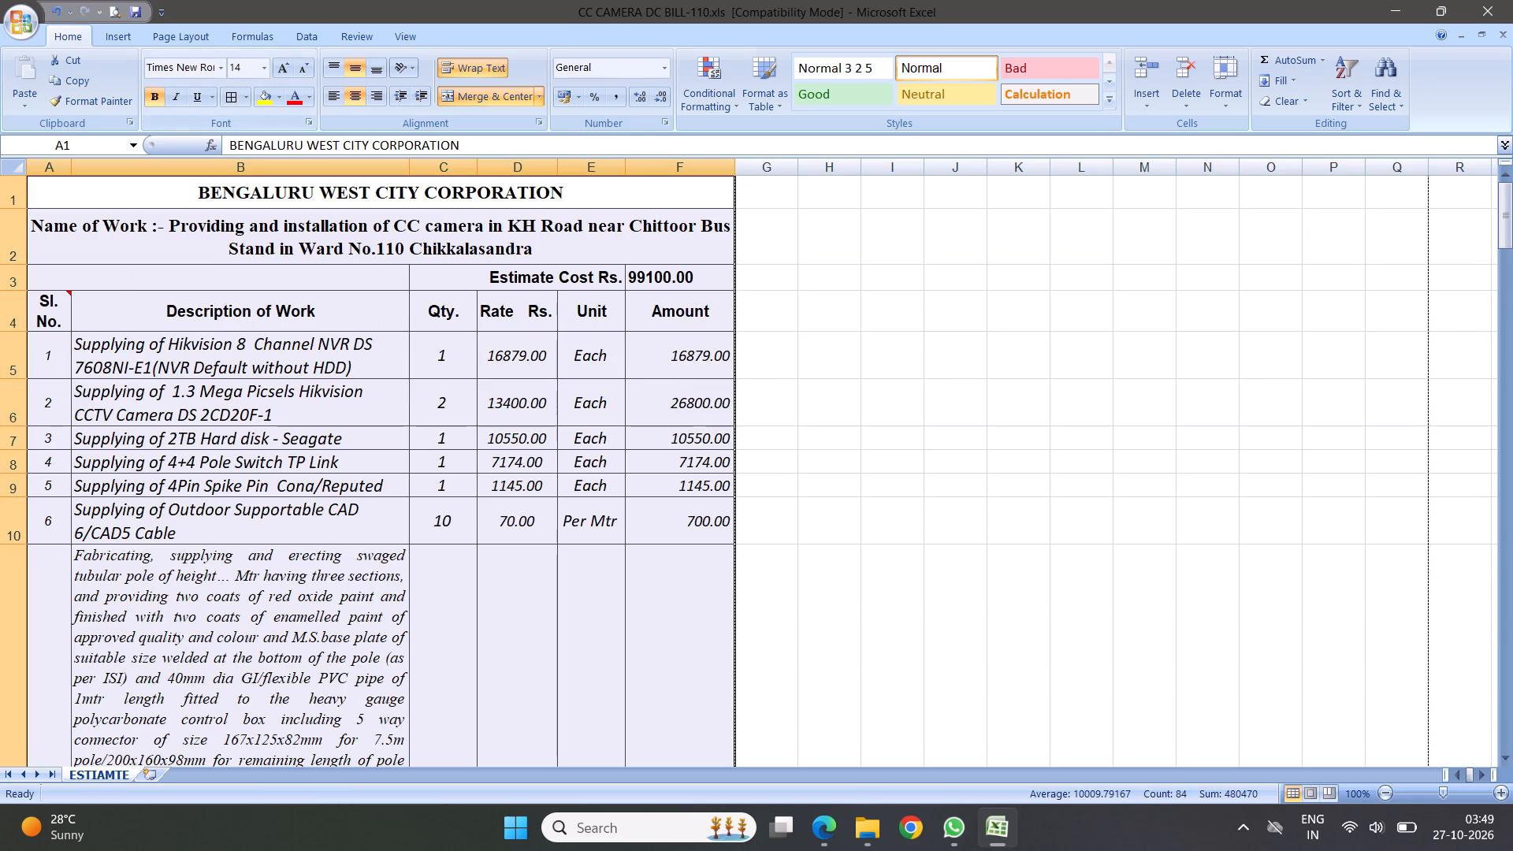
Increase the top and bottom margins further in the print preview so items 8 to 10 start page 2, and check both pages.
{"action": "left_click", "coordinate": [110, 9]}
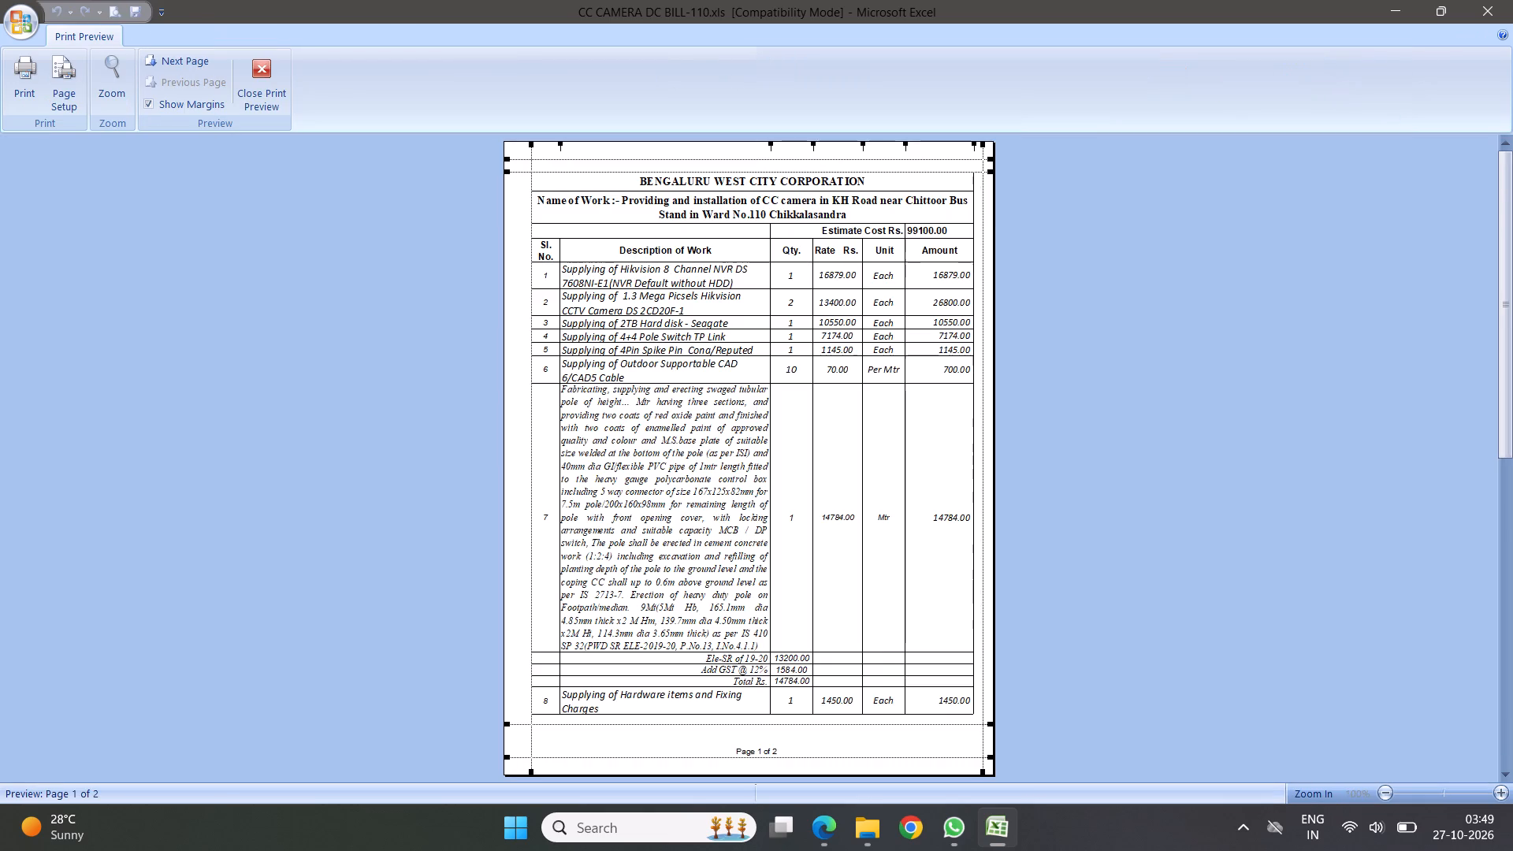
{"action": "scroll", "coordinate": [809, 423], "scroll_direction": "down", "scroll_amount": 7}
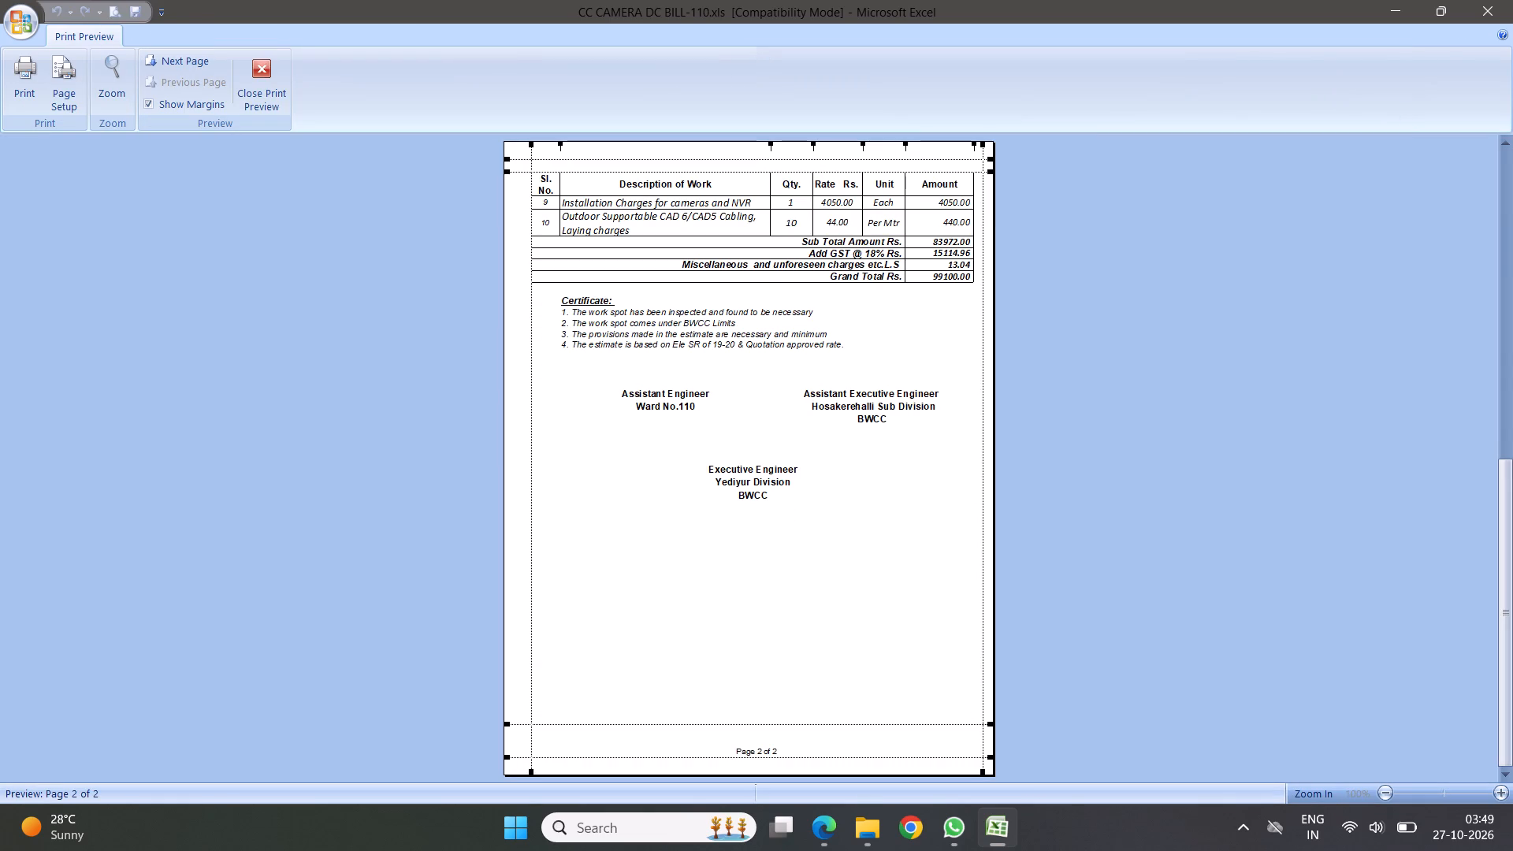
{"action": "scroll", "coordinate": [780, 425], "scroll_direction": "up", "scroll_amount": 2}
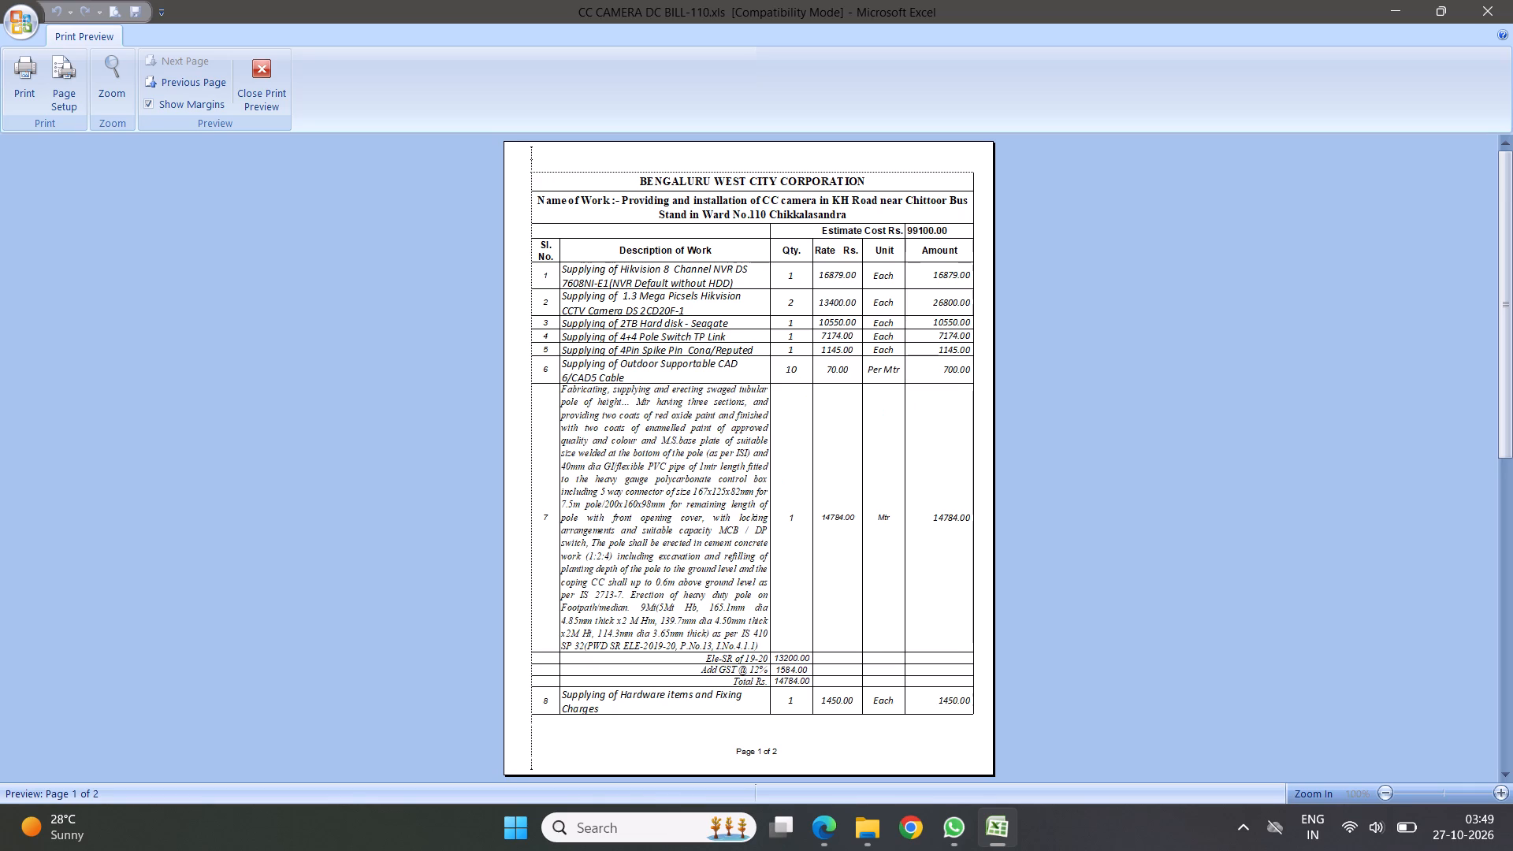
{"action": "scroll", "coordinate": [732, 470], "scroll_direction": "down", "scroll_amount": 1}
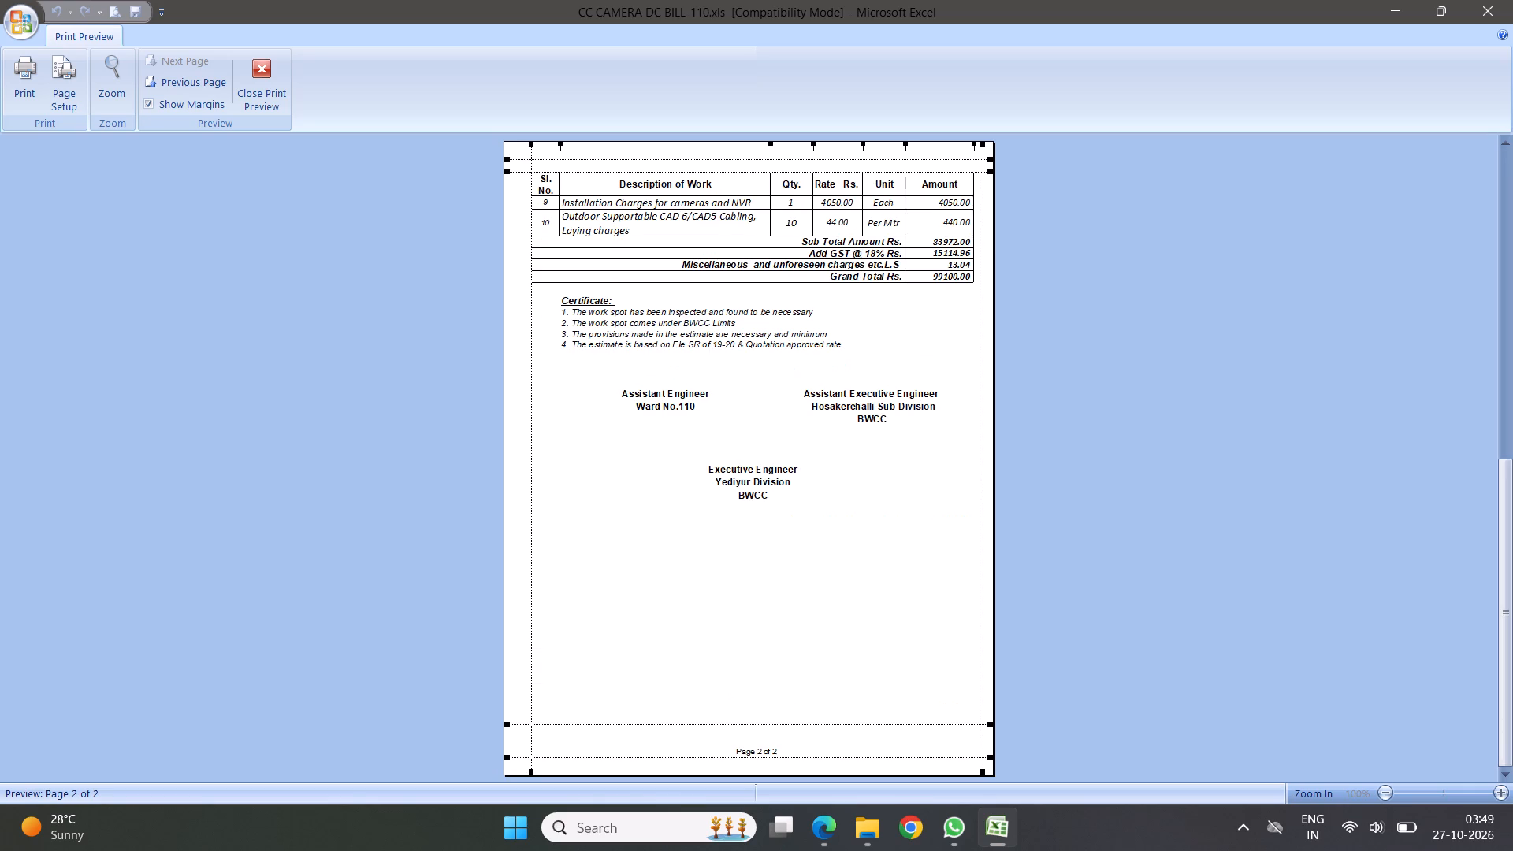
{"action": "left_click_drag", "start_coordinate": [688, 170], "coordinate": [681, 183]}
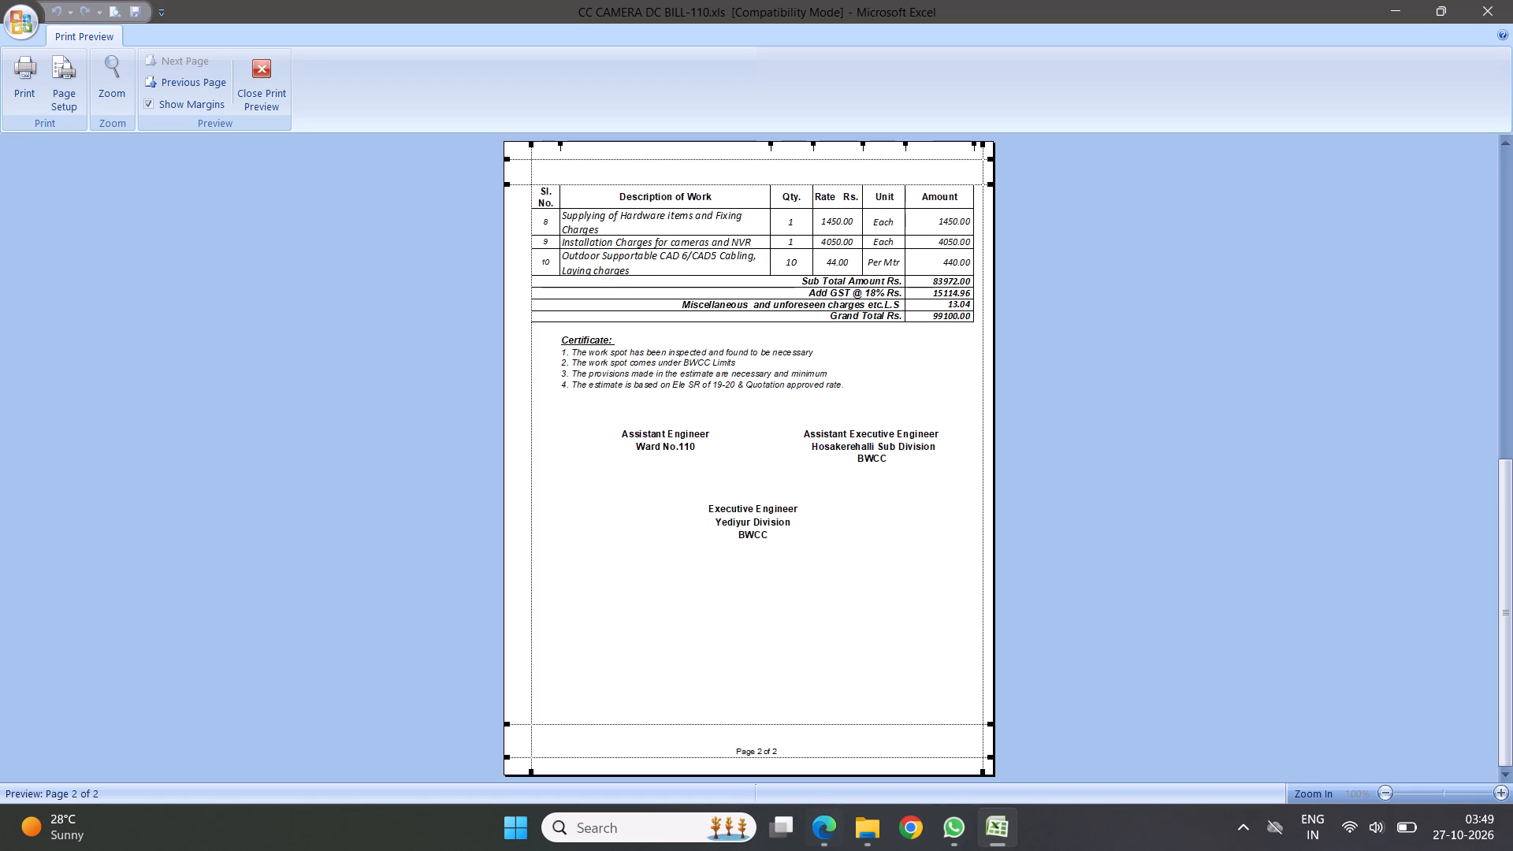
{"action": "left_click", "coordinate": [757, 718]}
{"action": "left_click", "coordinate": [776, 694]}
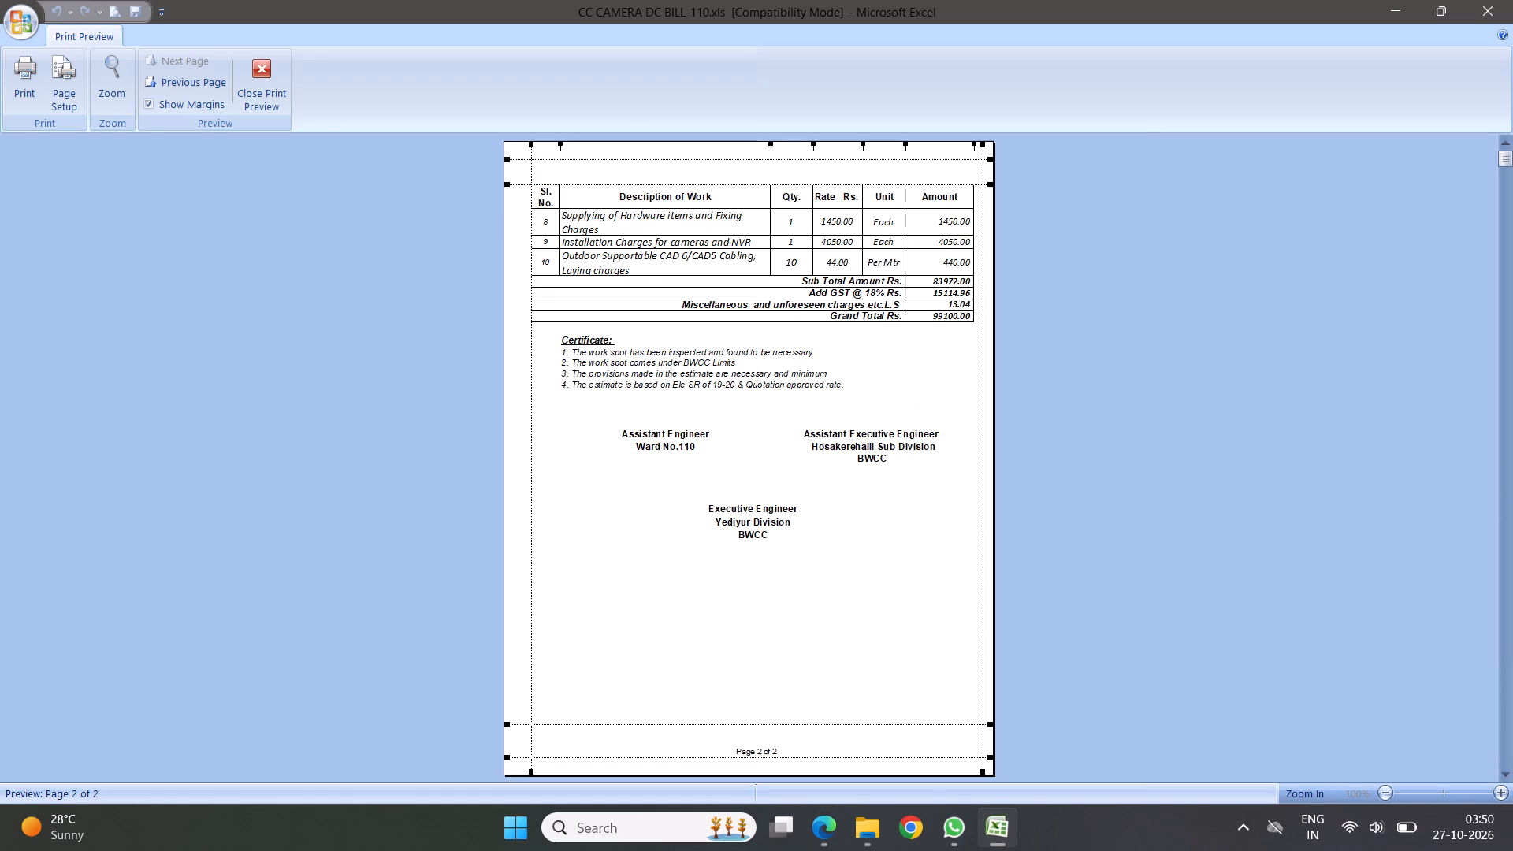
{"action": "left_click_drag", "start_coordinate": [769, 726], "coordinate": [770, 719]}
{"action": "scroll", "coordinate": [792, 562], "scroll_direction": "up", "scroll_amount": 1}
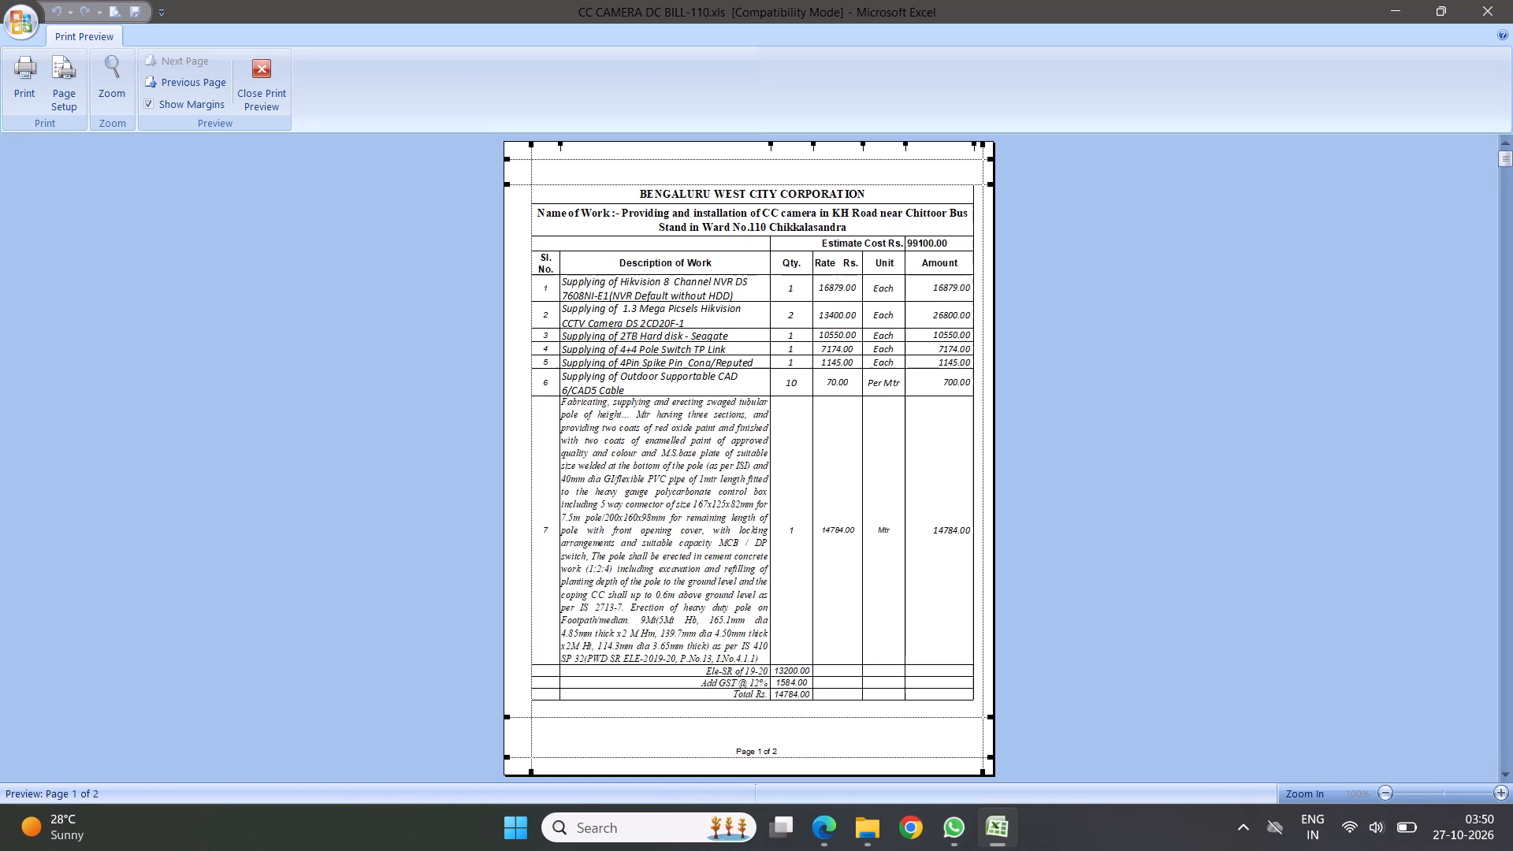
{"action": "scroll", "coordinate": [793, 562], "scroll_direction": "up", "scroll_amount": 12}
{"action": "scroll", "coordinate": [790, 553], "scroll_direction": "down", "scroll_amount": 3}
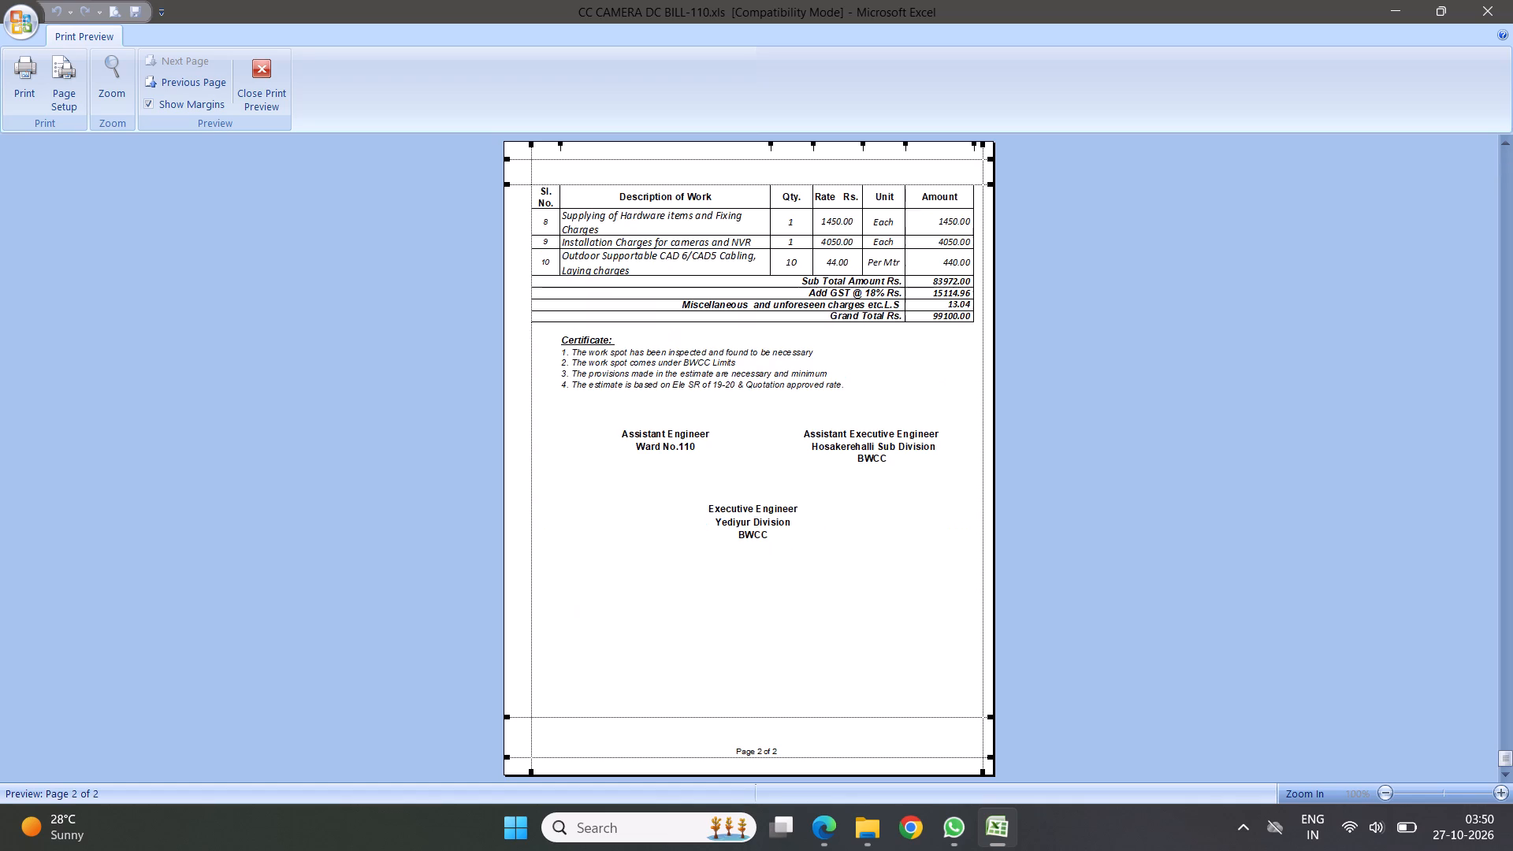
{"action": "scroll", "coordinate": [790, 558], "scroll_direction": "down", "scroll_amount": 14}
{"action": "key", "text": "Escape"}
Clear the table selection and save the workbook.
{"action": "left_click", "coordinate": [571, 403]}
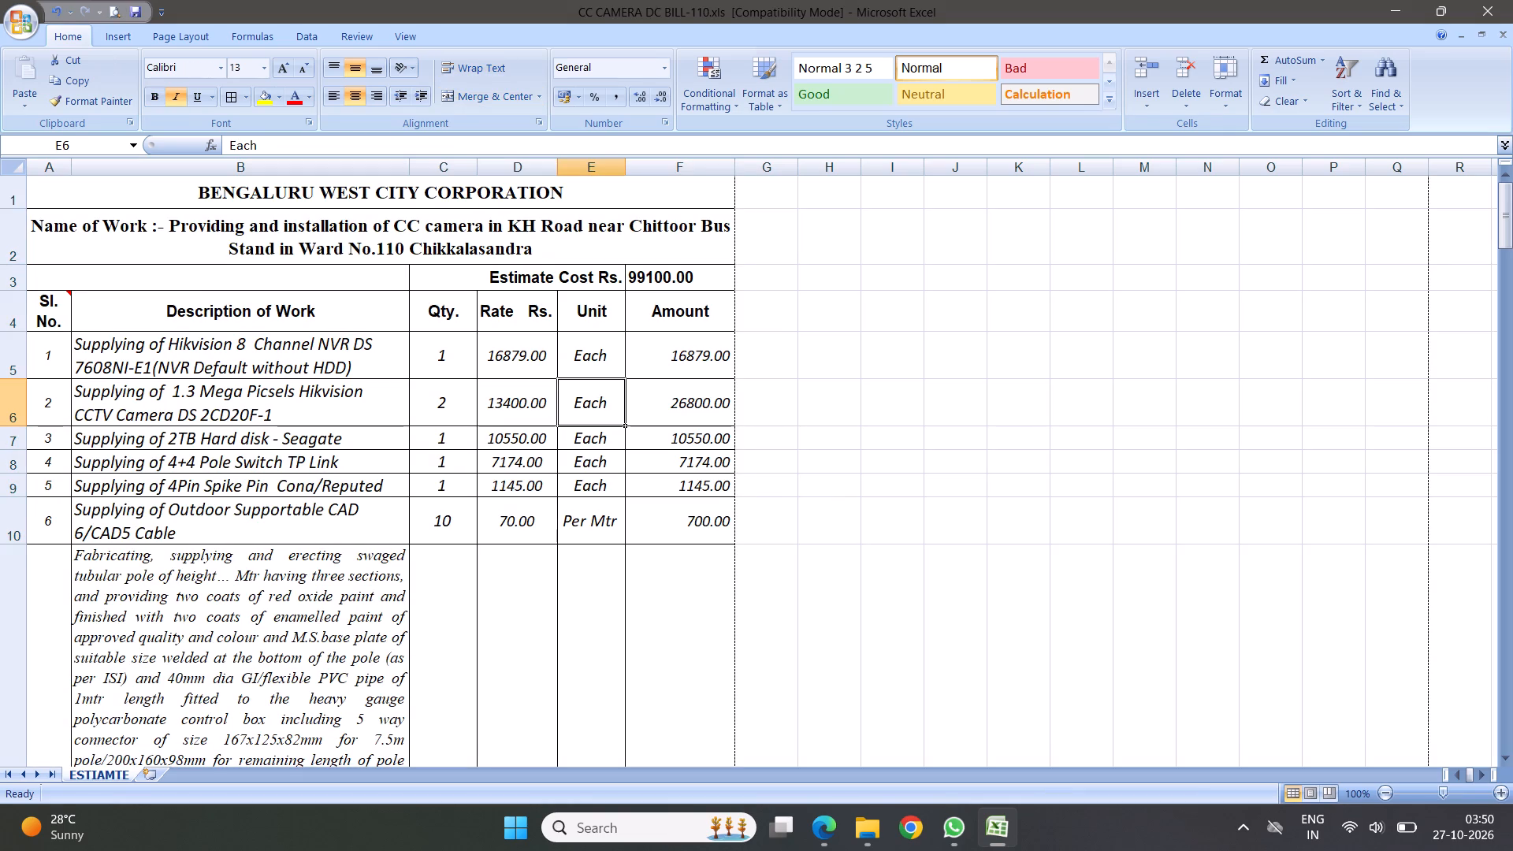
{"action": "left_click", "coordinate": [131, 10]}
Close the saved CC CAMERA DC BILL-110.xls estimate workbook and exit Excel.
{"action": "left_click", "coordinate": [1481, 5]}
In File Explorer, go back from the 1.ALL POW ESTIMATES-2026-27 folder to the previously viewed location.
{"action": "left_click", "coordinate": [1325, 379]}
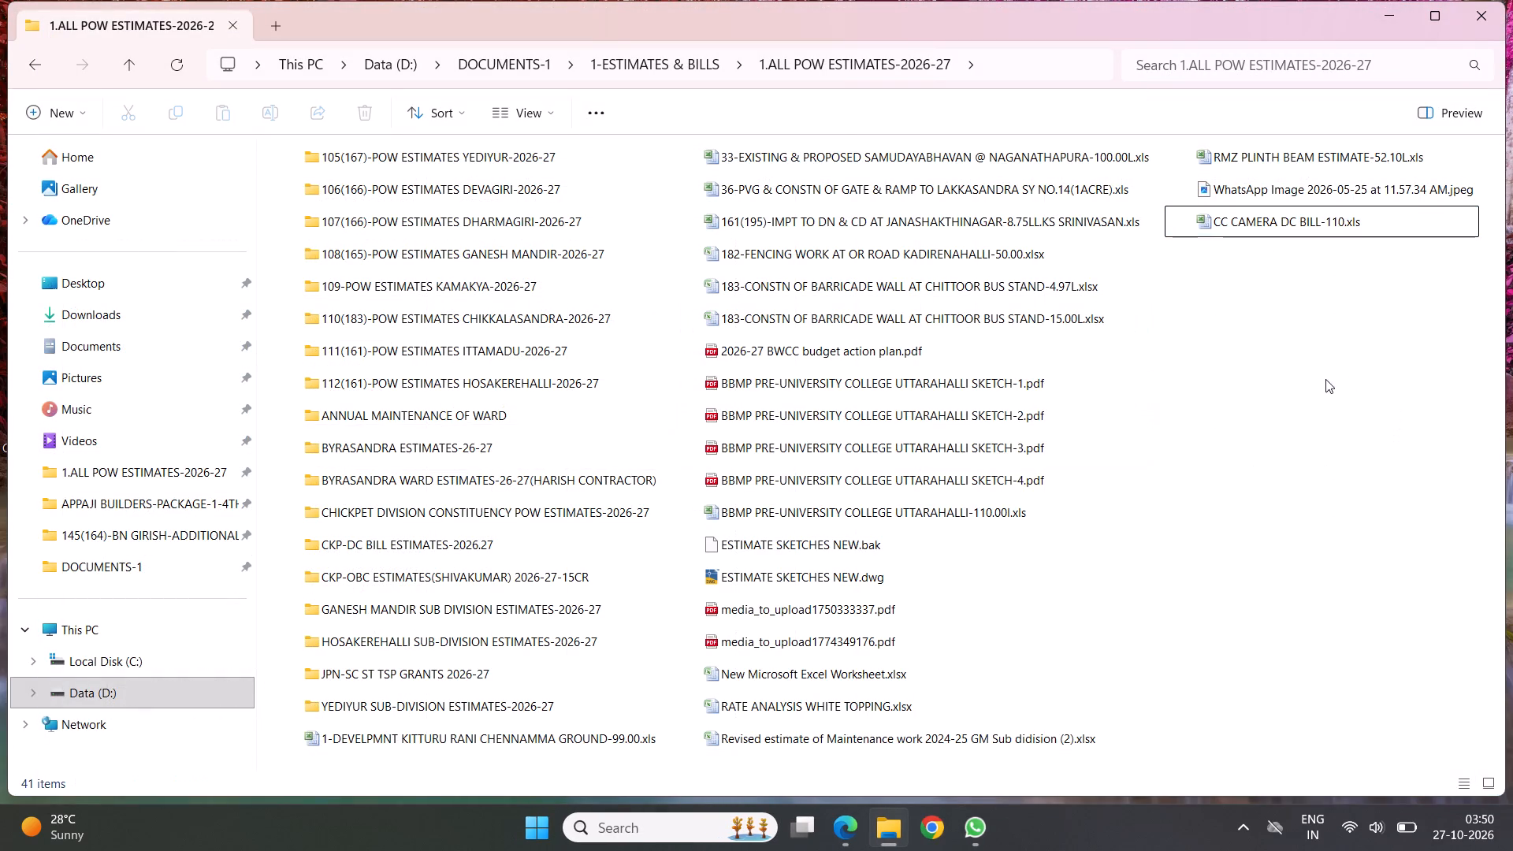
{"action": "left_click", "coordinate": [36, 62]}
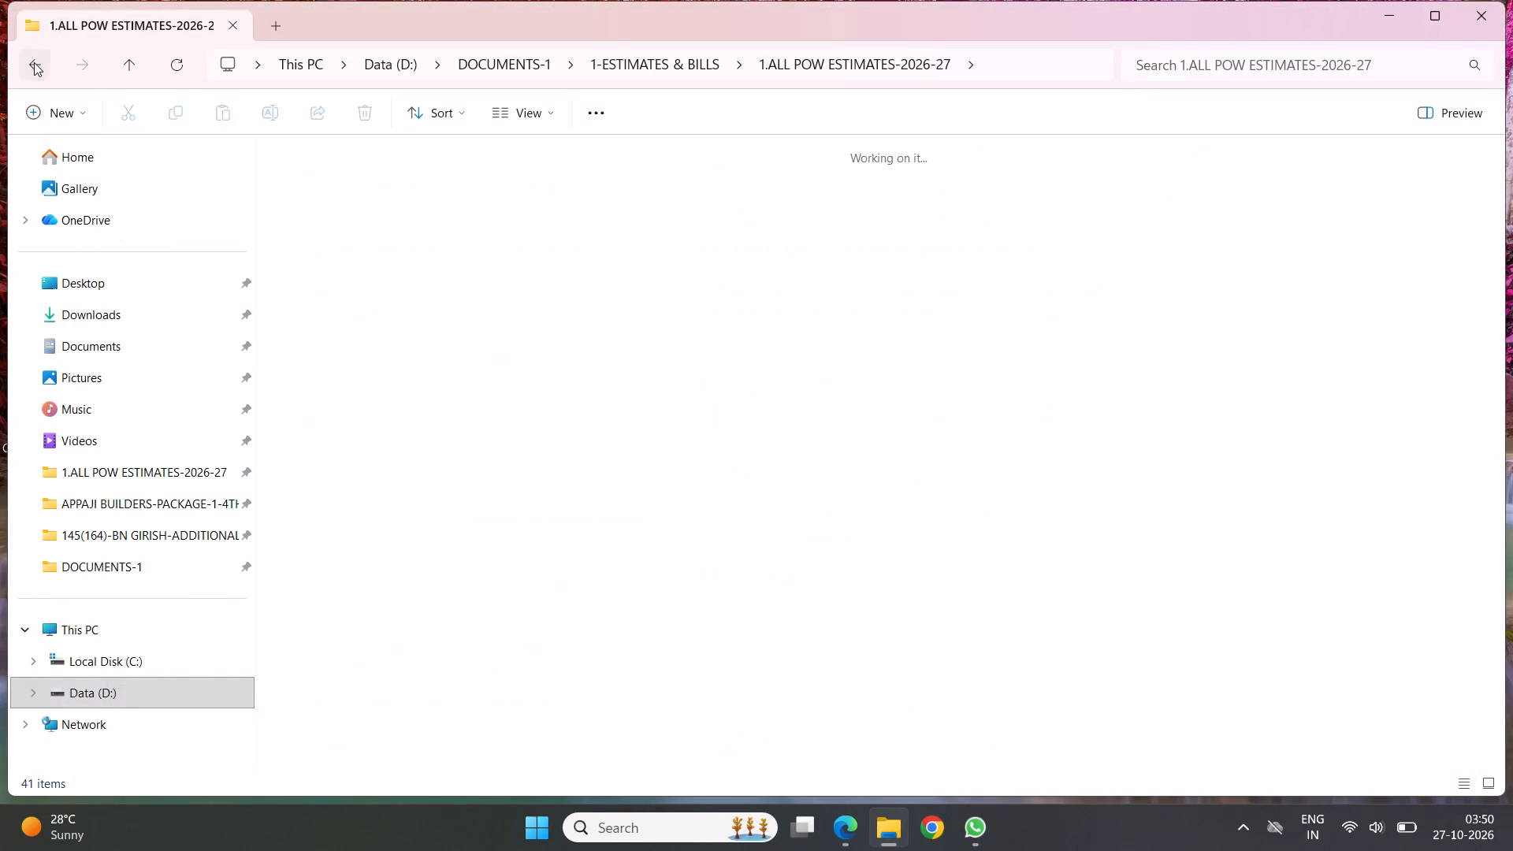
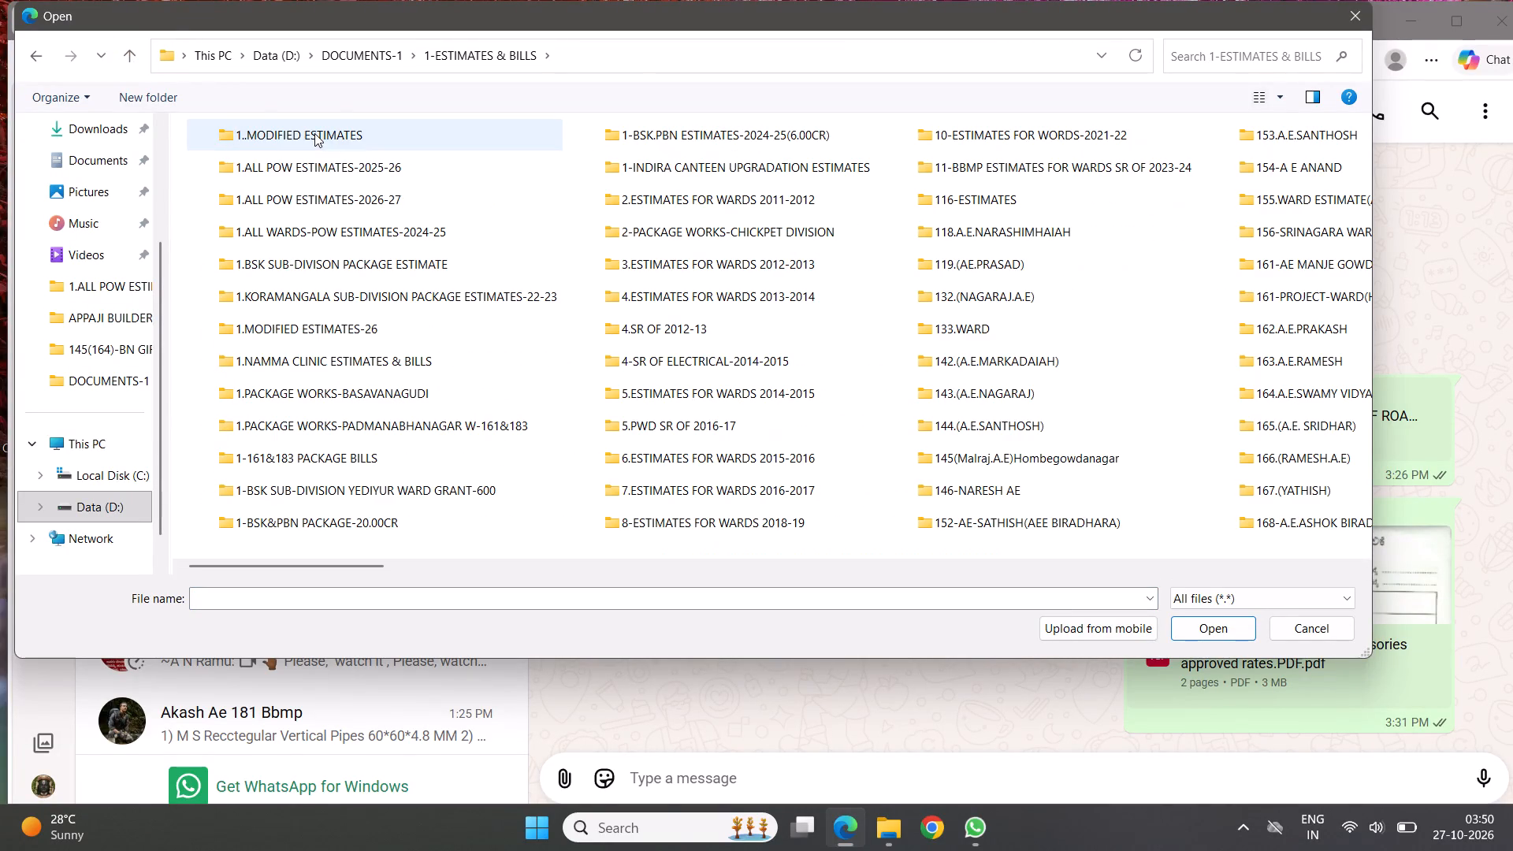
Choose CC CAMERA DC BILL-110.xls from the 1.ALL POW ESTIMATES-2026-27 folder as the file to attach to the WhatsApp chat.
{"action": "double_click", "coordinate": [363, 195]}
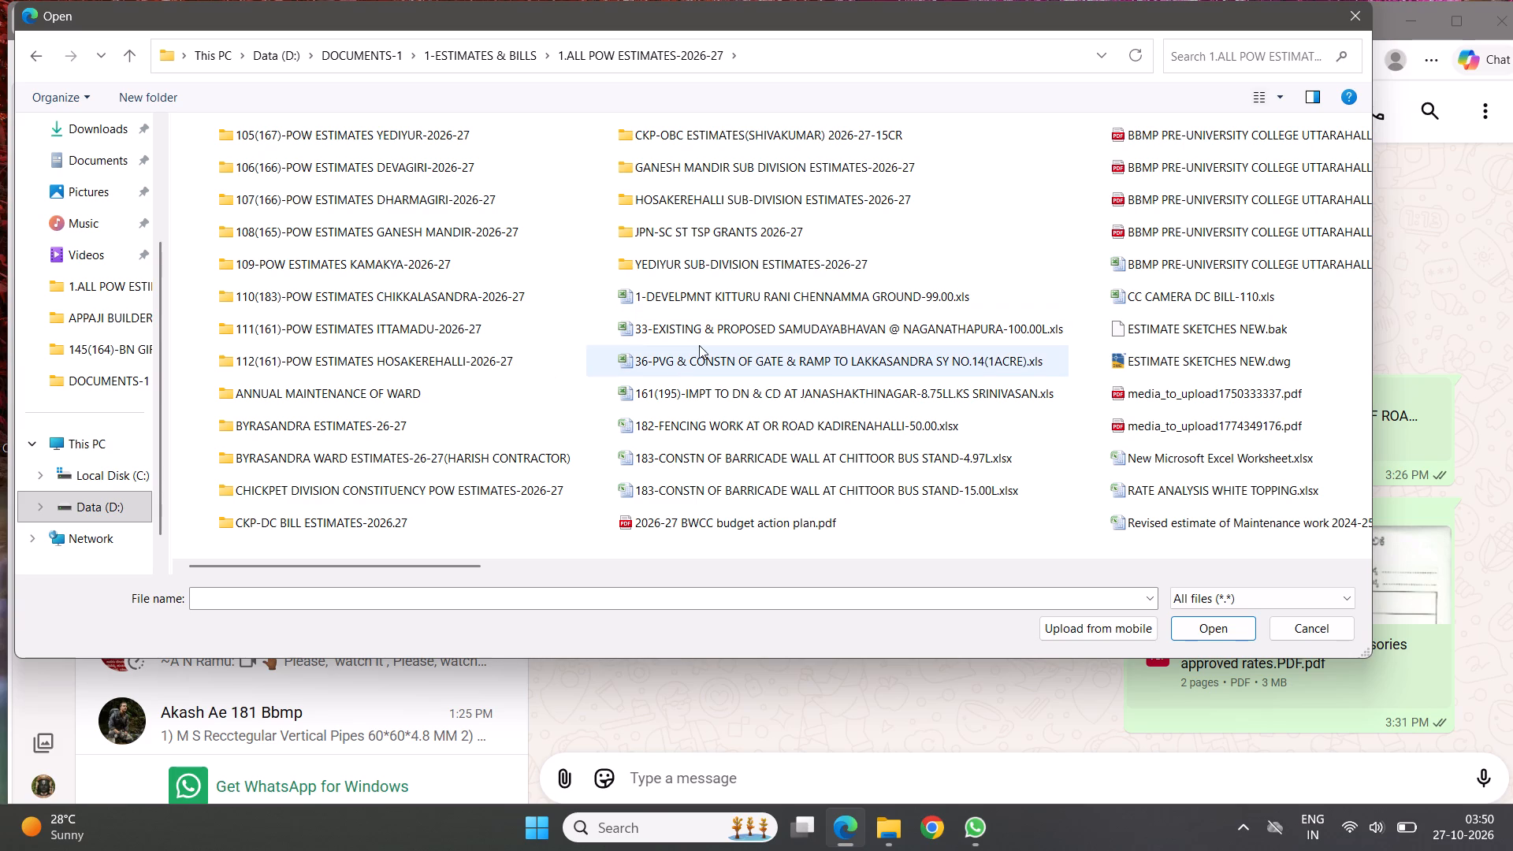
{"action": "scroll", "coordinate": [712, 336], "scroll_direction": "down", "scroll_amount": 2}
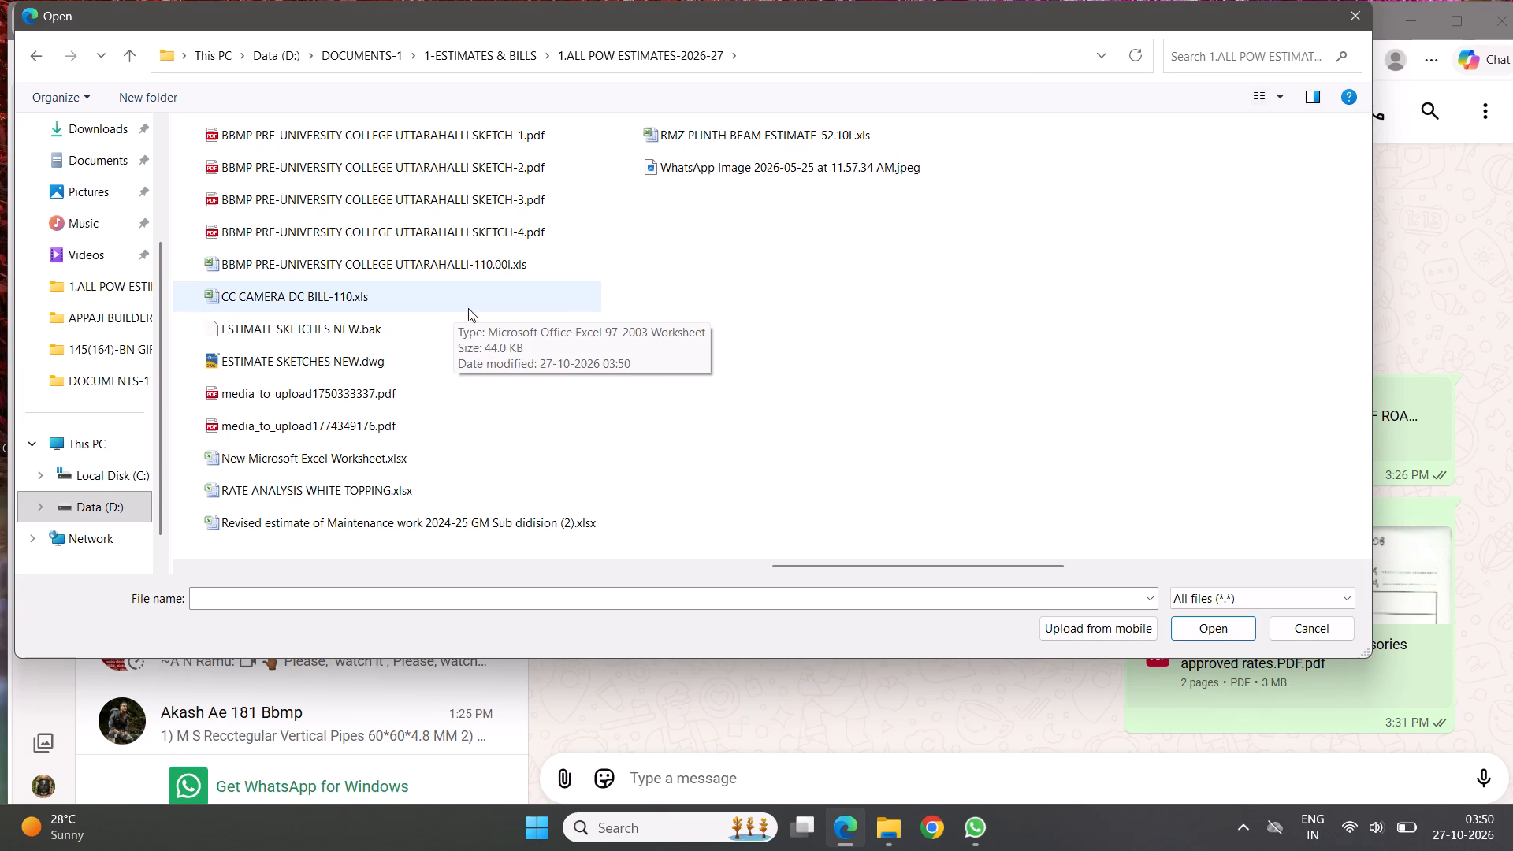
{"action": "left_click", "coordinate": [314, 300]}
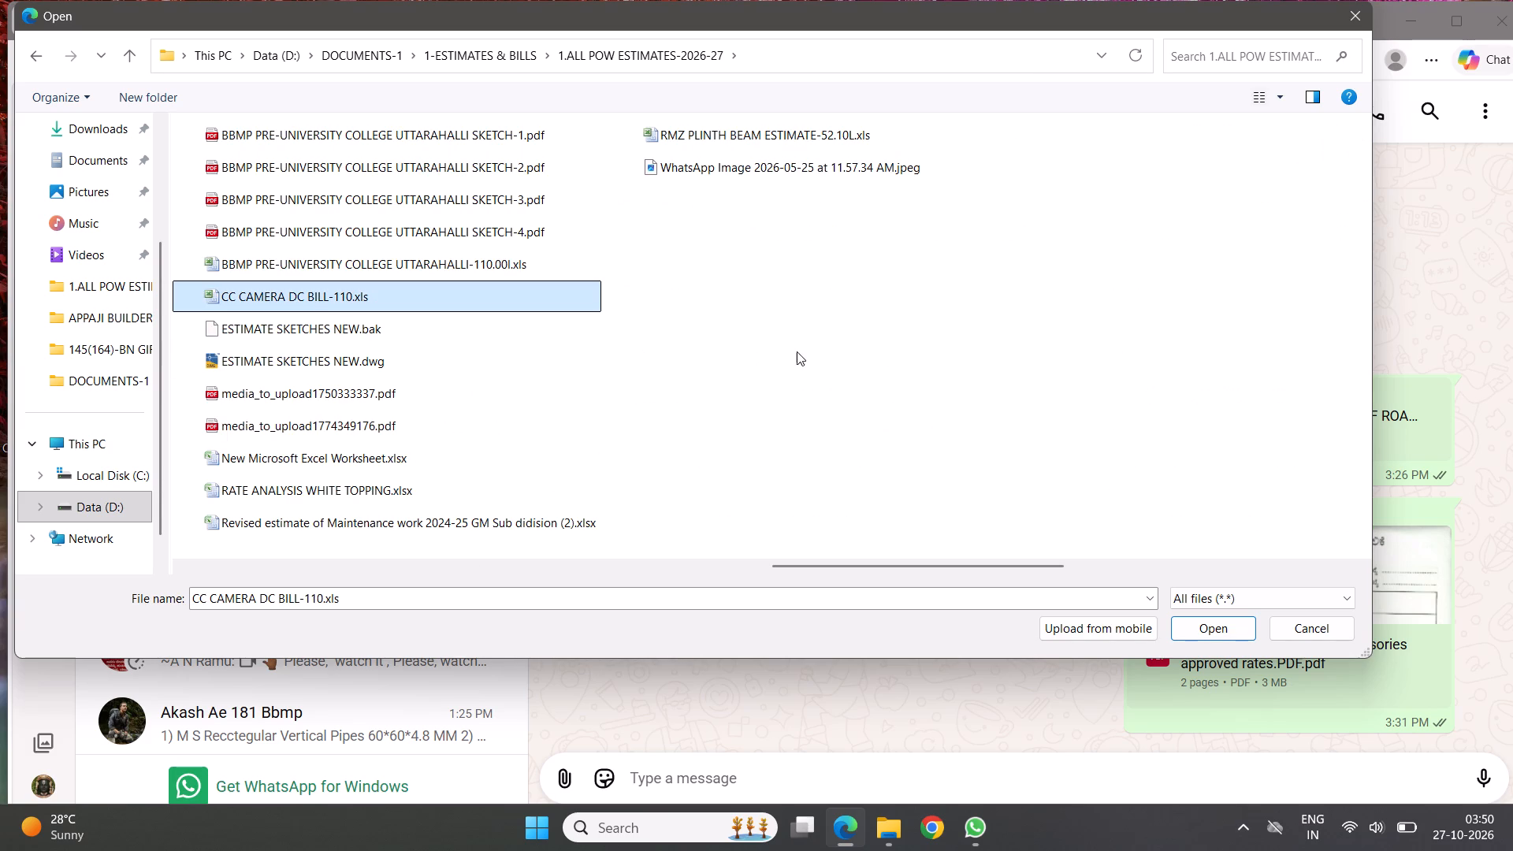